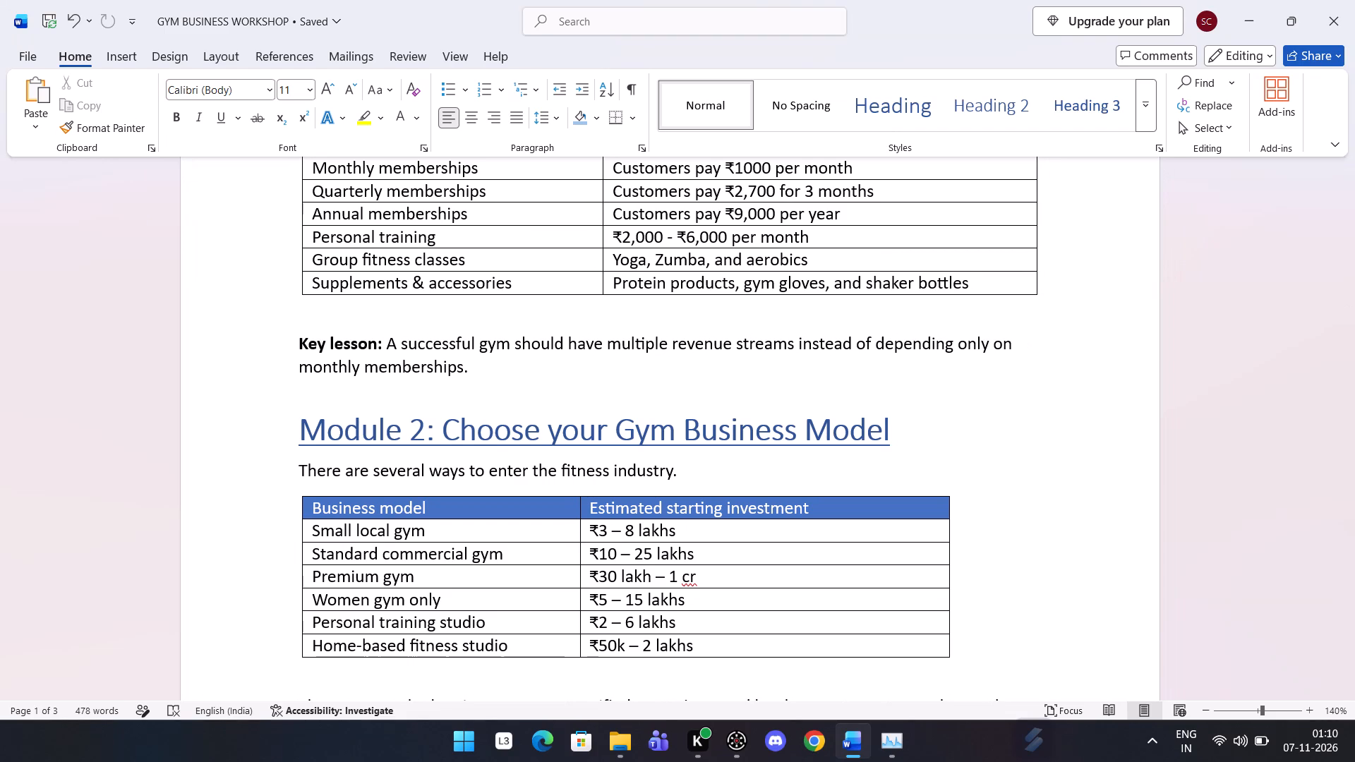
# Insert 23 blank paragraphs between the workshop activity paragraph and the "Module 4: Calculate Monthly Expenses" heading.
pyautogui.scroll(-11, 965, 536)
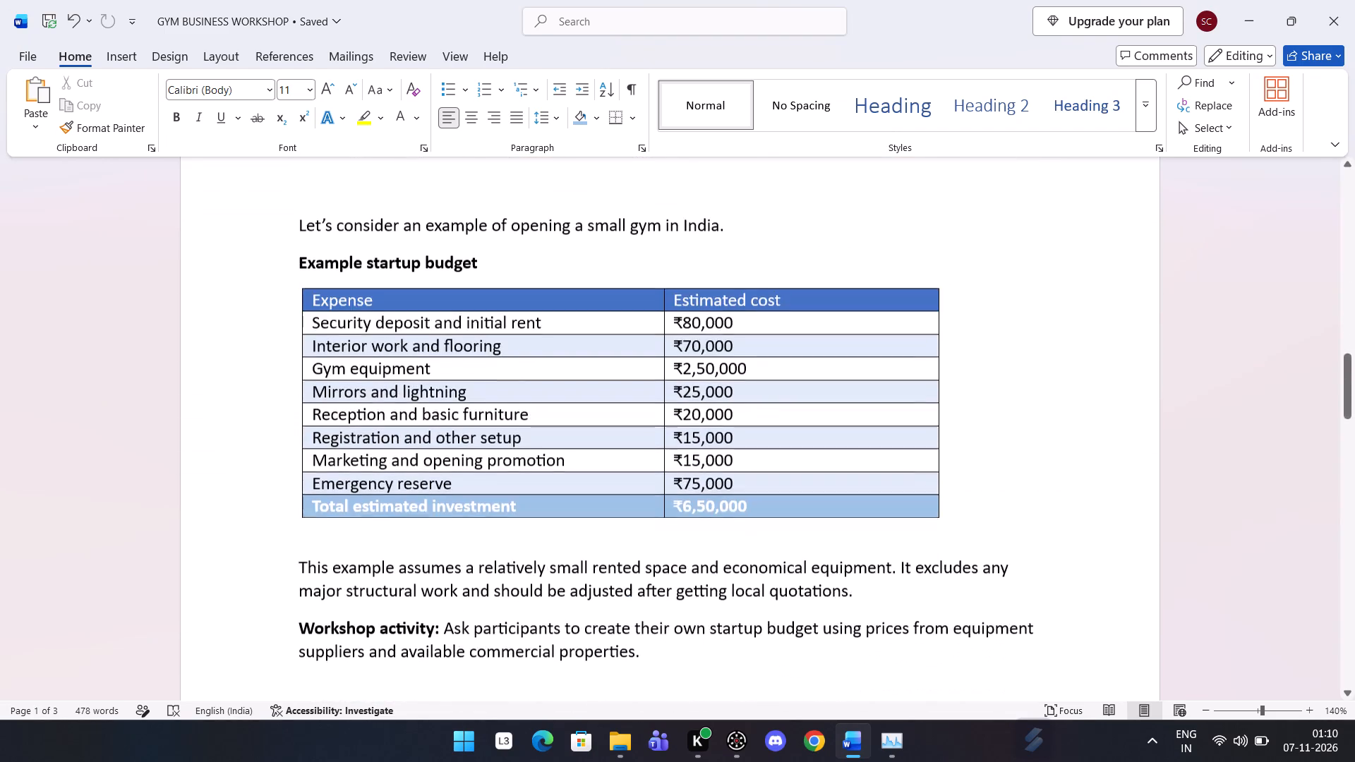
pyautogui.scroll(-2, 965, 536)
pyautogui.scroll(2, 965, 536)
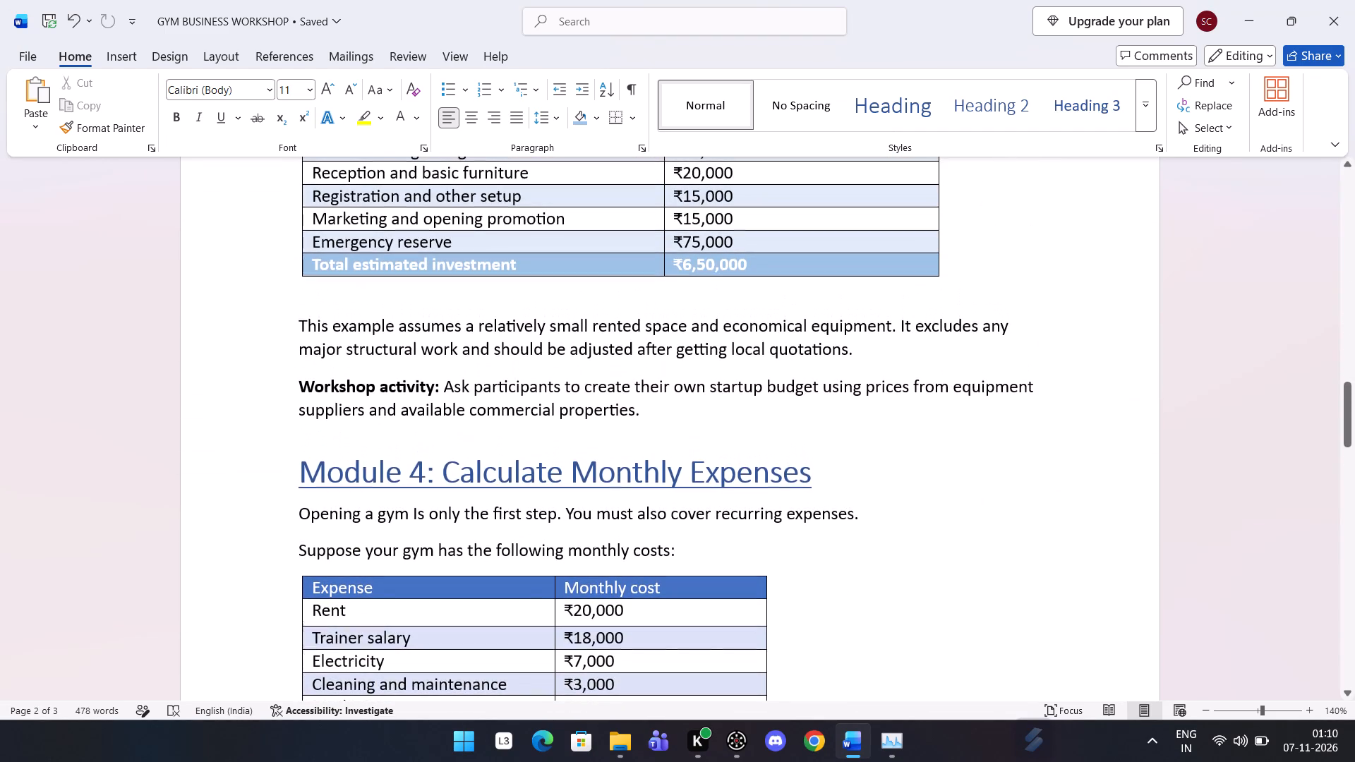
pyautogui.scroll(1, 965, 536)
pyautogui.click(668, 450)
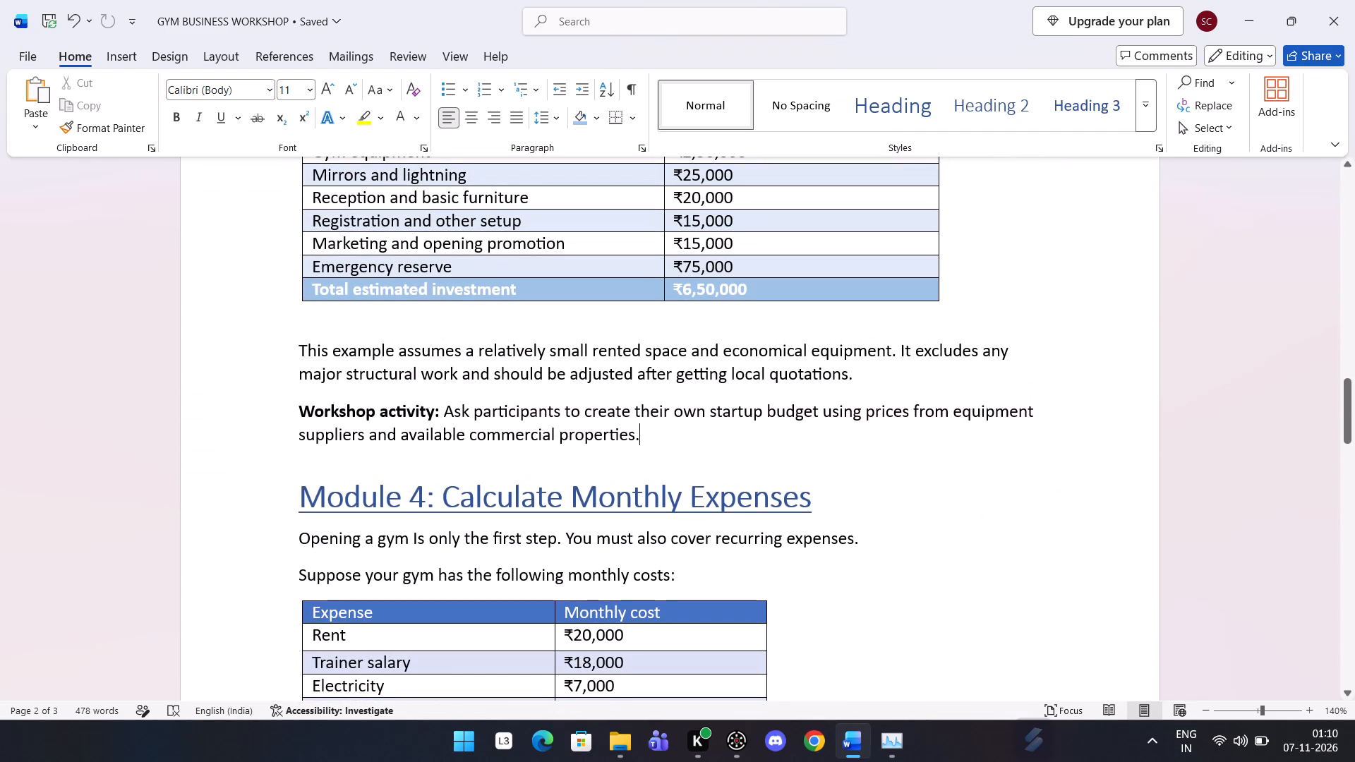
pyautogui.press('Return')
pyautogui.press('Return')
pyautogui.press('Return')
pyautogui.press('Return')
pyautogui.press('Return')
pyautogui.press('Return')
pyautogui.press('Return')
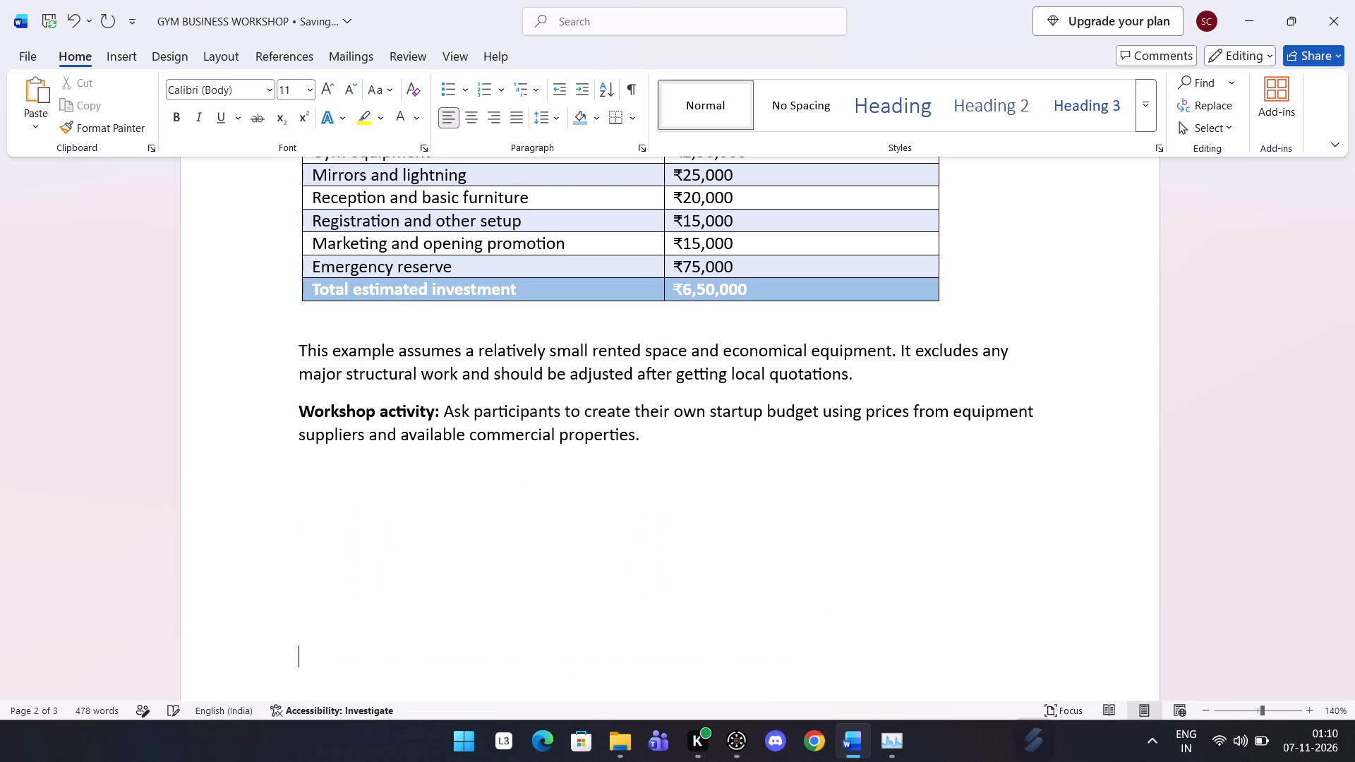
pyautogui.press('Return')
pyautogui.press('Return')
pyautogui.press('Return')
pyautogui.press('Return')
pyautogui.press('Return')
pyautogui.press('Return')
pyautogui.press('Return')
pyautogui.press('Return')
pyautogui.press('Return')
pyautogui.press('Return')
pyautogui.press('Return')
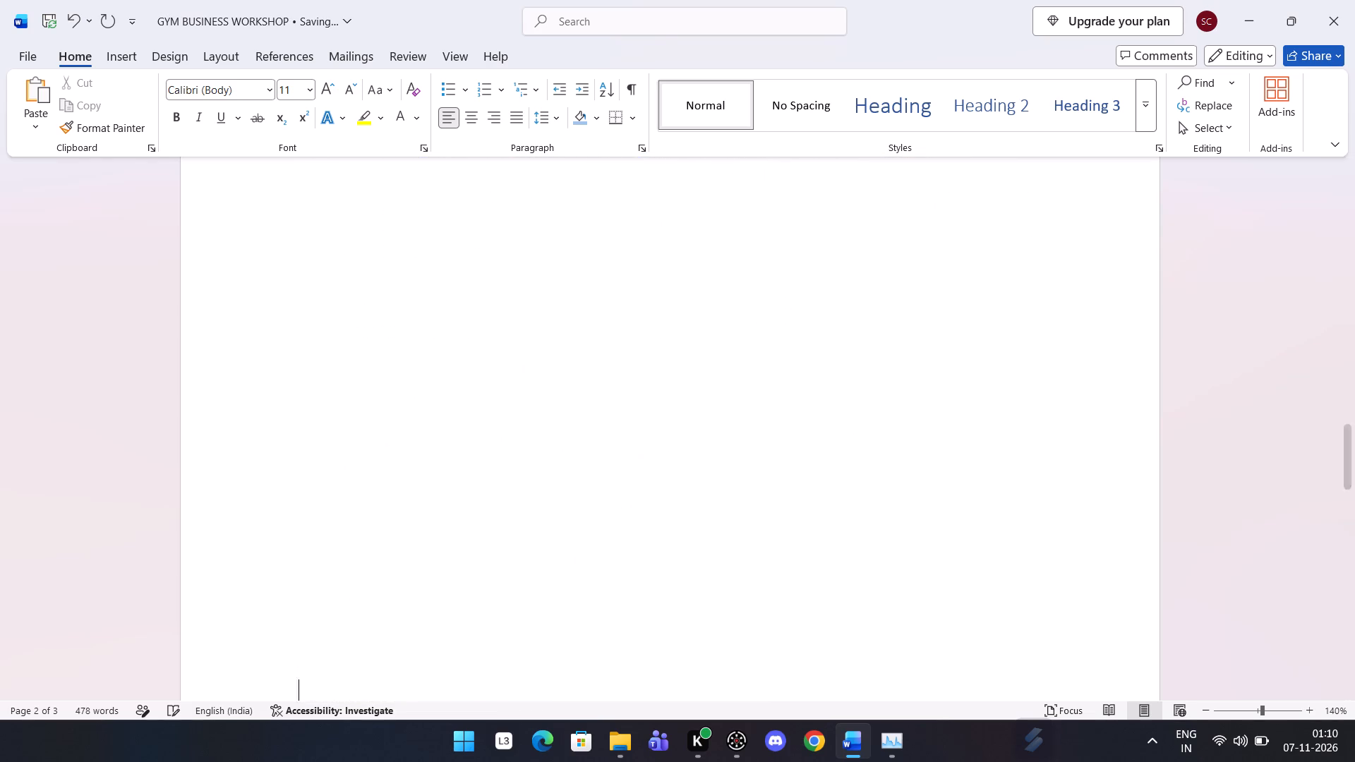
pyautogui.press('Return')
pyautogui.press('Return')
pyautogui.press('Return')
pyautogui.press('Return')
pyautogui.press('Return')
# Apply the first-level Heading style to a blank line just below the workshop activity paragraph.
pyautogui.scroll(2, 668, 450)
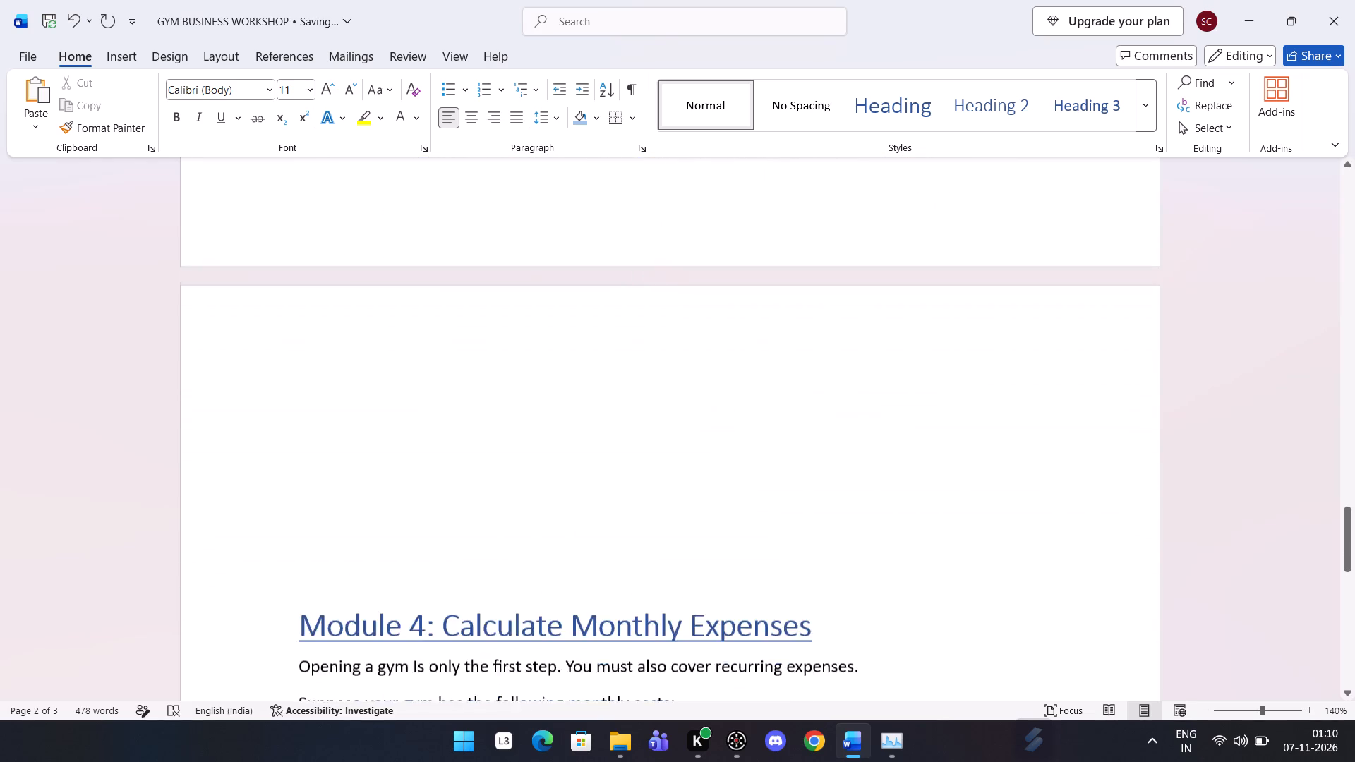
pyautogui.scroll(4, 668, 450)
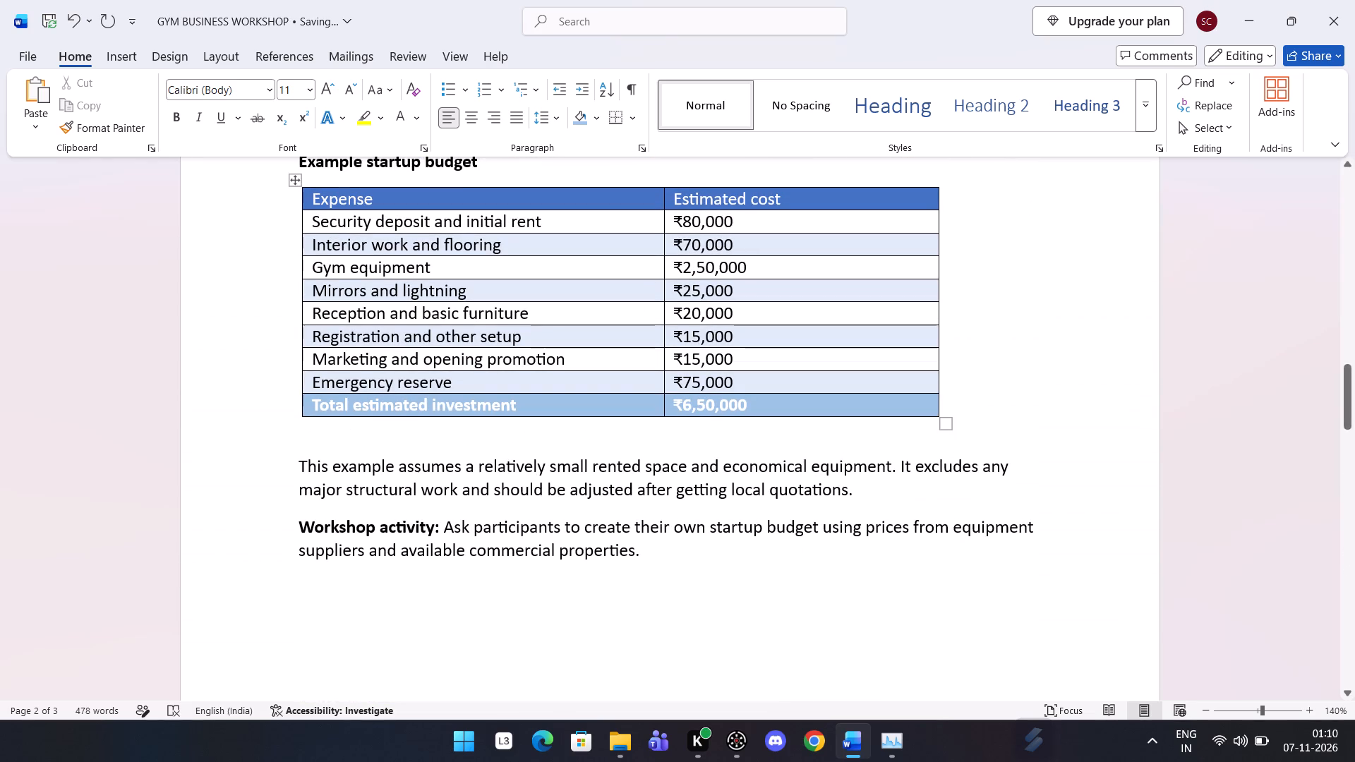
pyautogui.click(682, 562)
pyautogui.press('Return')
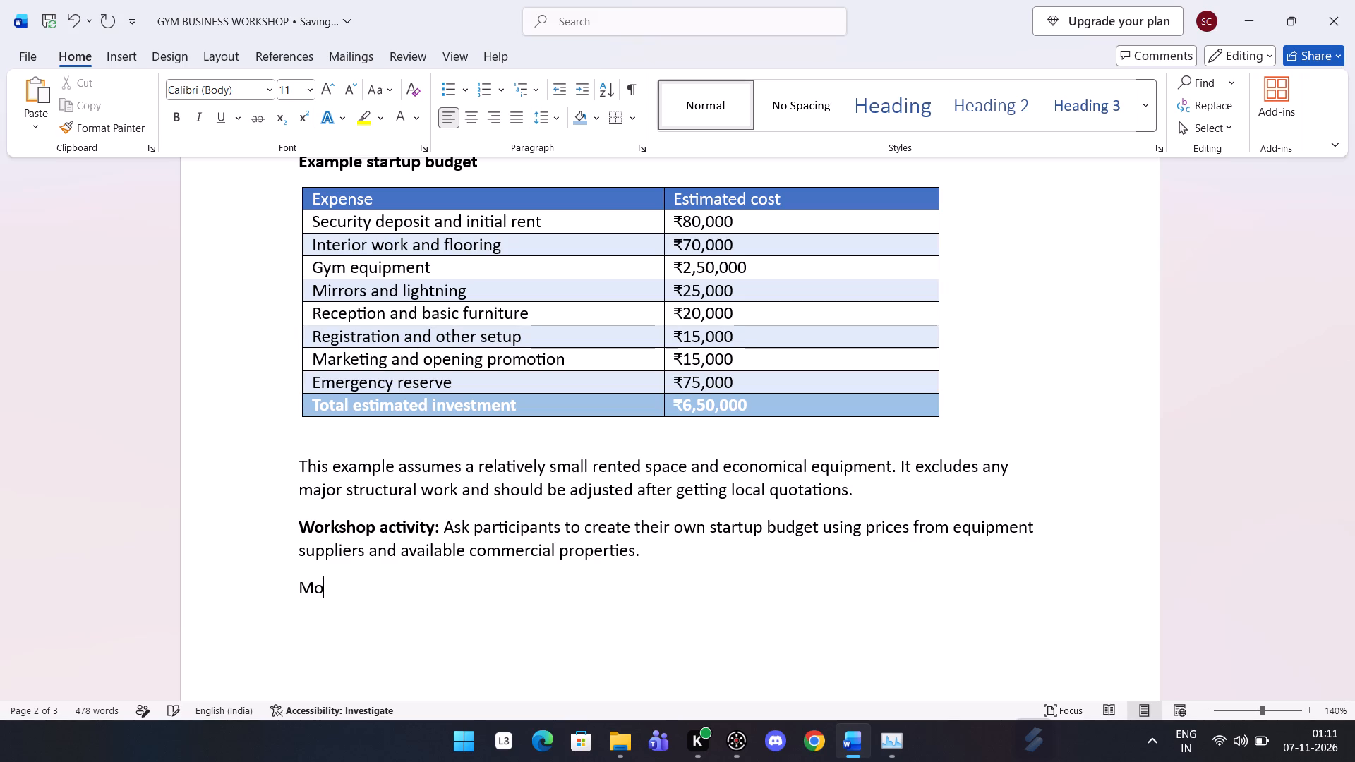
pyautogui.press('d')
pyautogui.press('BackSpace')
pyautogui.press('BackSpace')
pyautogui.press('BackSpace')
pyautogui.click(905, 119)
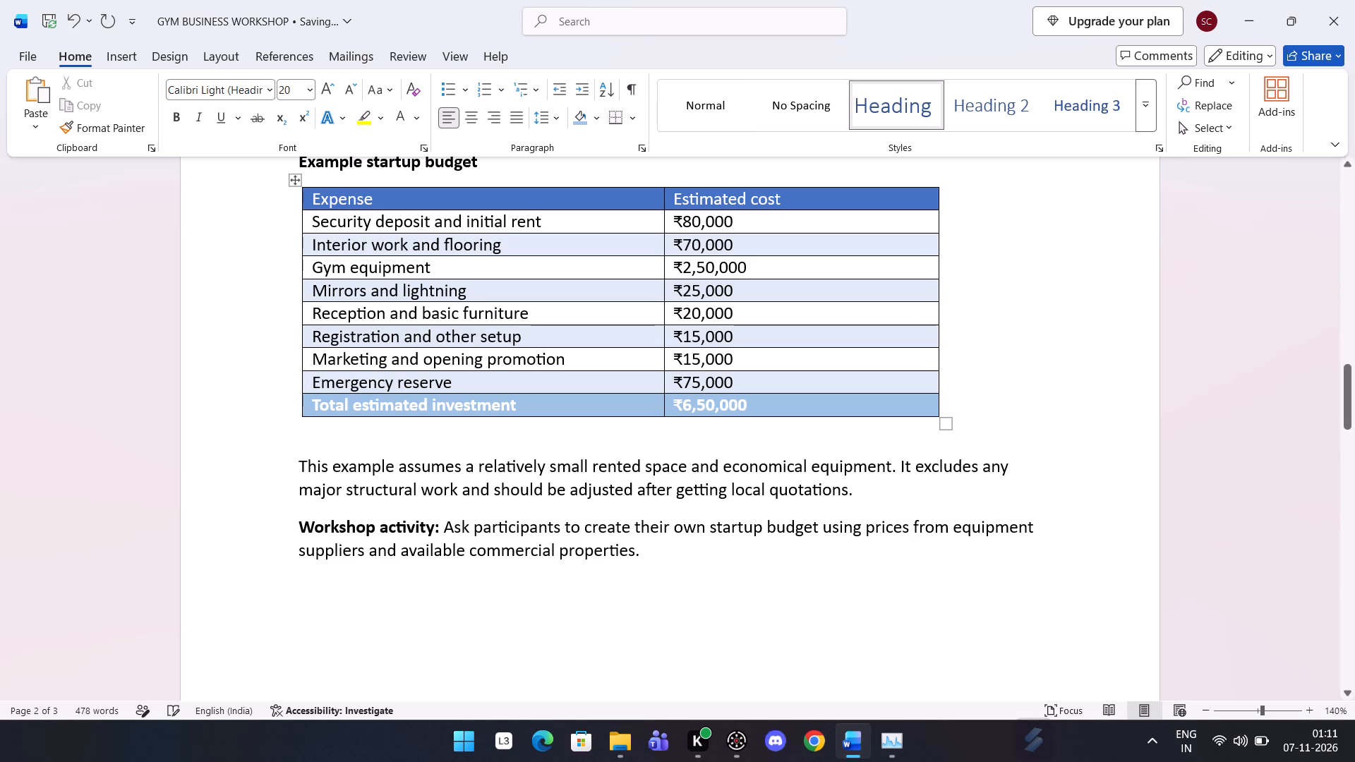
# Enter the heading text "Module 3:Calculate the initial Invesment" on the heading-styled line, followed by a new line.
pyautogui.write('mod')
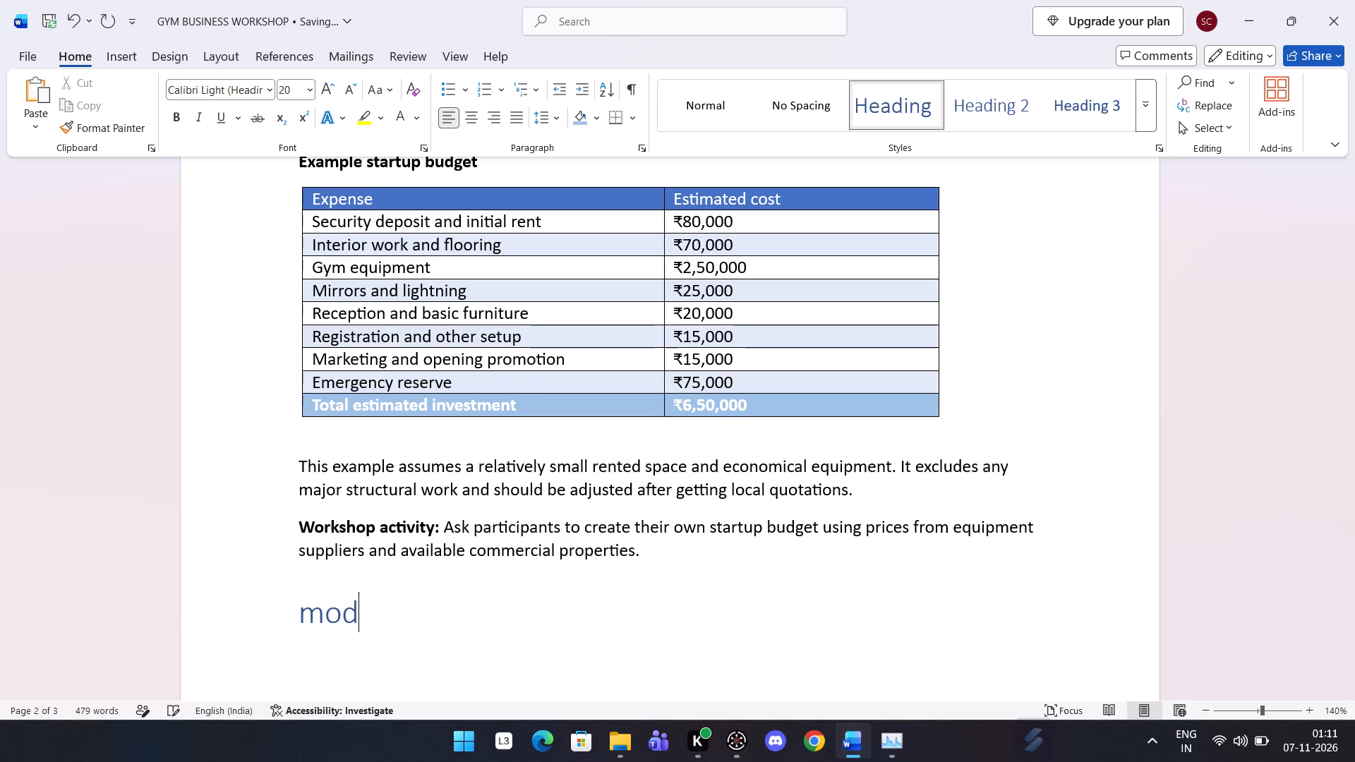
pyautogui.write('ule')
pyautogui.press('space')
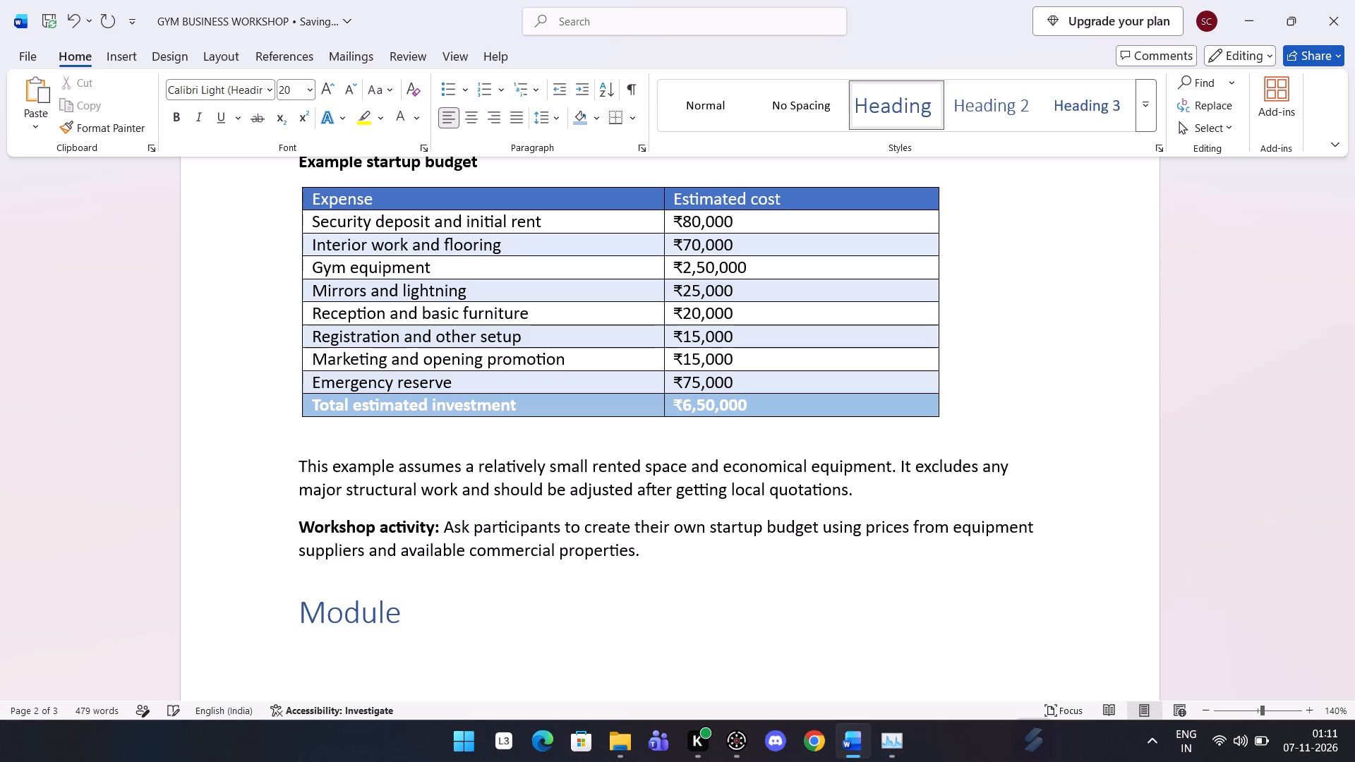
pyautogui.press('3')
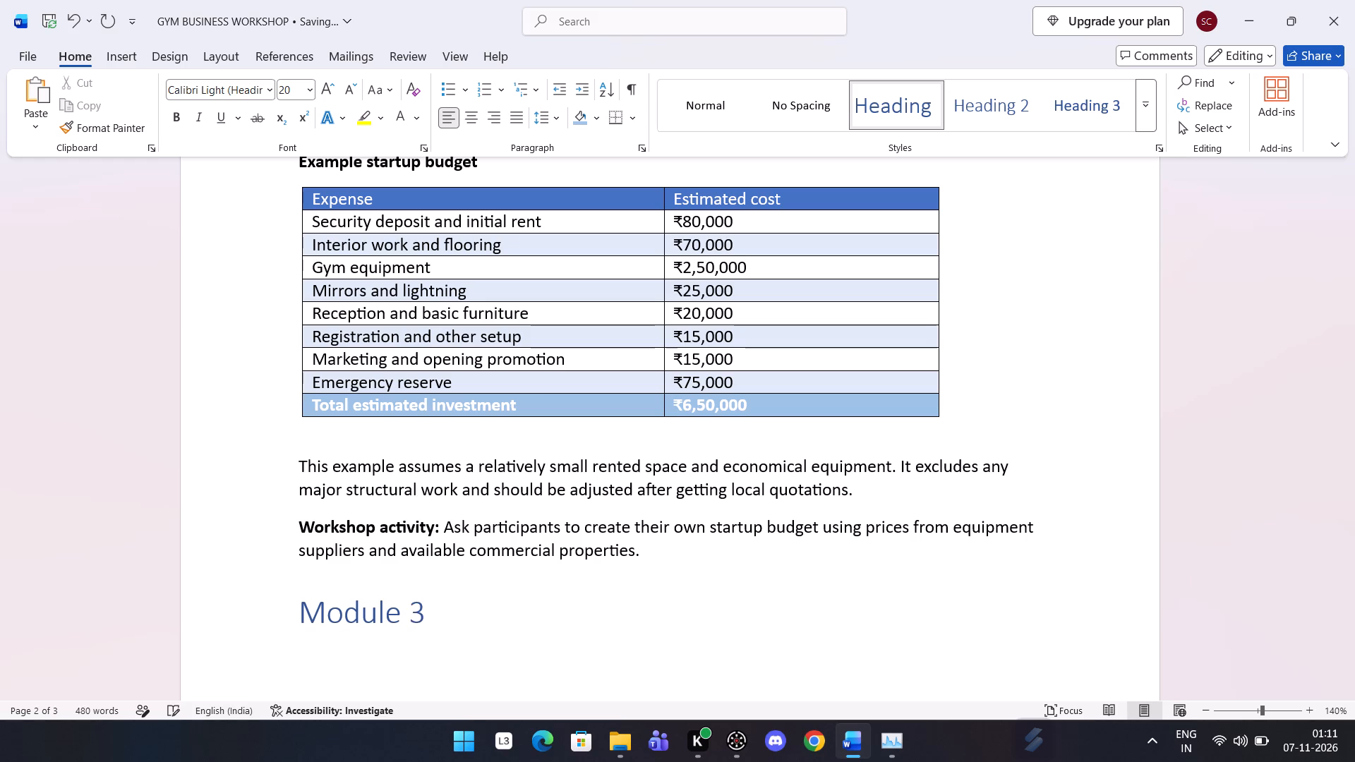
pyautogui.write(': m')
pyautogui.press('BackSpace')
pyautogui.press('BackSpace')
pyautogui.write('alculate')
pyautogui.press('space')
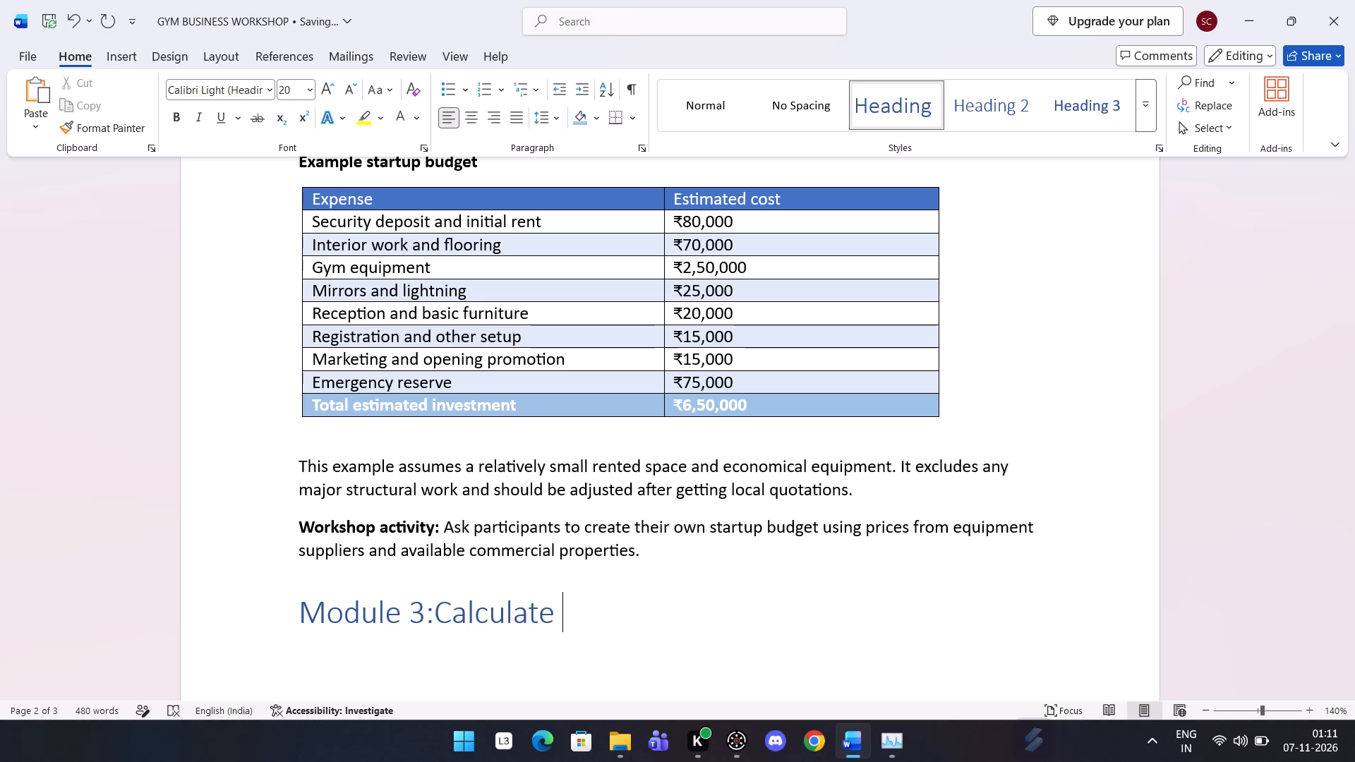
pyautogui.write('thr')
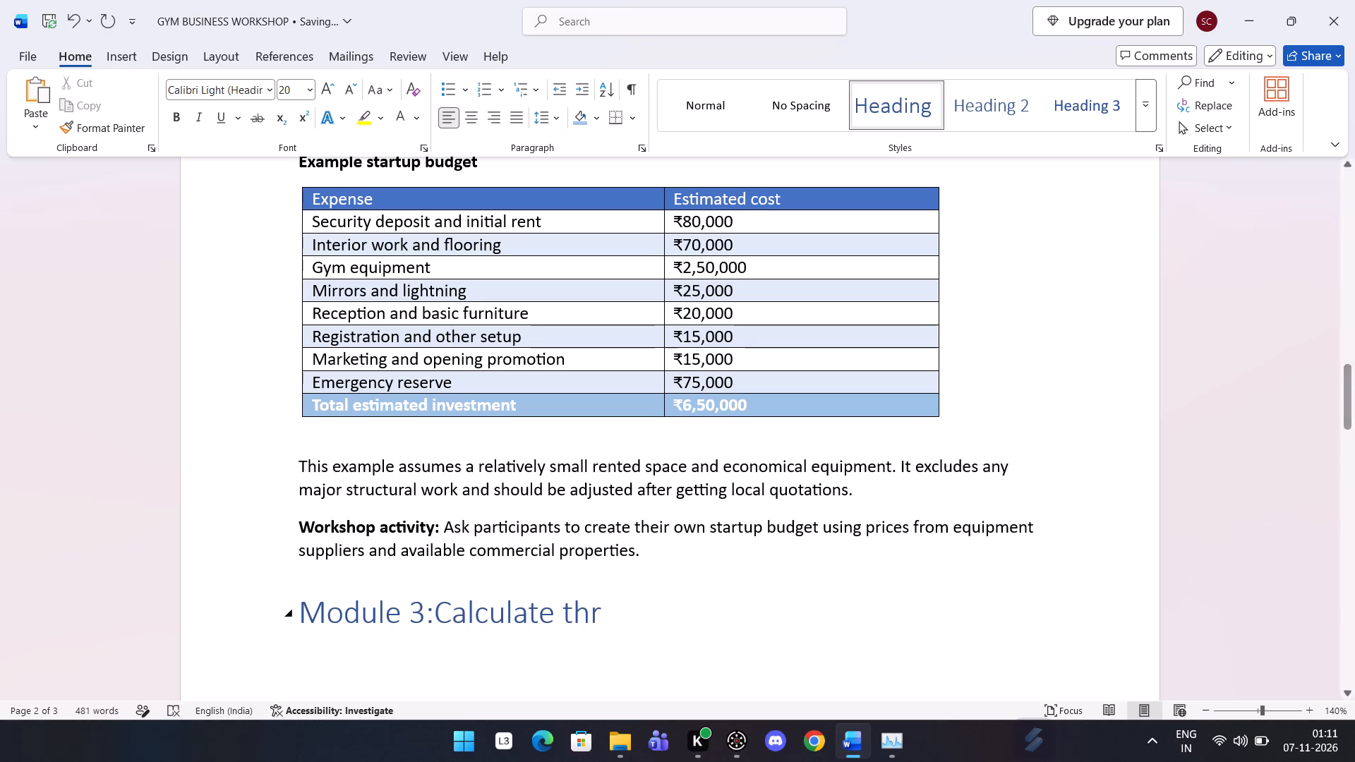
pyautogui.press('BackSpace')
pyautogui.write('e i')
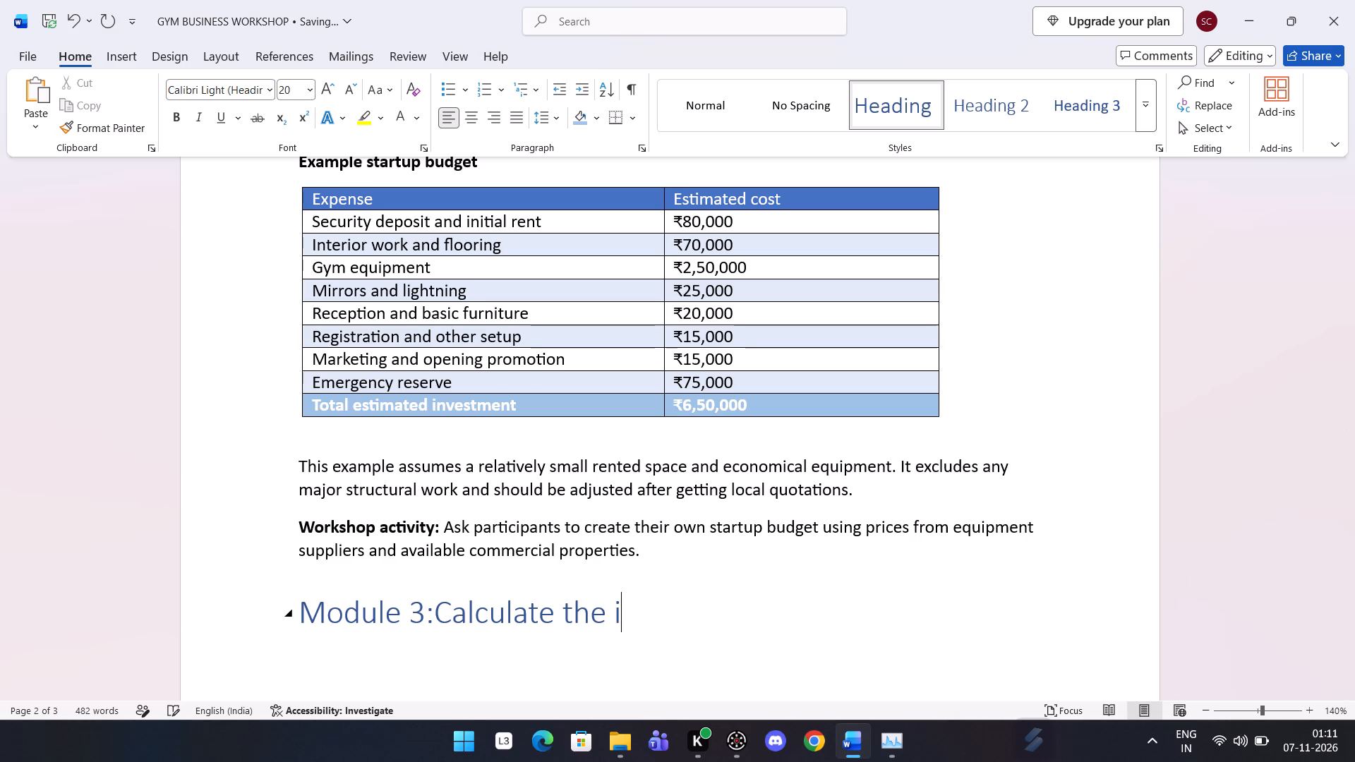
pyautogui.press('n')
pyautogui.write('itial')
pyautogui.press('space')
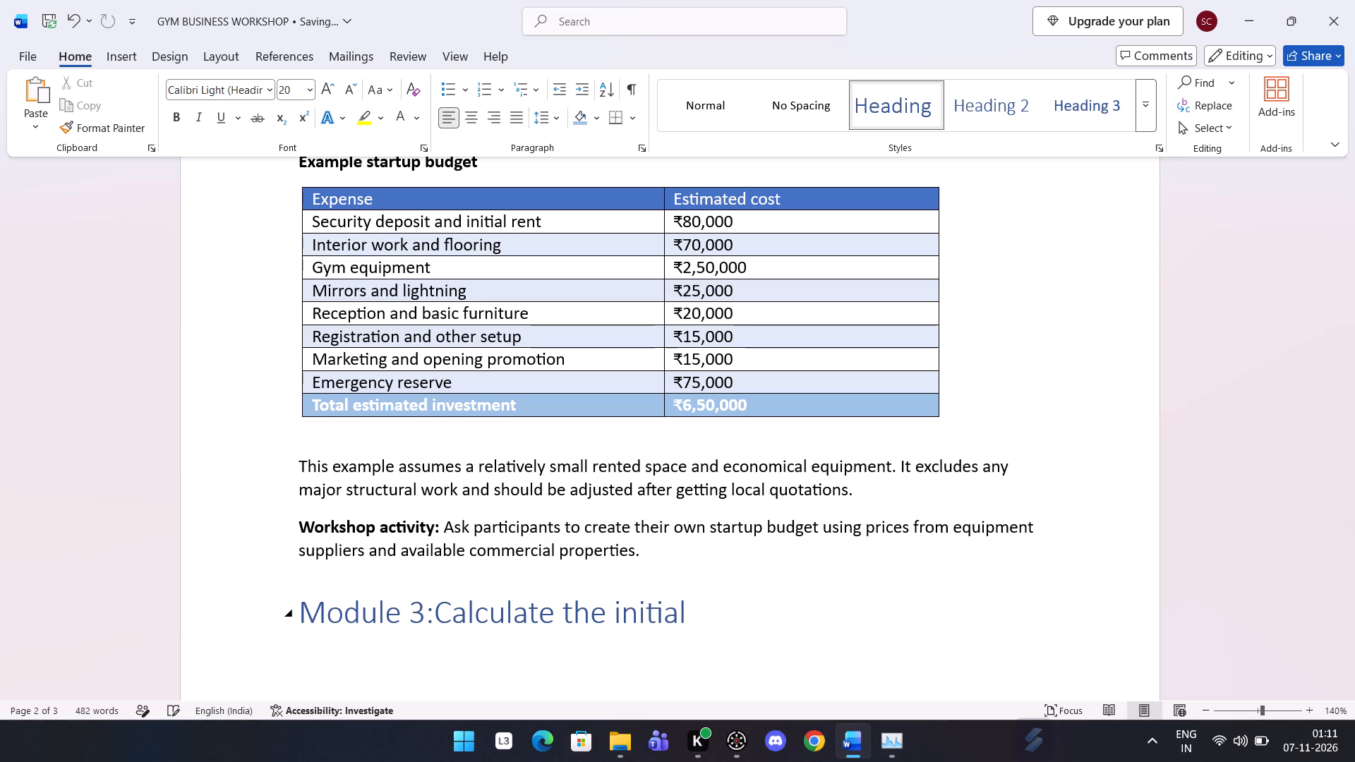
pyautogui.press('i')
pyautogui.write('nvesment')
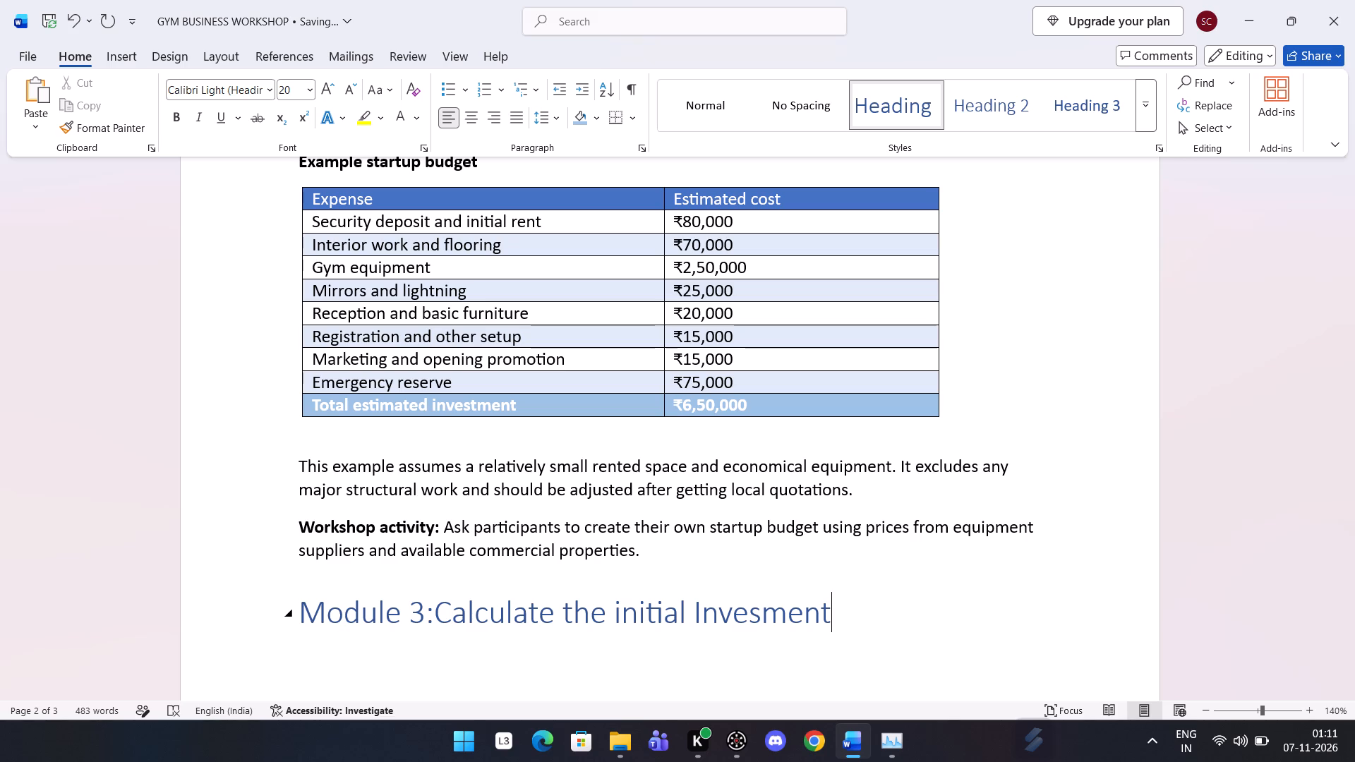
pyautogui.press('Return')
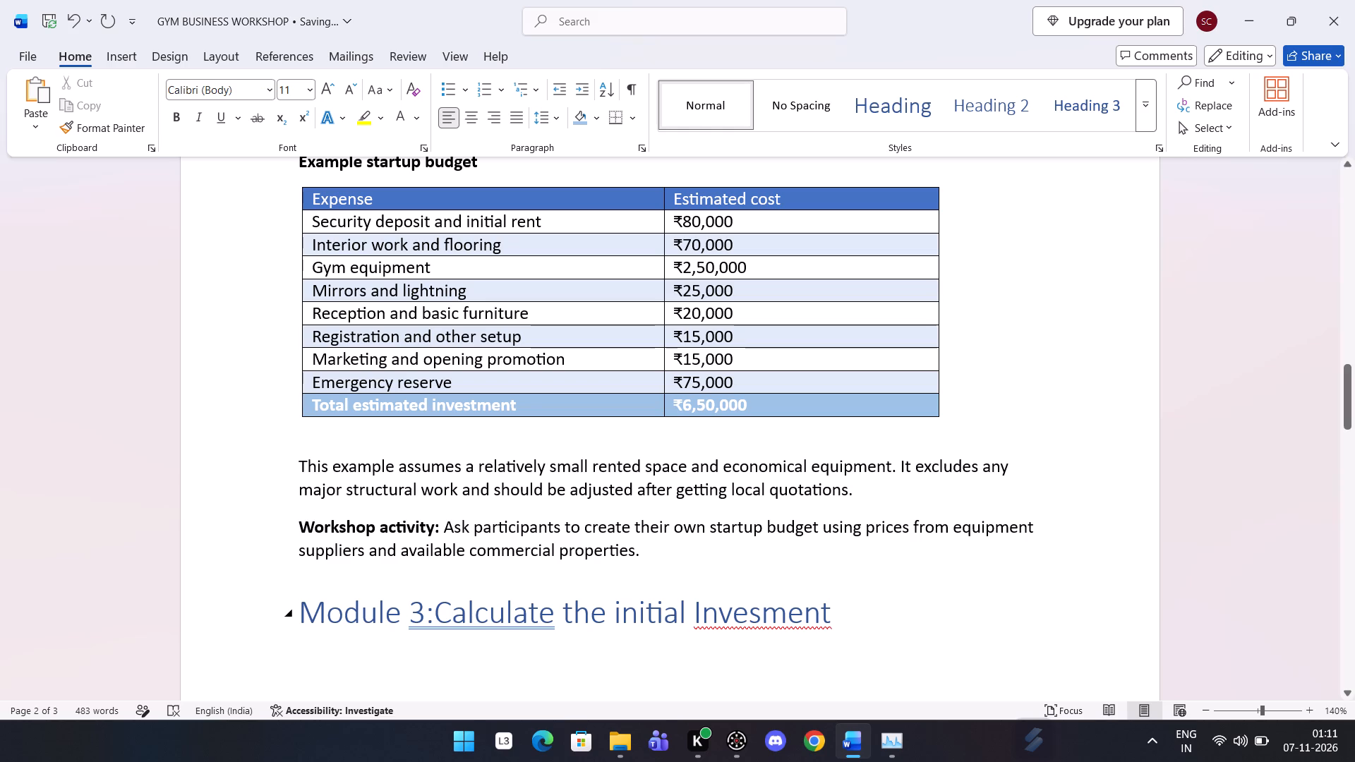
# Apply the suggested corrections in the Module 3 heading: "3: Calculate" for the spacing and "Investment" for the last word.
pyautogui.rightClick(513, 615)
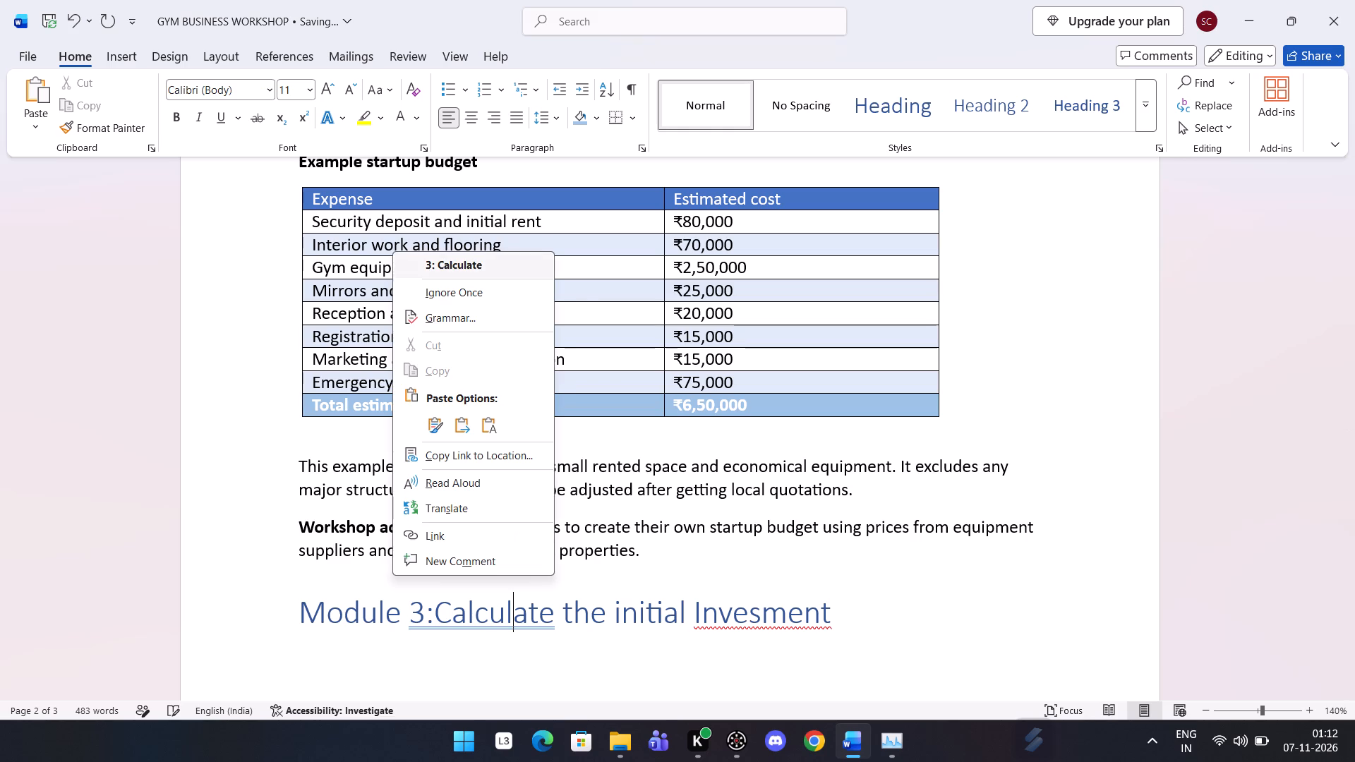
pyautogui.click(476, 256)
pyautogui.rightClick(803, 624)
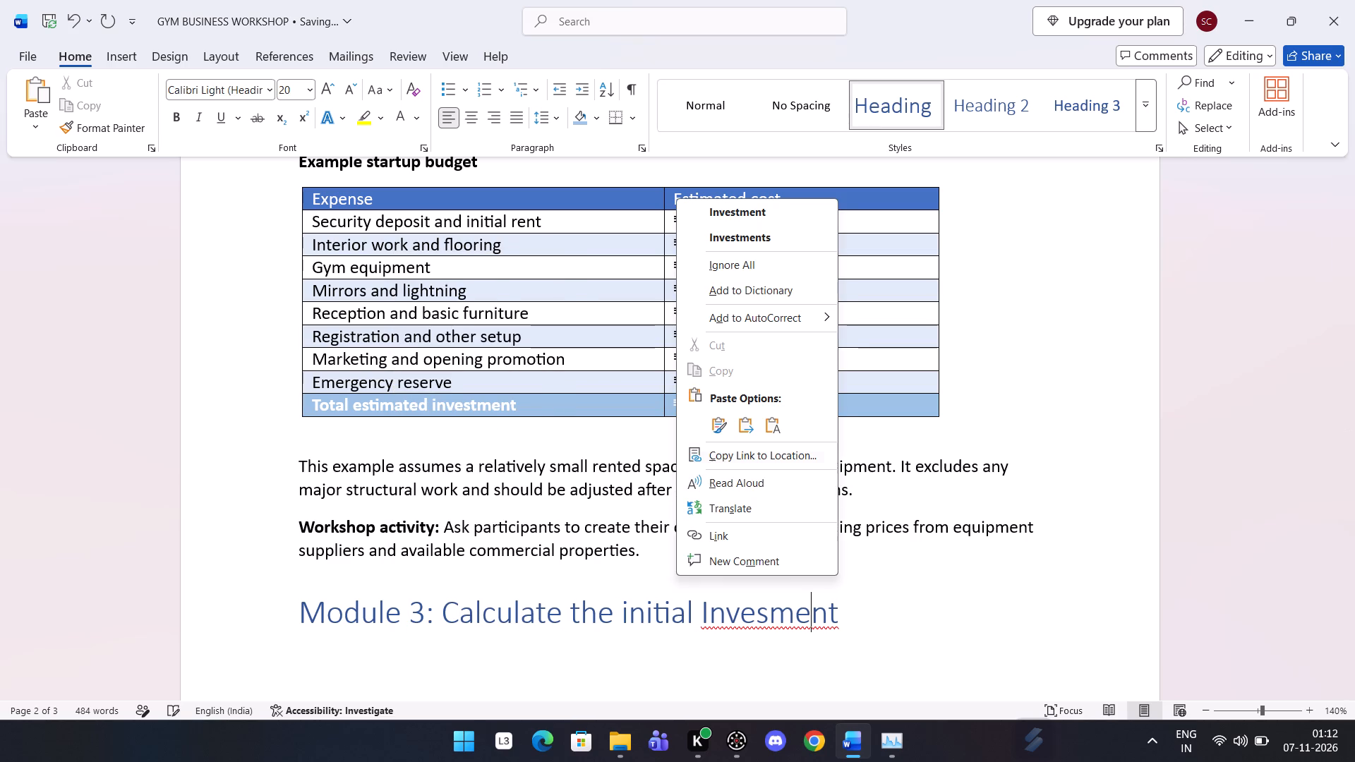
pyautogui.click(729, 205)
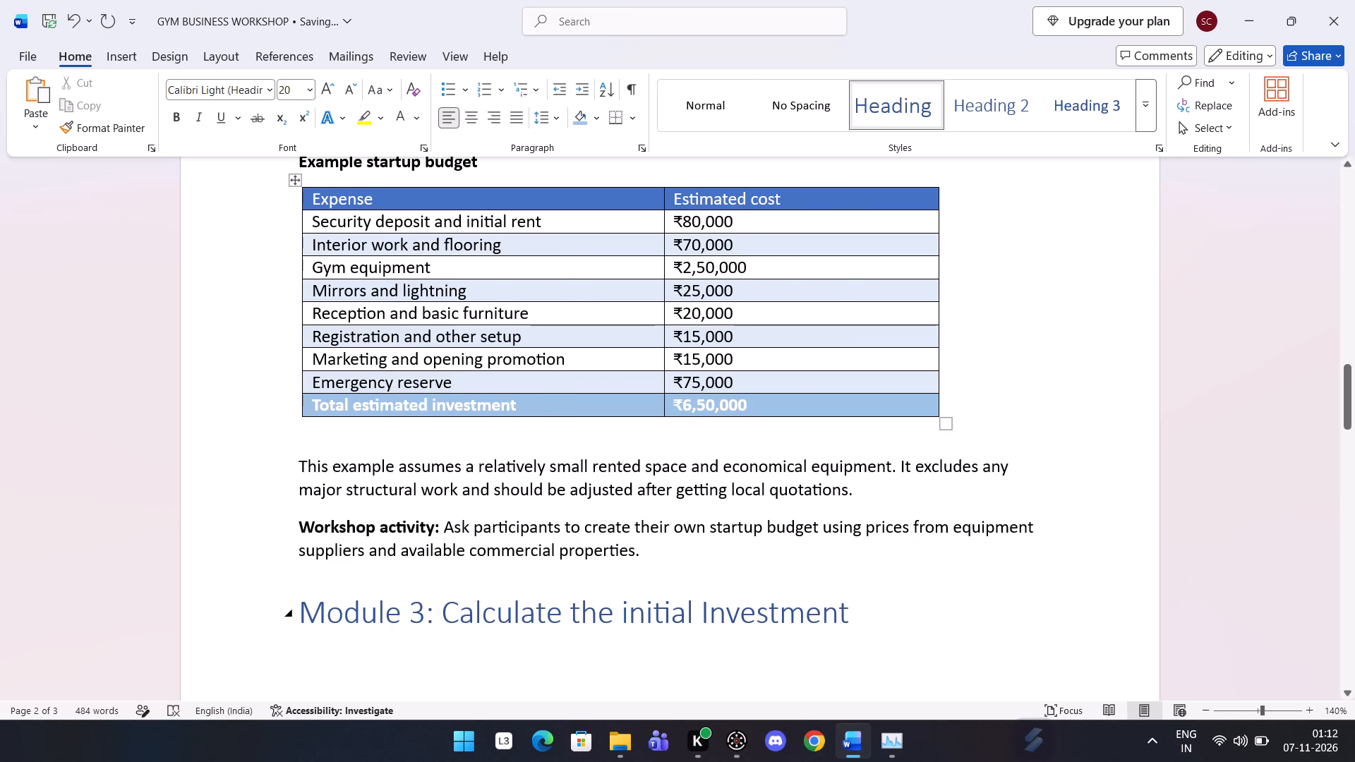
# Enter "Let's consider an example of opening a small gym in india" as body text on a new line below the Module 3 heading.
pyautogui.press('Return')
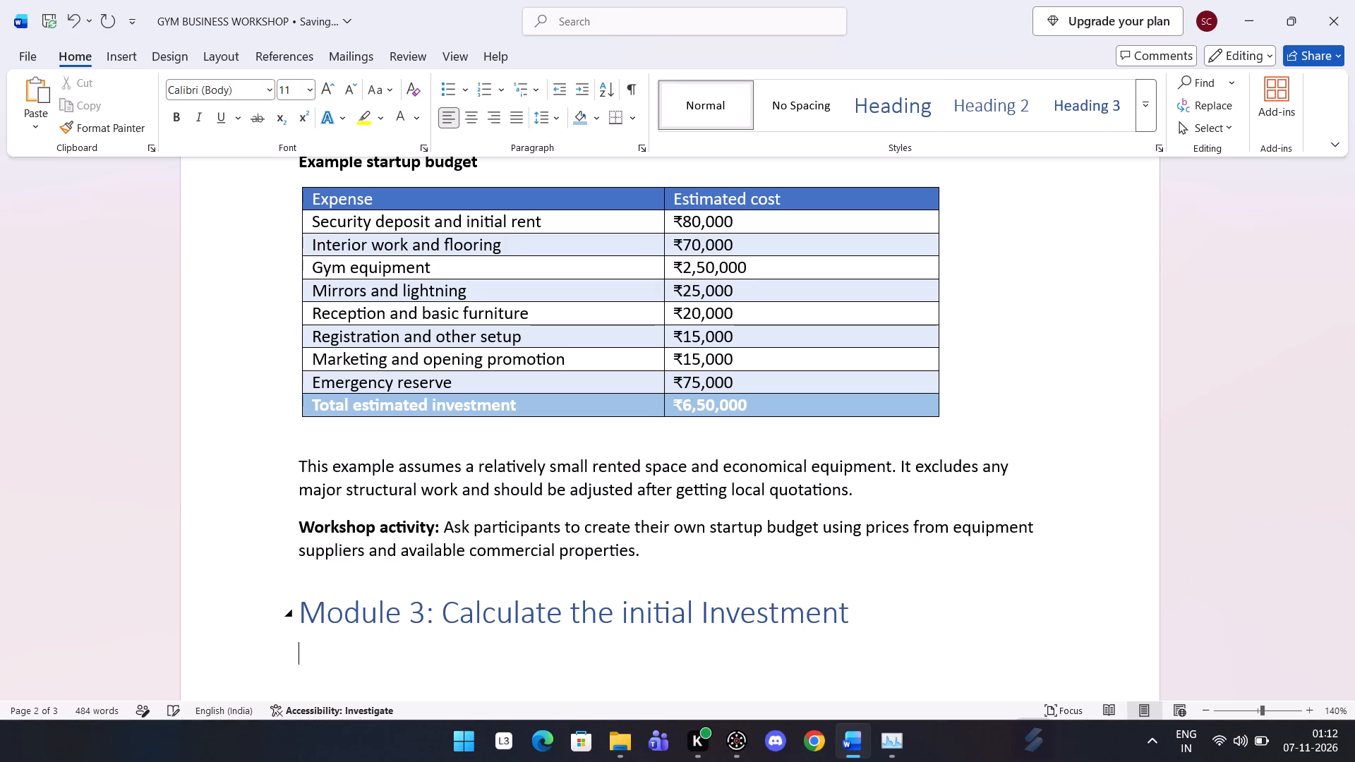
pyautogui.write('let;s')
pyautogui.press('BackSpace')
pyautogui.press('BackSpace')
pyautogui.write("'s")
pyautogui.press('space')
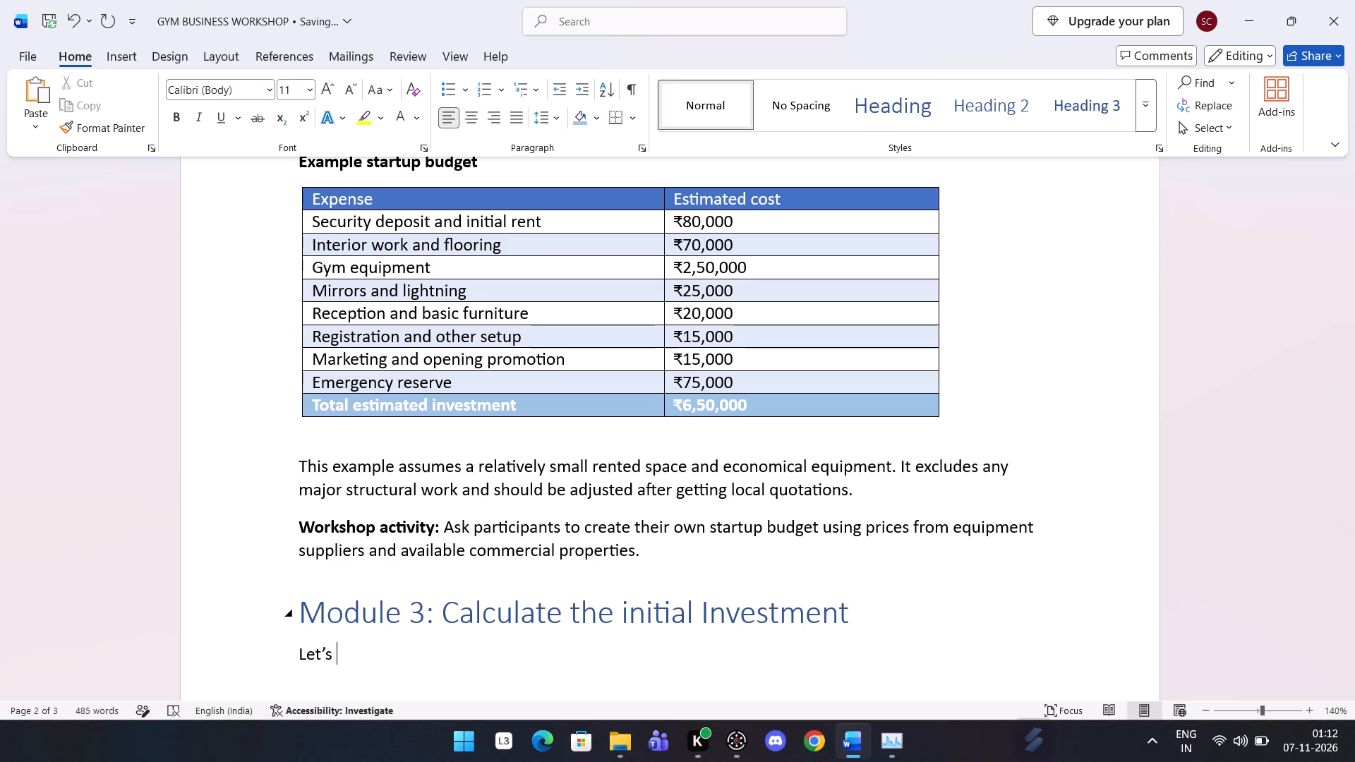
pyautogui.write('consider')
pyautogui.press('space')
pyautogui.write('an')
pyautogui.press('space')
pyautogui.write('example')
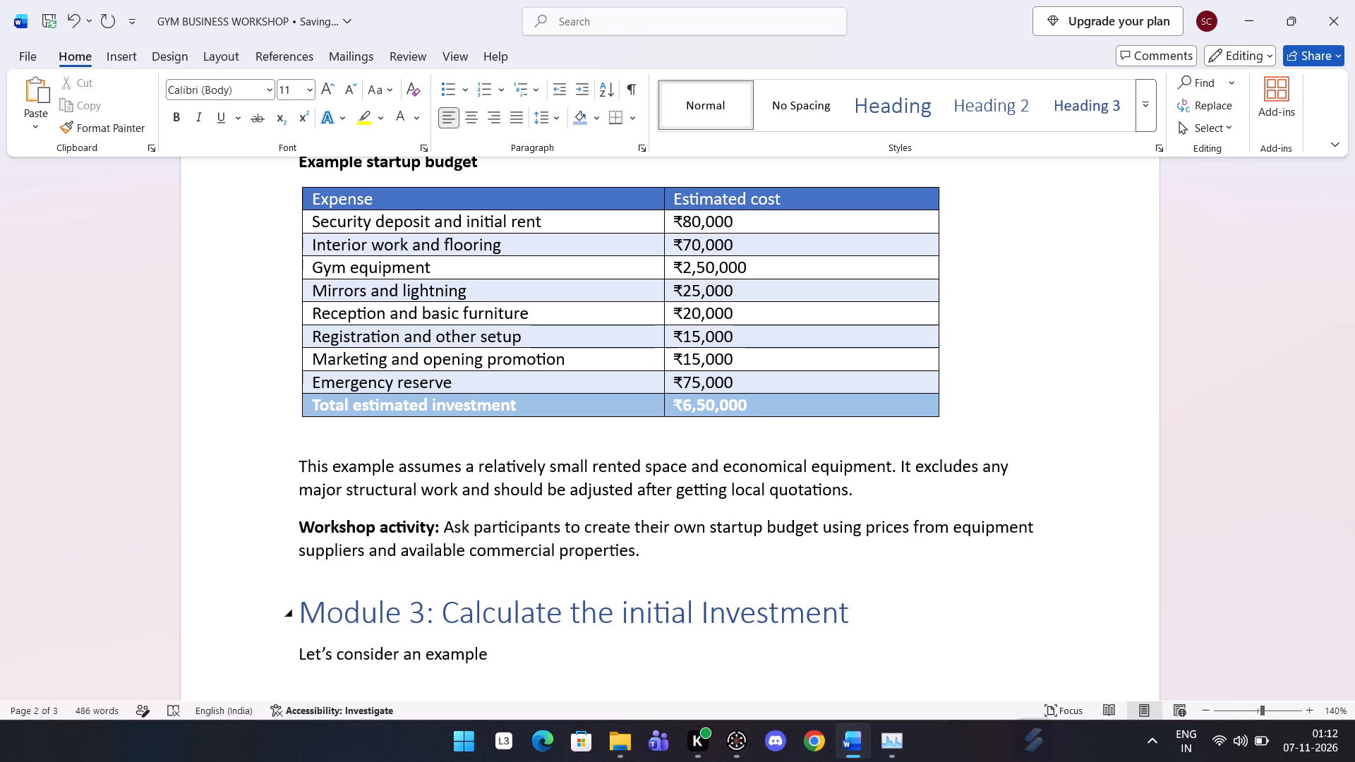
pyautogui.press('space')
pyautogui.write('of opening')
pyautogui.press('space')
pyautogui.write('a small')
pyautogui.press('space')
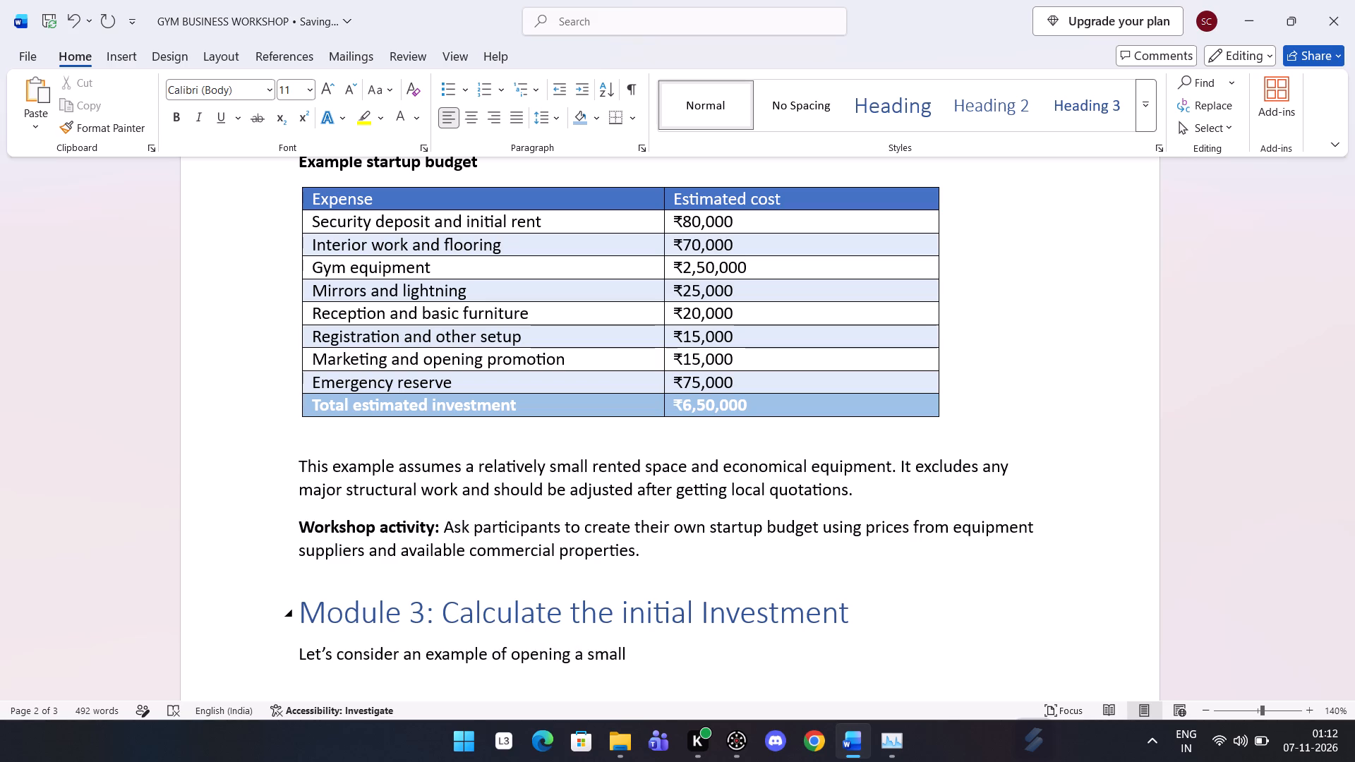
pyautogui.write('gym')
pyautogui.press('space')
pyautogui.write('in india')
pyautogui.press('space')
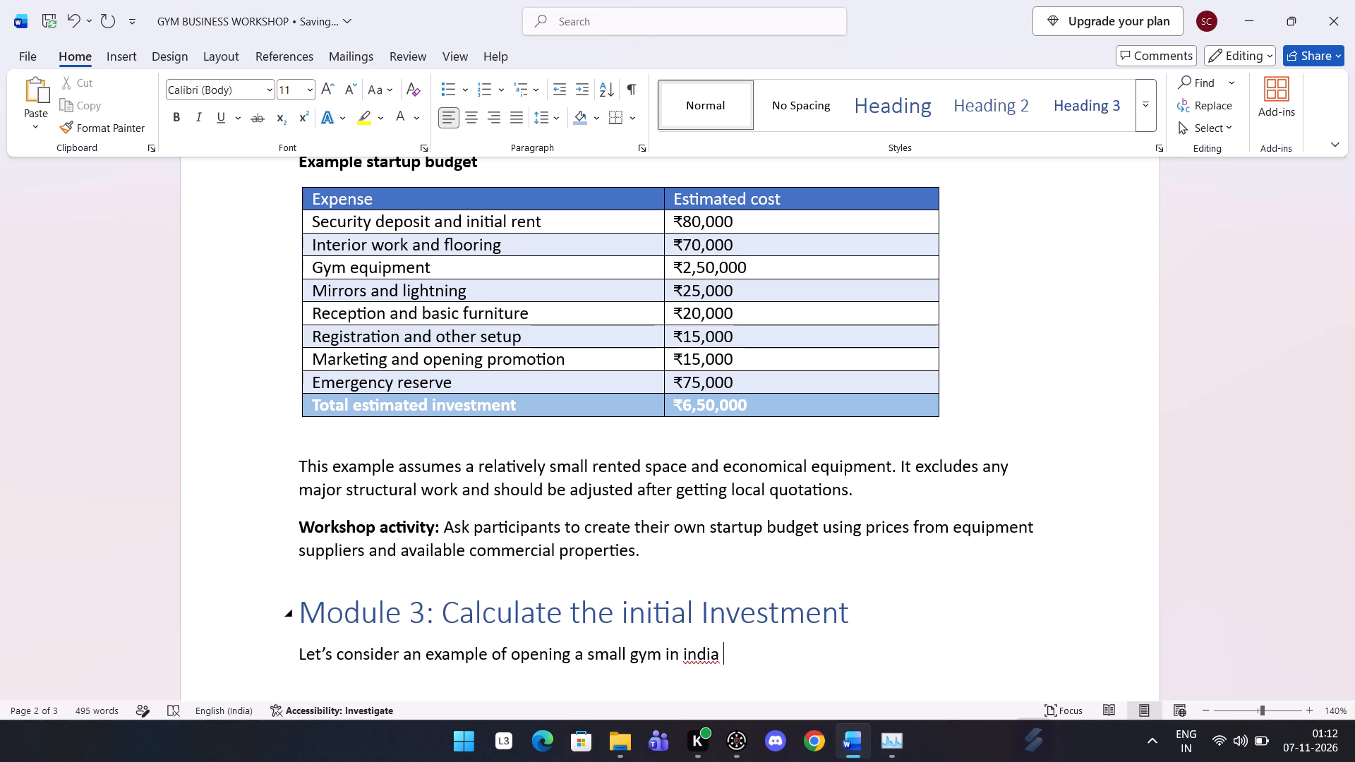
# Apply the suggested spelling correction "India" to the last word of the introductory sentence.
pyautogui.rightClick(699, 658)
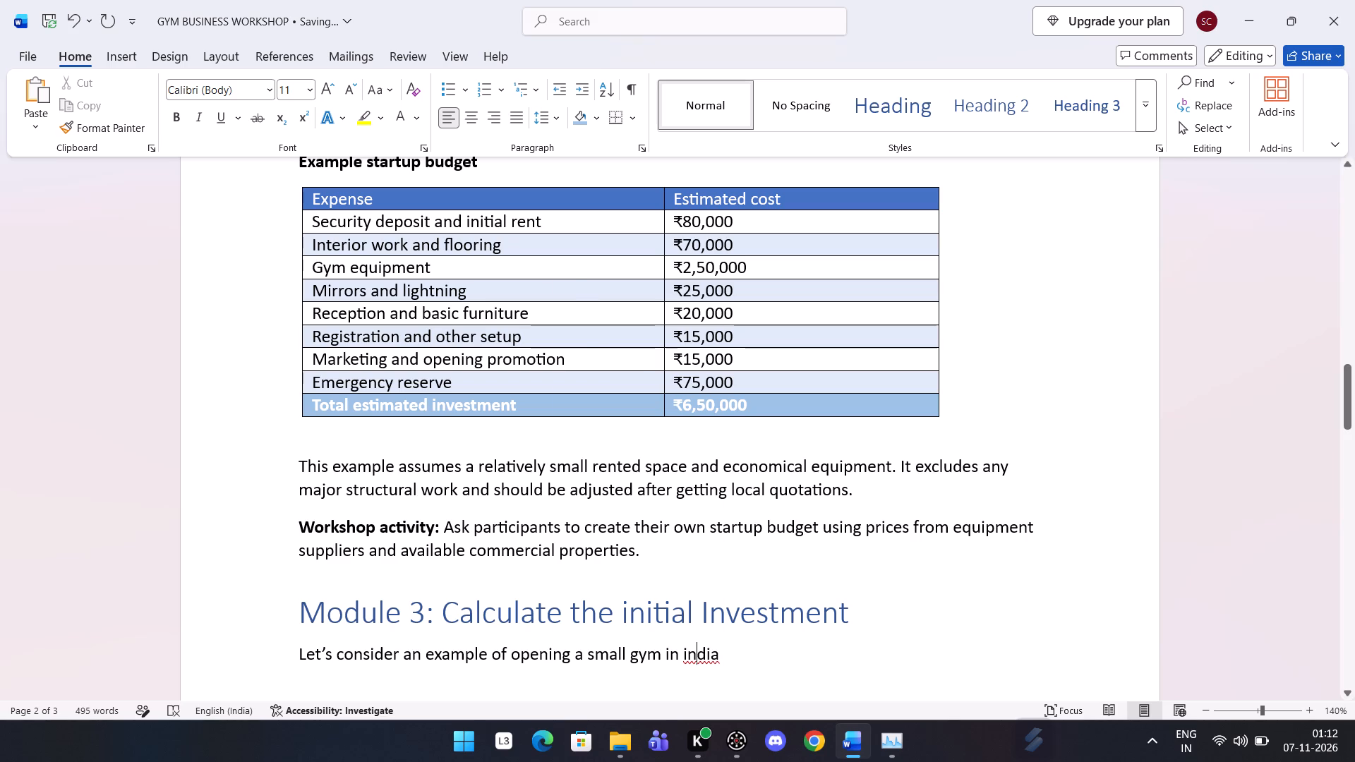
pyautogui.click(622, 283)
# Make the "Module 3: Calculate the initial Investment" heading bold and underlined.
pyautogui.moveTo(300, 615); pyautogui.dragTo(915, 584)
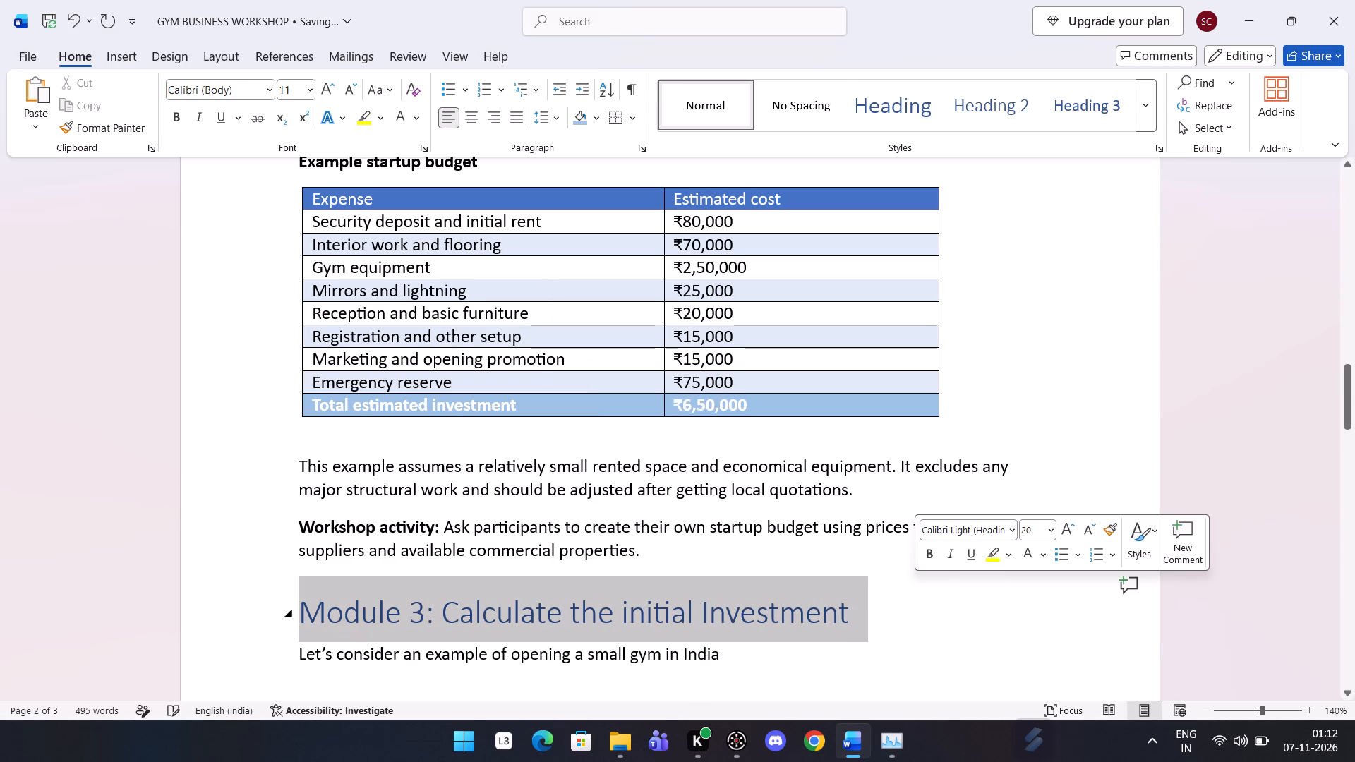
pyautogui.click(932, 557)
pyautogui.click(964, 557)
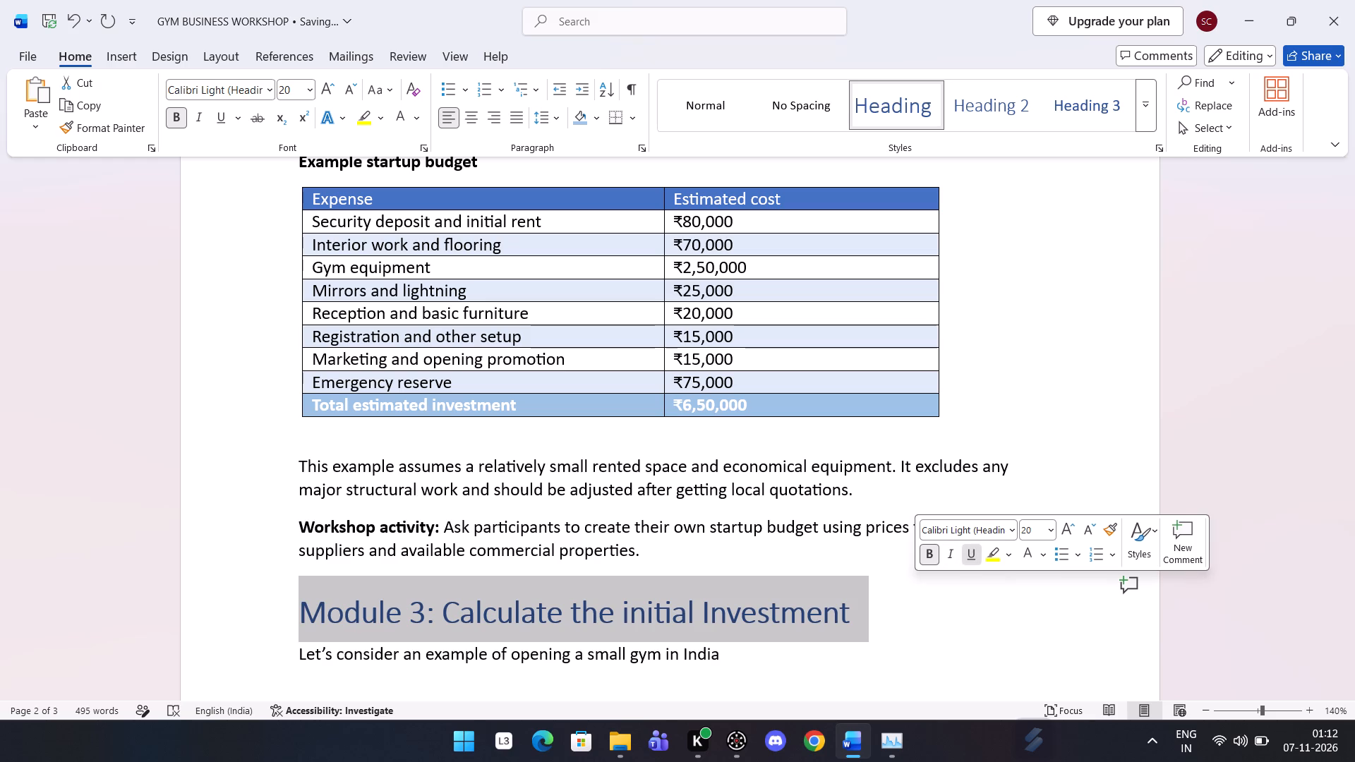
pyautogui.click(851, 606)
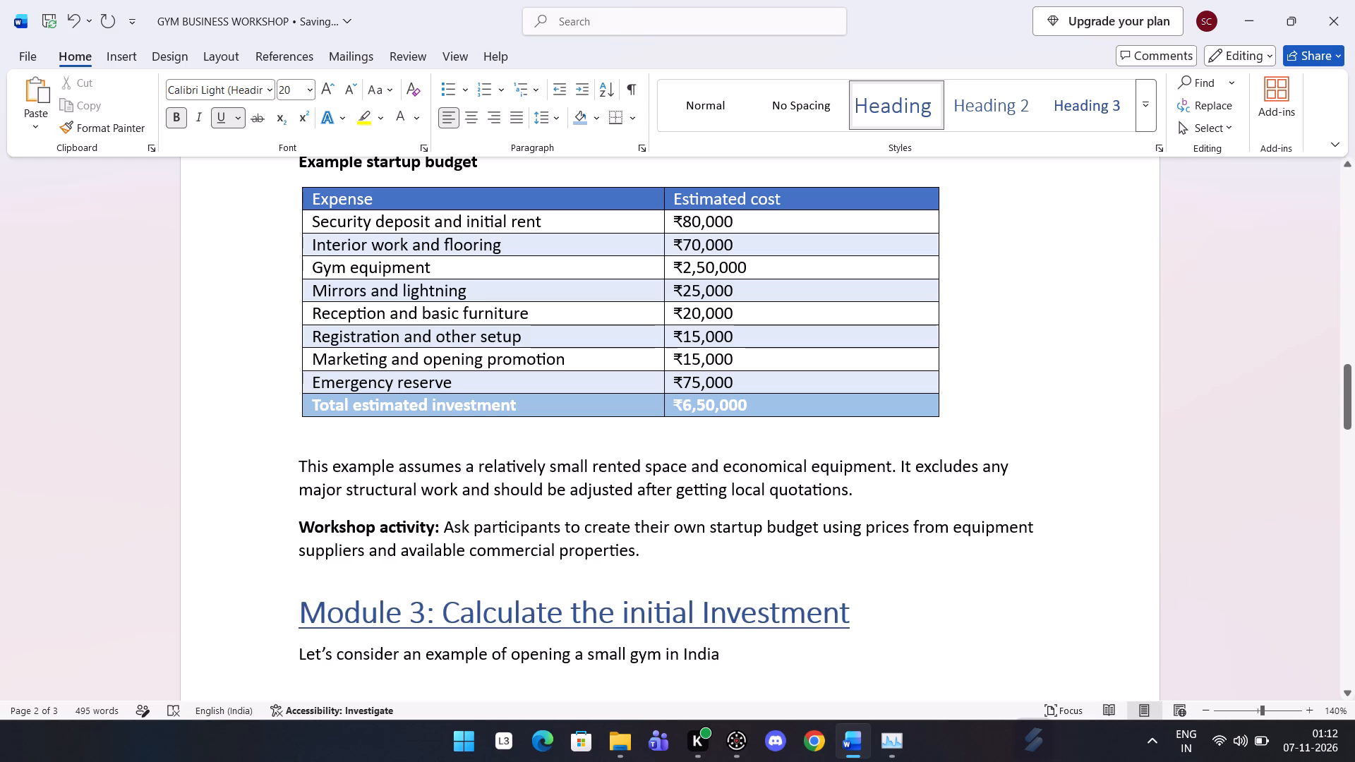
# End the introductory sentence under the Module 3 heading with a period.
pyautogui.click(716, 660)
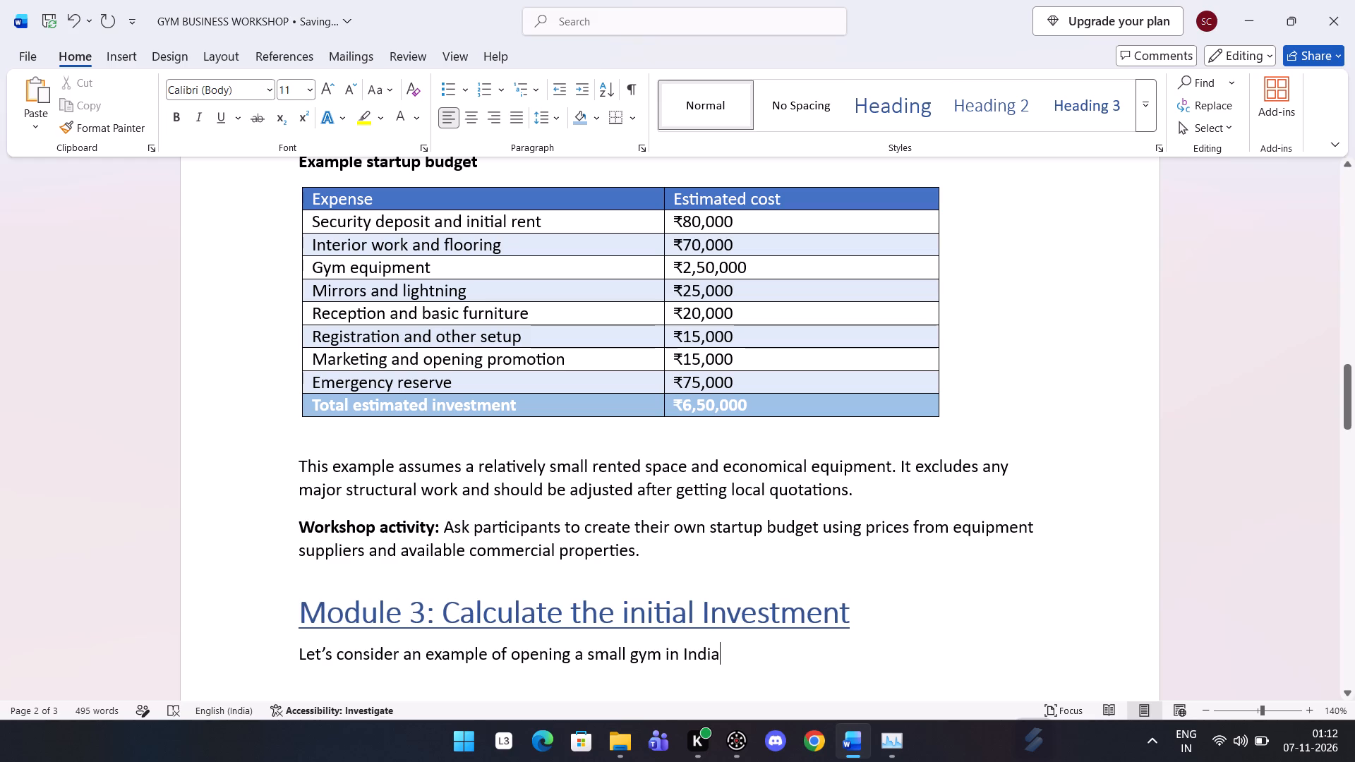
pyautogui.press('.')
# Add a new paragraph reading "Eaxmple startup budget" below the introductory sentence.
pyautogui.press('Return')
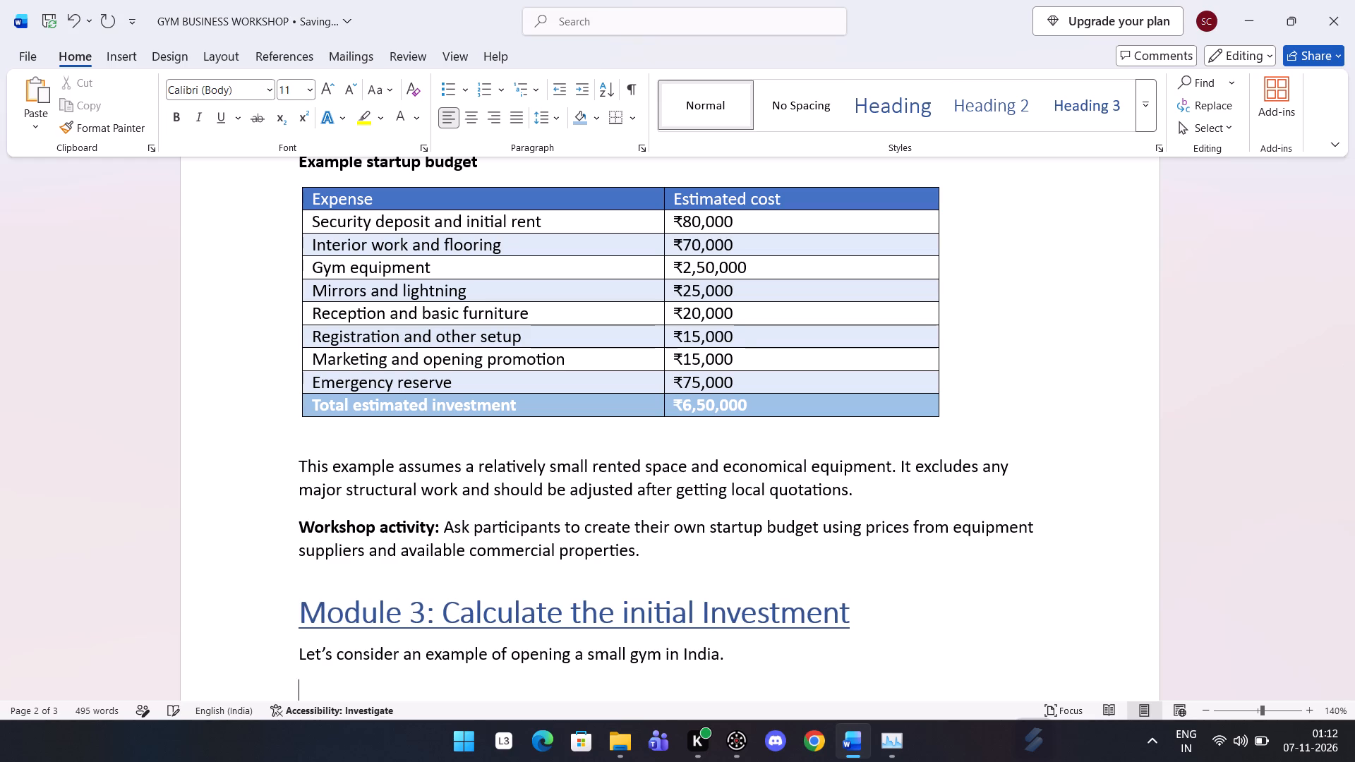
pyautogui.press('e')
pyautogui.write('ax')
pyautogui.press('m')
pyautogui.write('ple')
pyautogui.press('space')
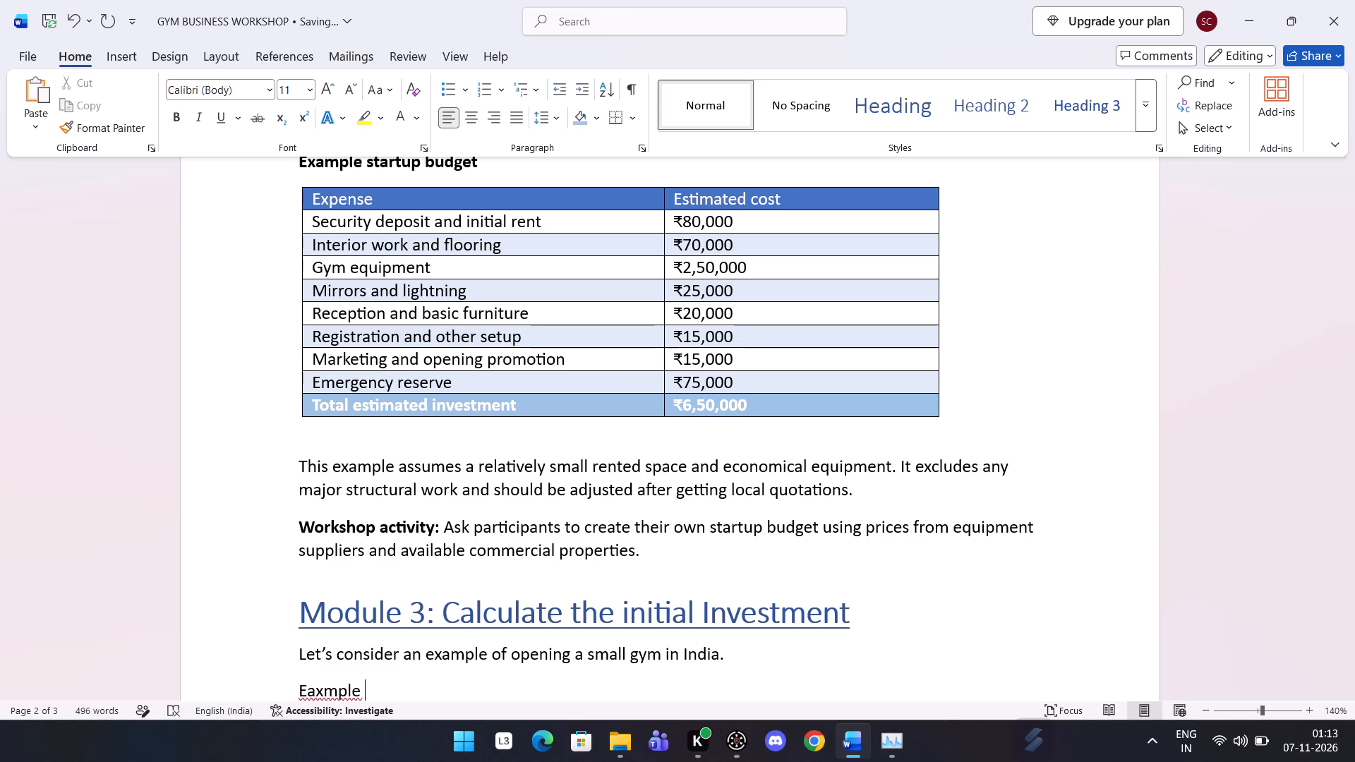
pyautogui.write('sta')
pyautogui.write('rtup bu')
pyautogui.write('dget')
# Apply the suggested spelling correction "Example" to the first word of the startup budget line.
pyautogui.scroll(-1, 989, 761)
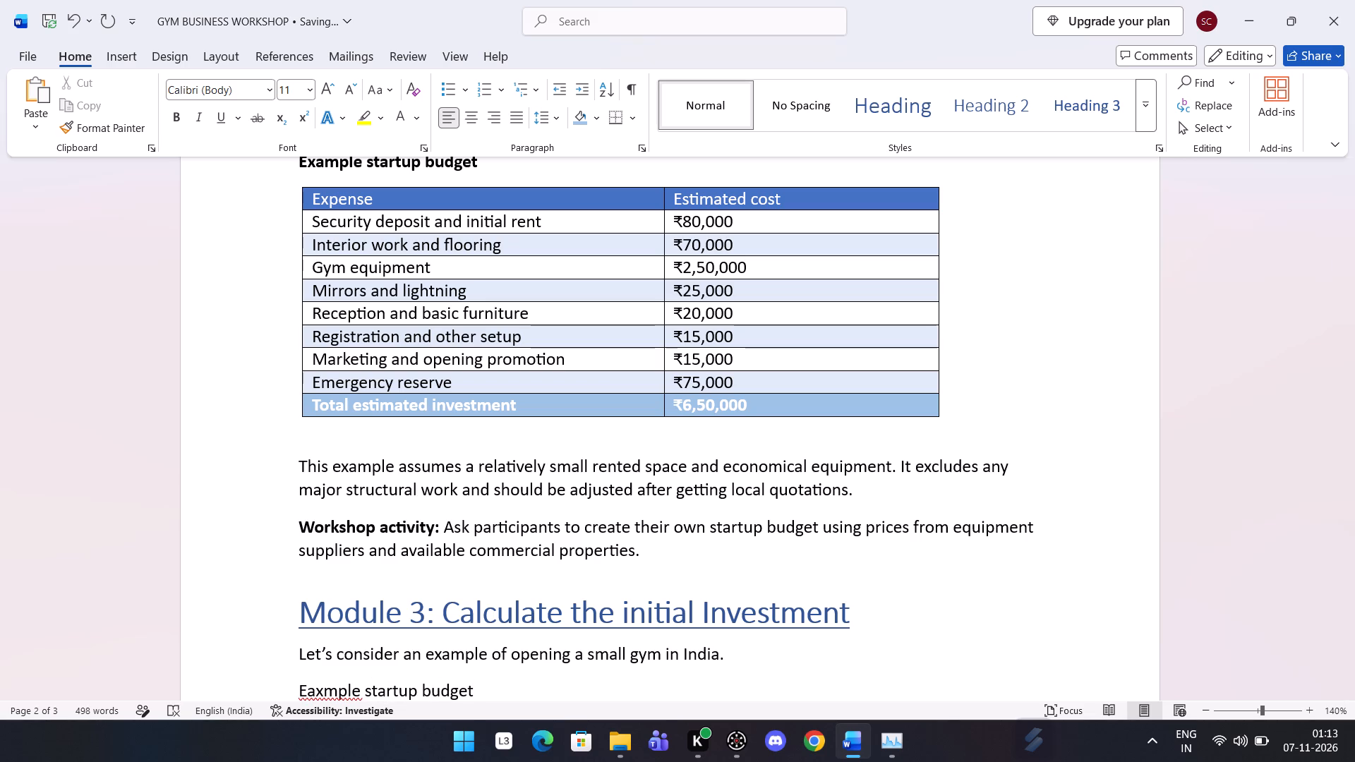
pyautogui.scroll(-2, 821, 633)
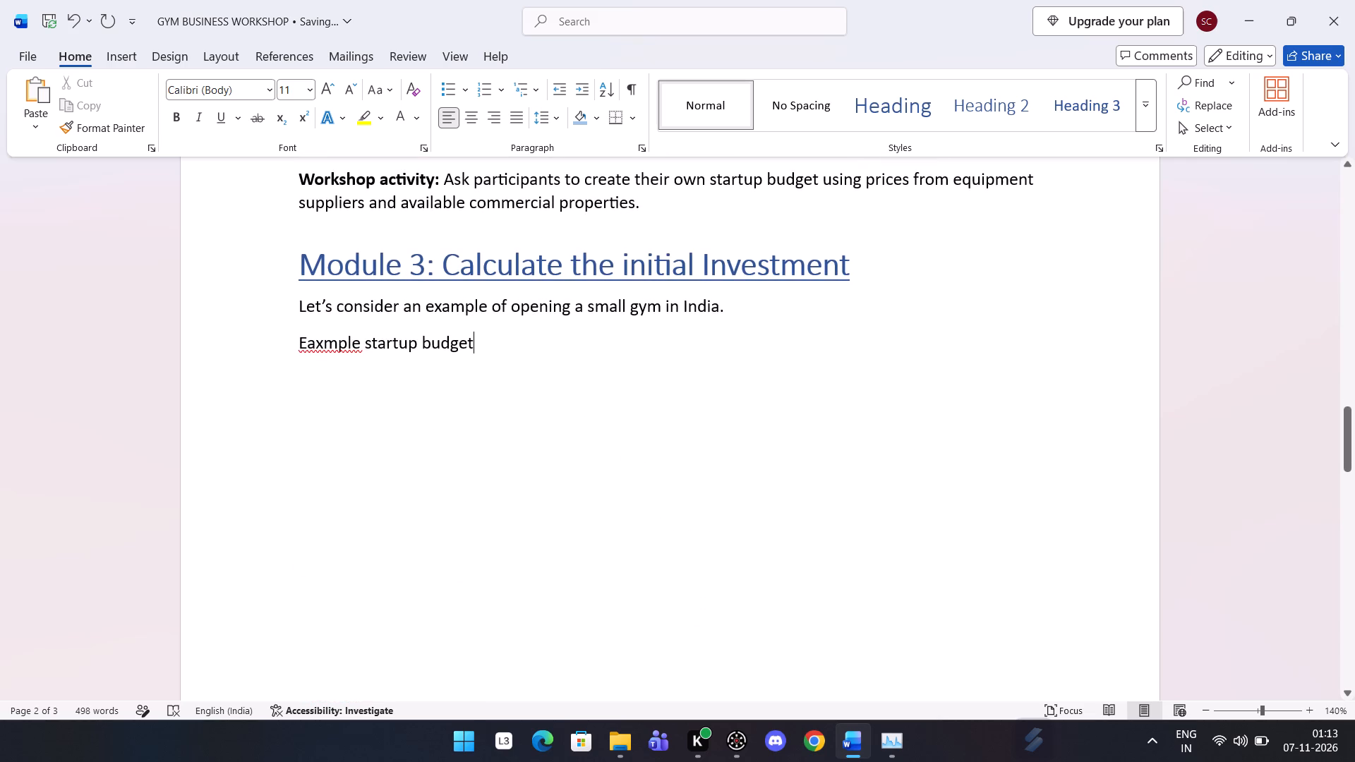
pyautogui.moveTo(299, 341); pyautogui.dragTo(367, 340)
pyautogui.rightClick(367, 340)
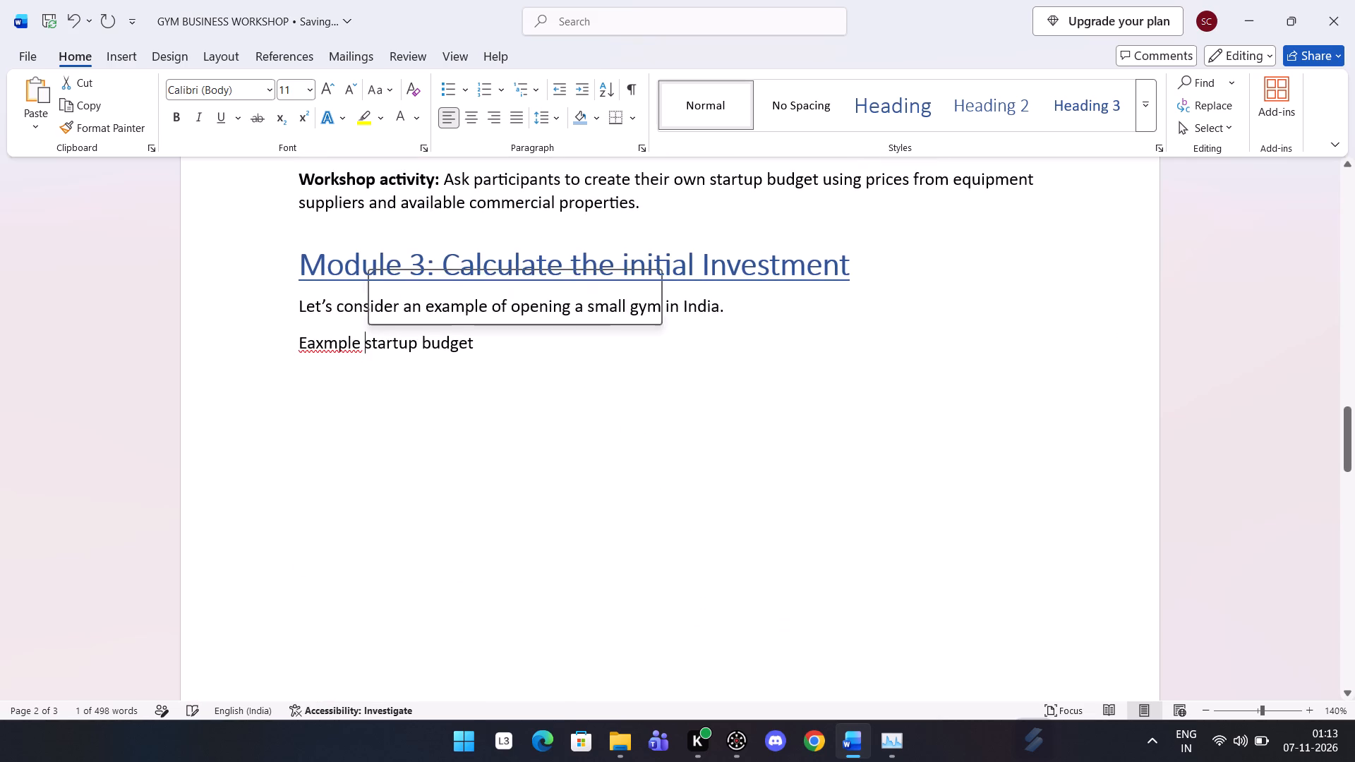
pyautogui.click(325, 339)
pyautogui.rightClick(325, 339)
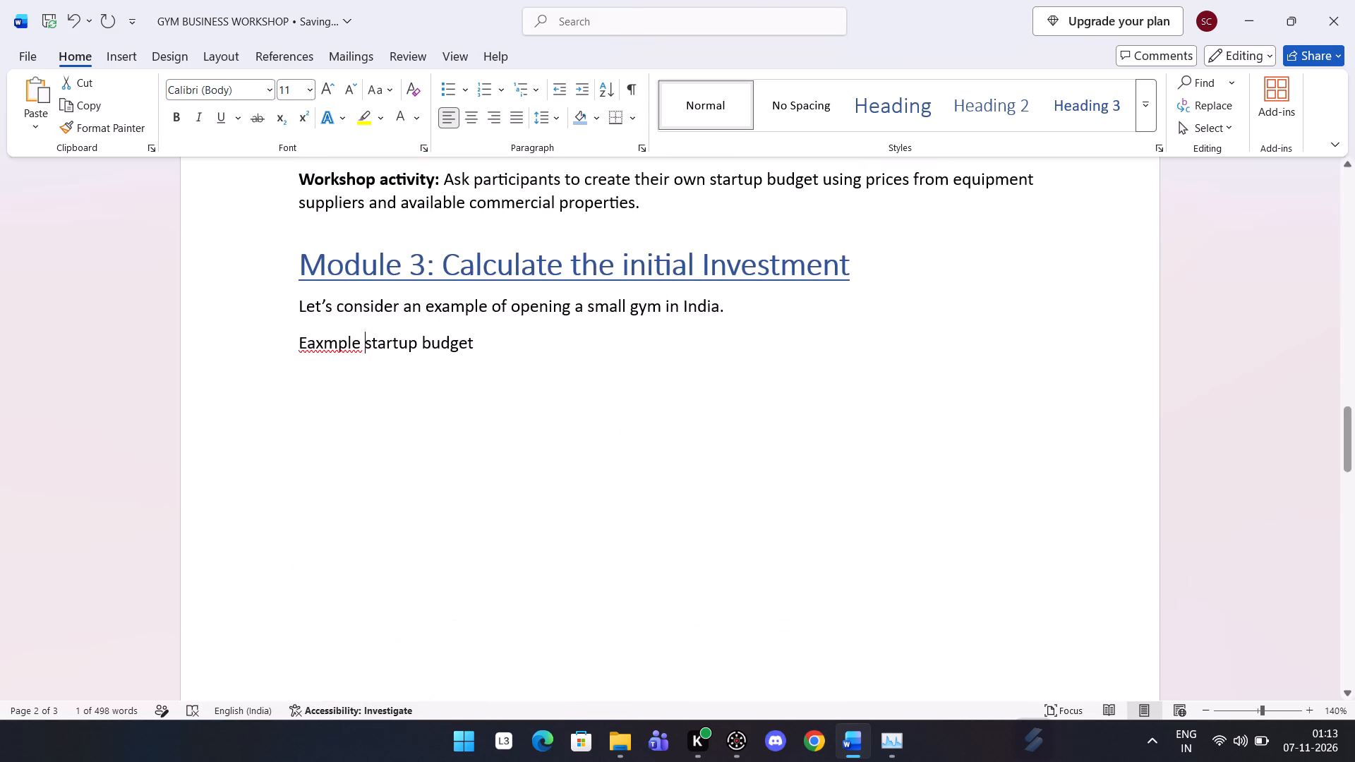
pyautogui.click(276, 359)
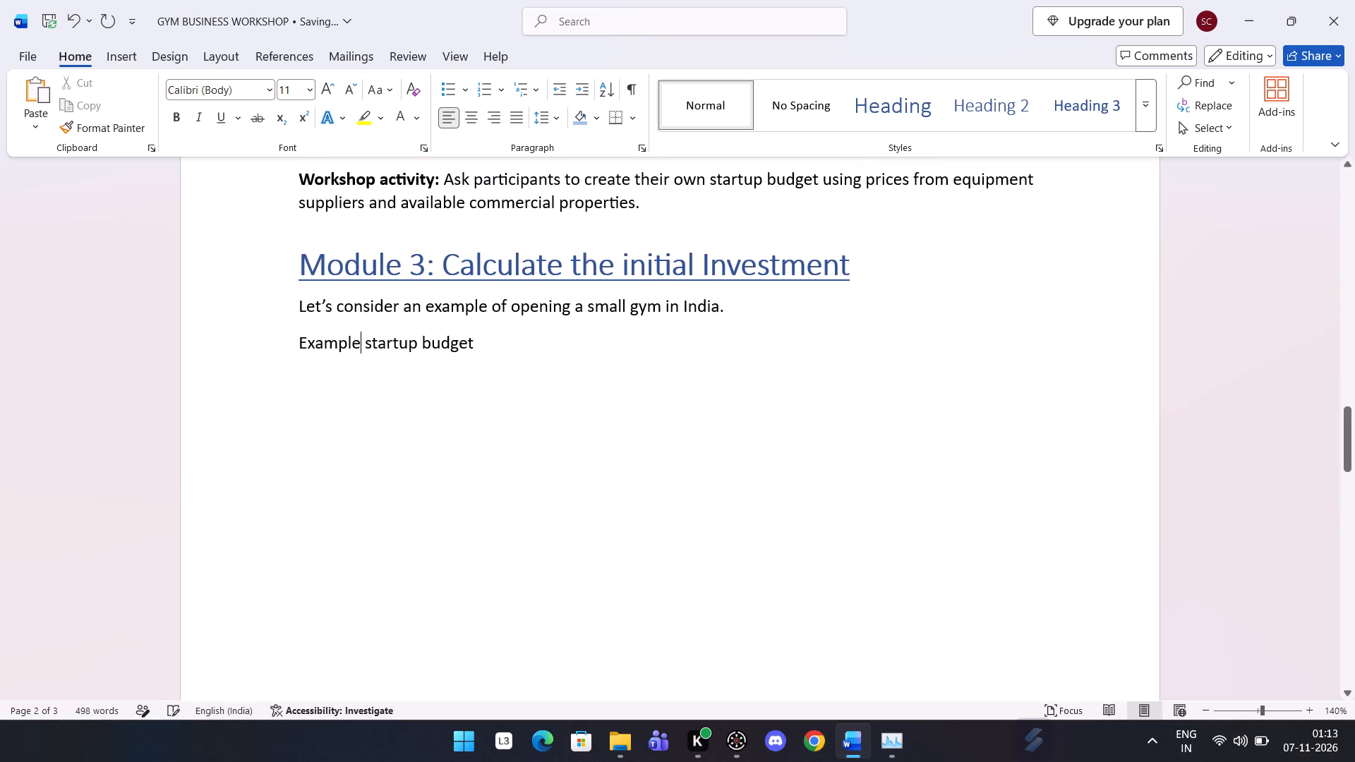
# Make the "Example startup budget" line under Module 3 bold and place the text cursor at its end.
pyautogui.moveTo(291, 342); pyautogui.dragTo(499, 333)
pyautogui.click(514, 303)
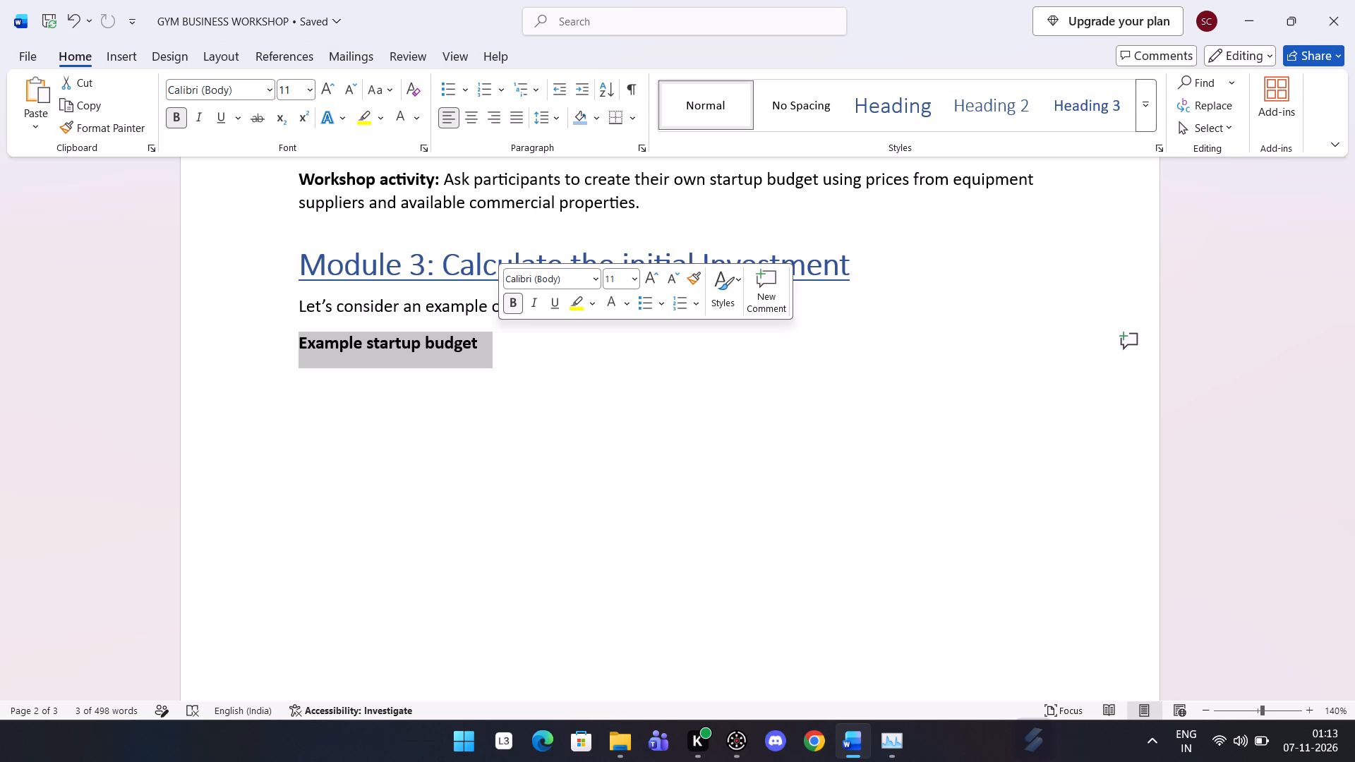
pyautogui.click(512, 368)
pyautogui.click(512, 368)
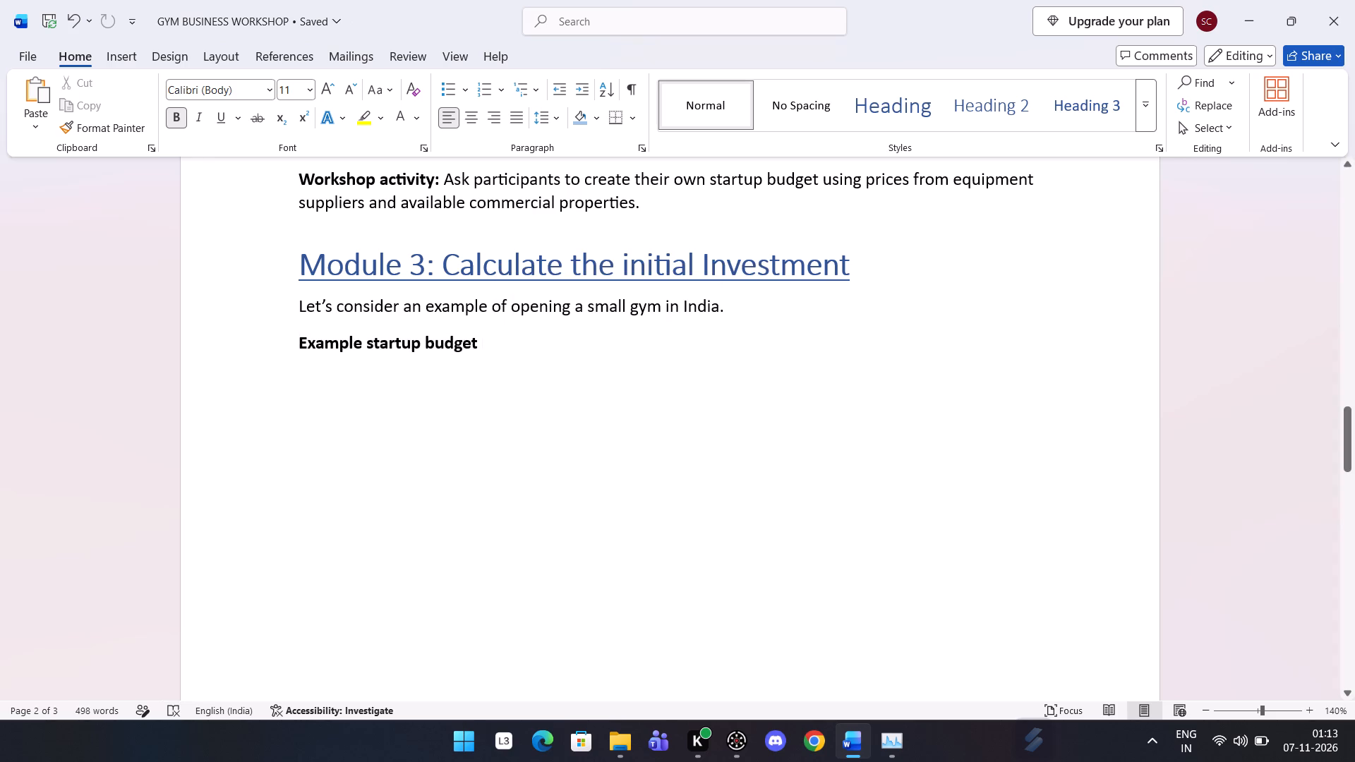
pyautogui.press('b')
pyautogui.press('BackSpace')
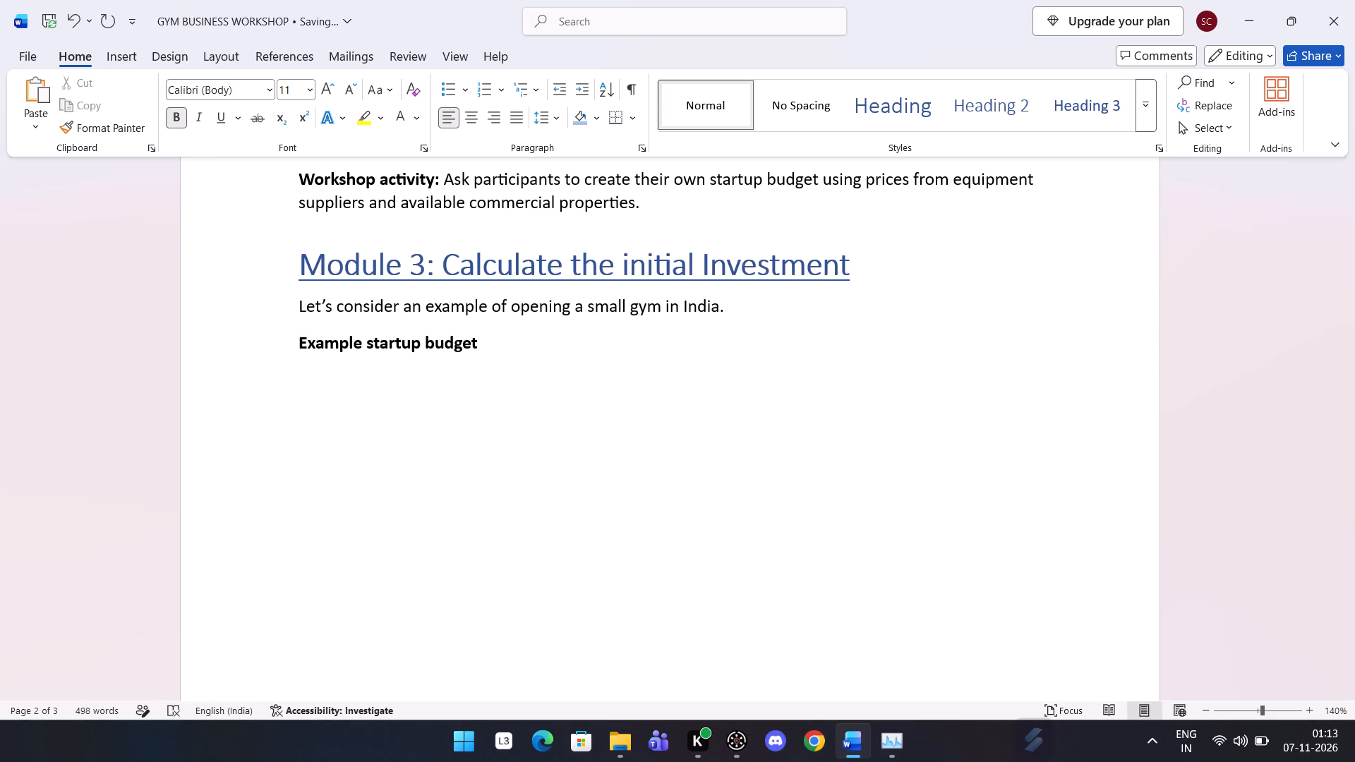
# Examine the existing tables and text in the sections before and after the new Module 3 section.
pyautogui.scroll(2, 557, 315)
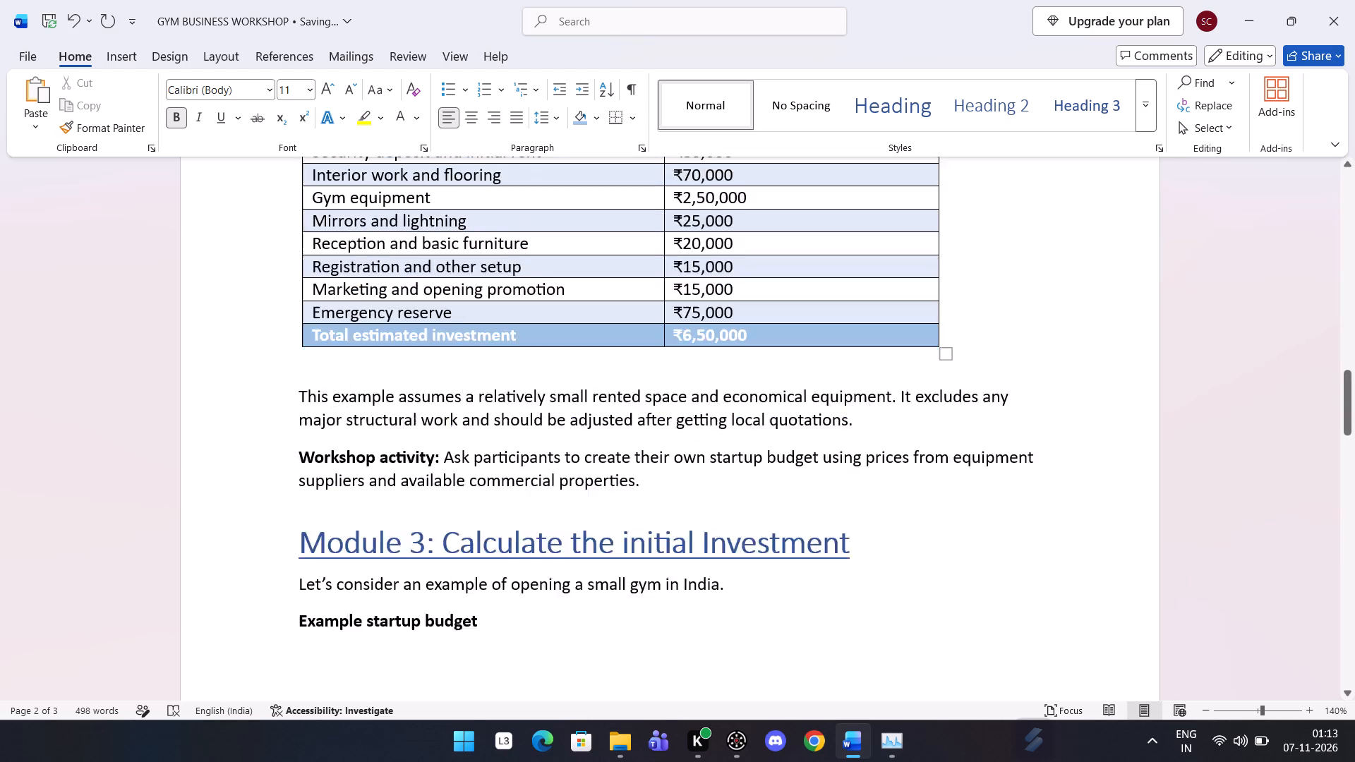
pyautogui.scroll(8, 557, 315)
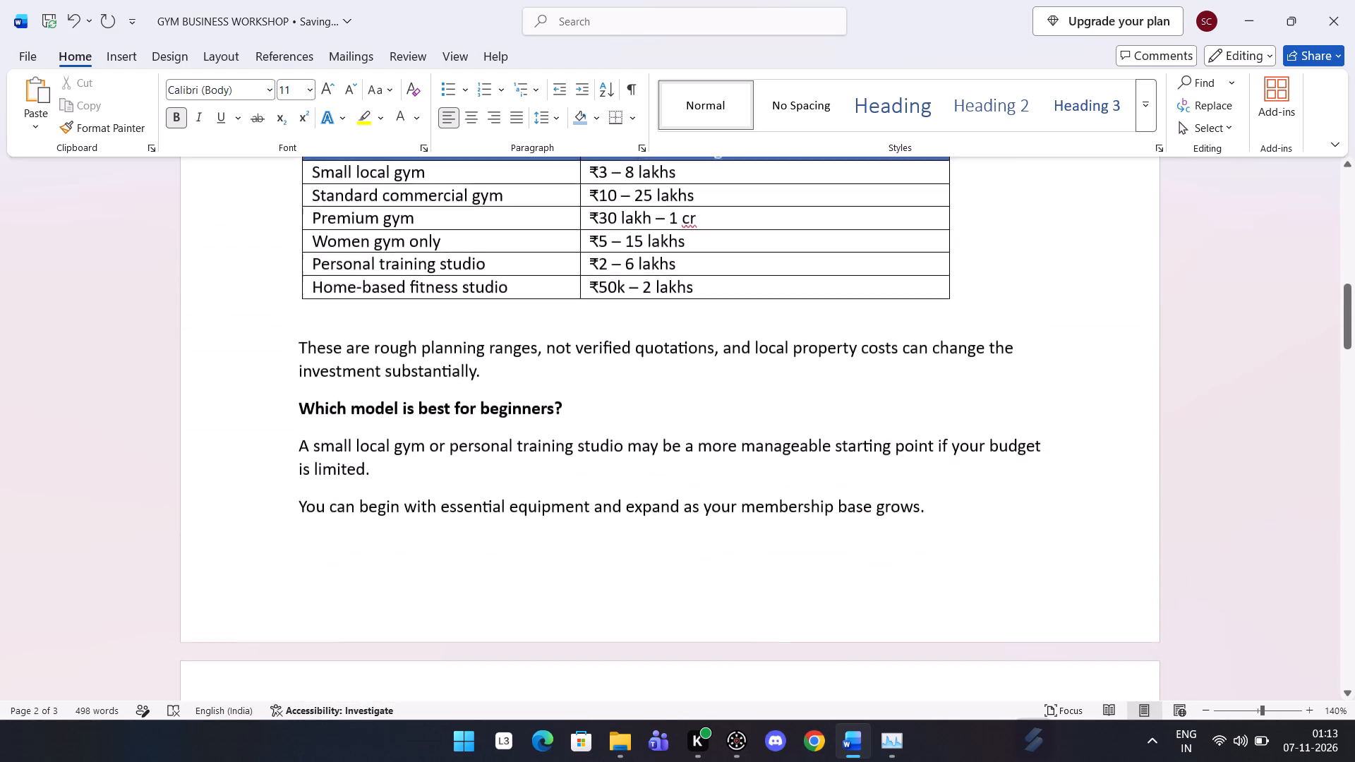
pyautogui.scroll(2, 557, 315)
pyautogui.scroll(-2, 557, 315)
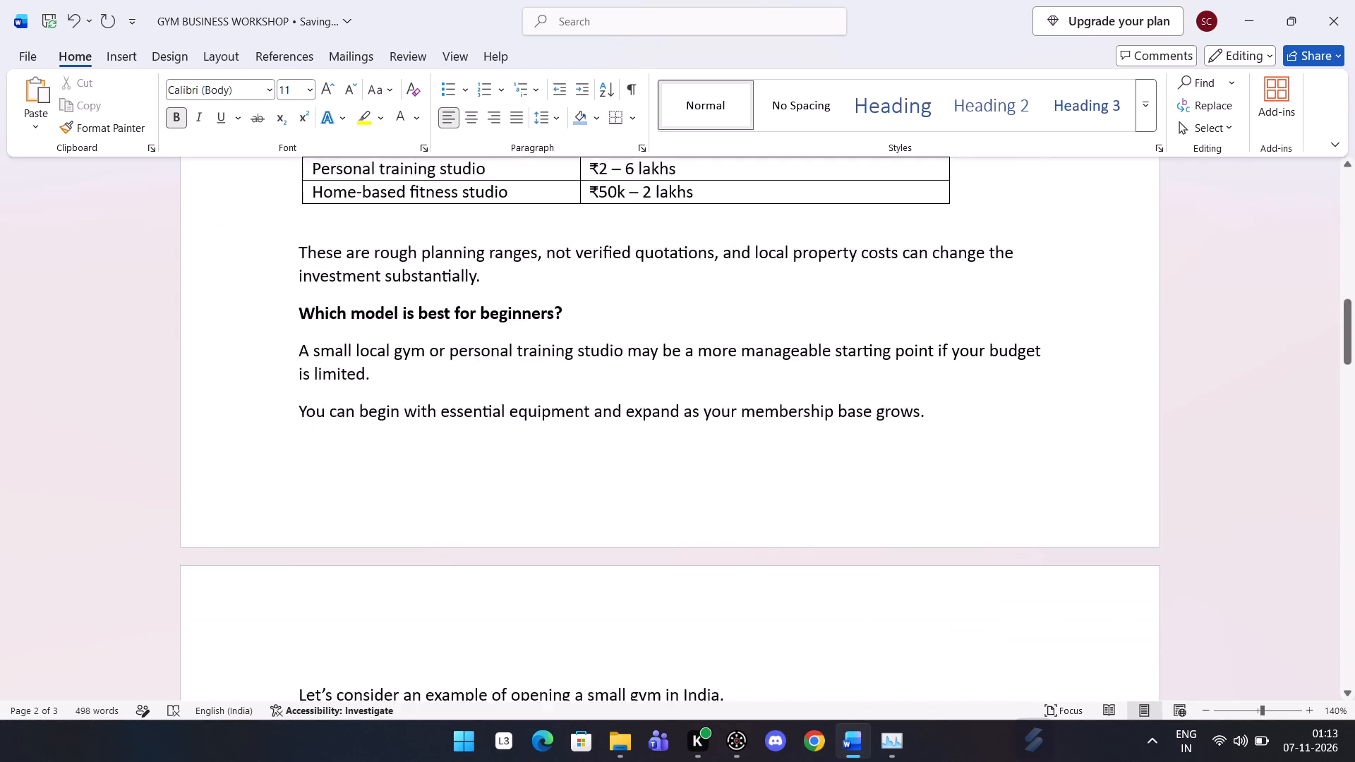
pyautogui.scroll(-7, 557, 315)
pyautogui.scroll(-14, 557, 315)
pyautogui.scroll(2, 557, 315)
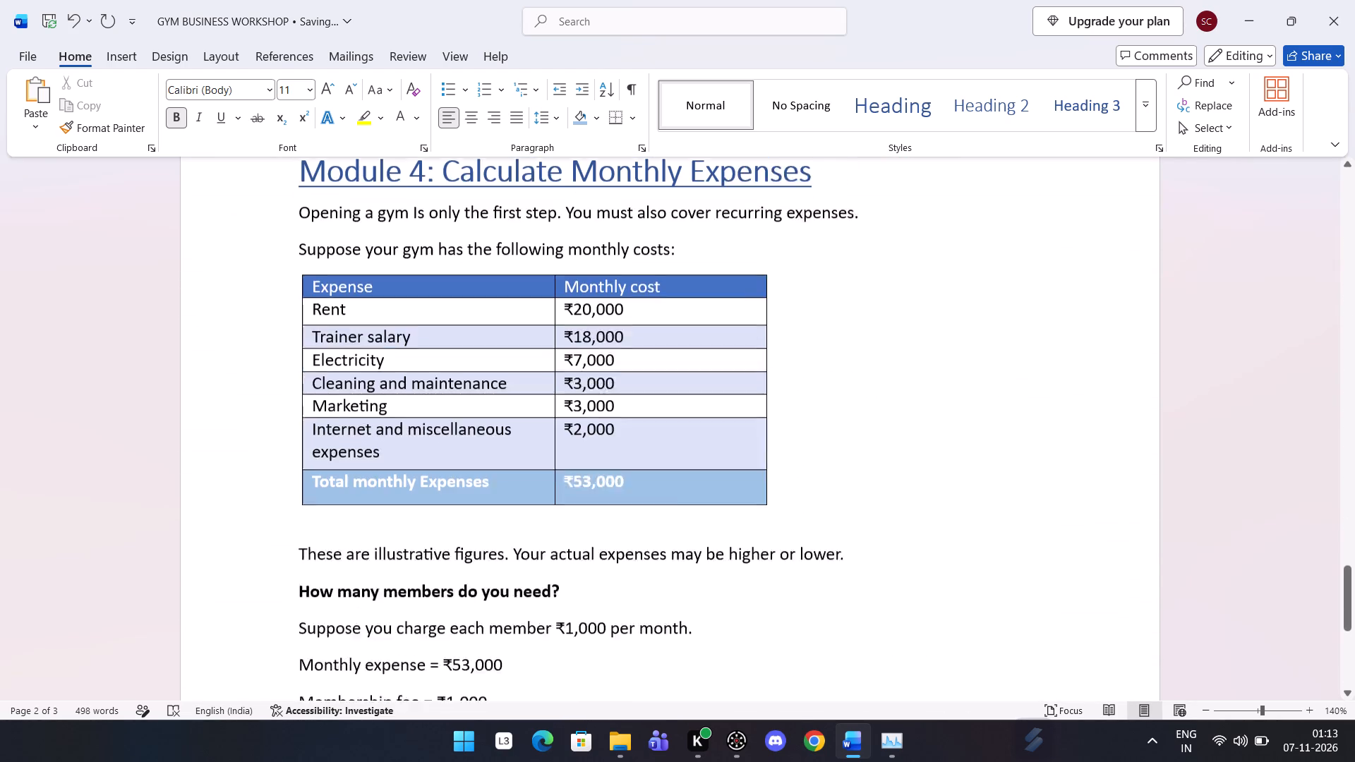
pyautogui.scroll(13, 557, 315)
pyautogui.scroll(-1, 557, 315)
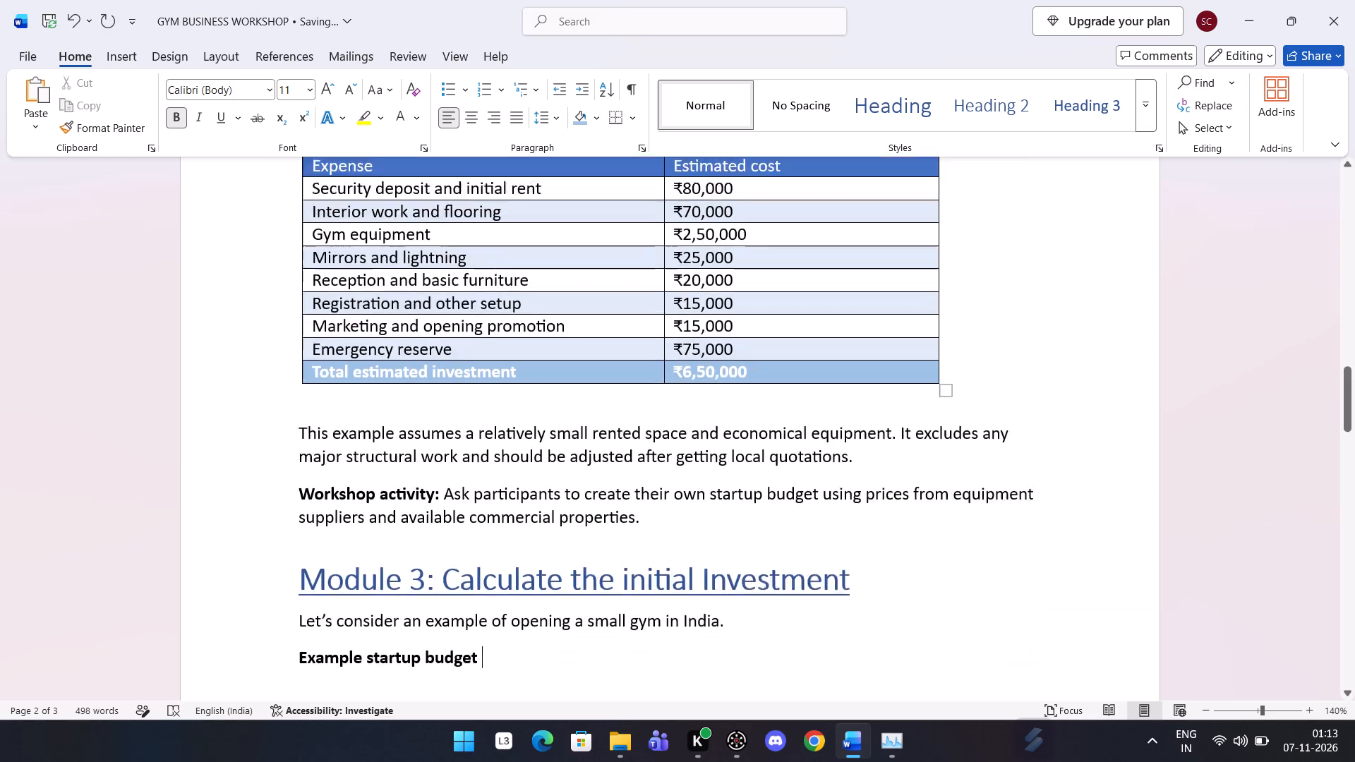
pyautogui.scroll(-1, 557, 315)
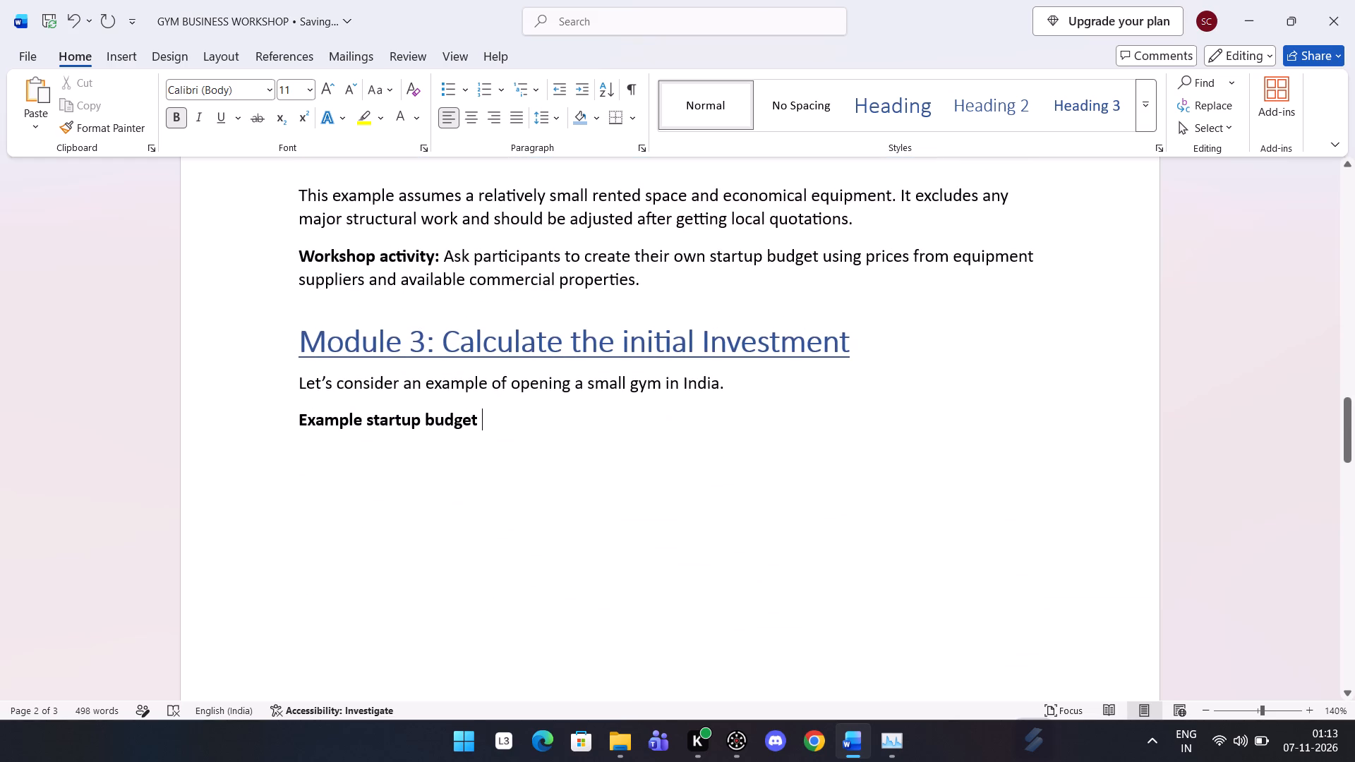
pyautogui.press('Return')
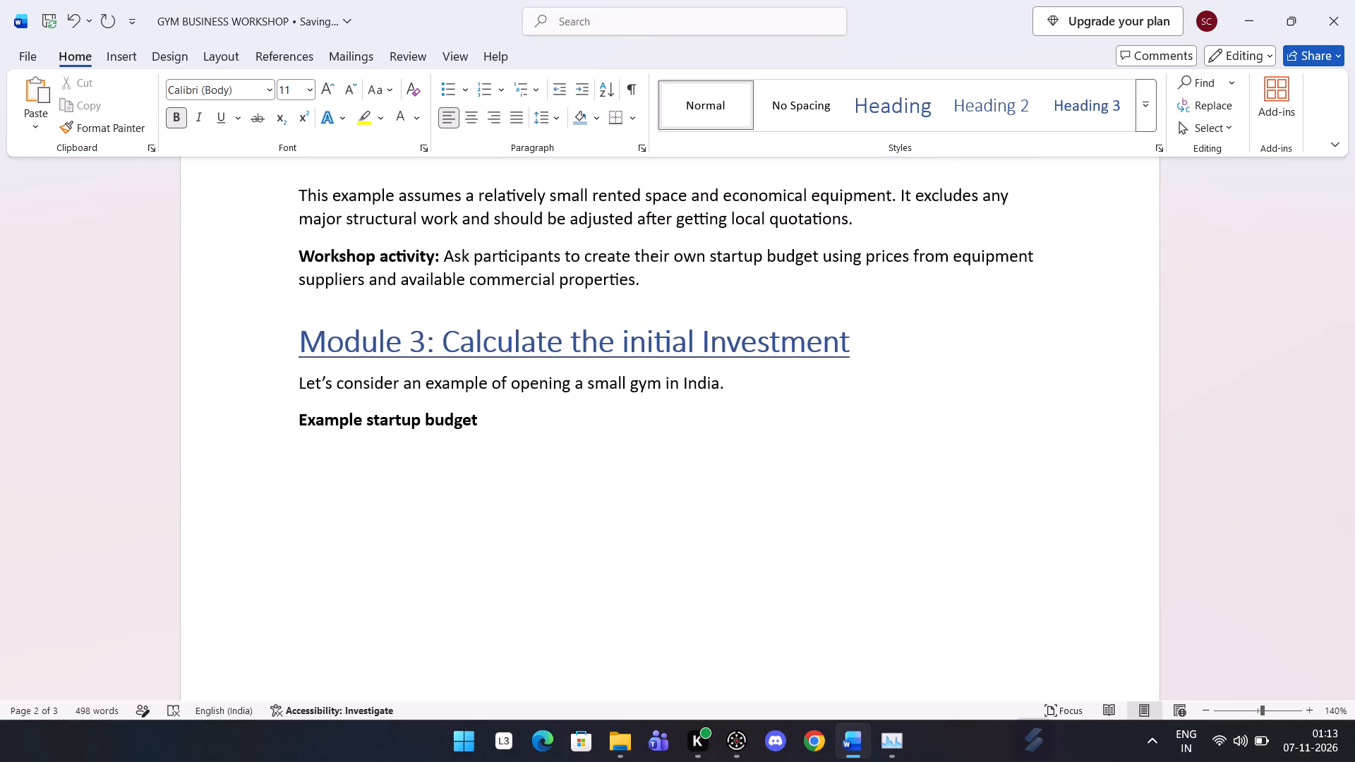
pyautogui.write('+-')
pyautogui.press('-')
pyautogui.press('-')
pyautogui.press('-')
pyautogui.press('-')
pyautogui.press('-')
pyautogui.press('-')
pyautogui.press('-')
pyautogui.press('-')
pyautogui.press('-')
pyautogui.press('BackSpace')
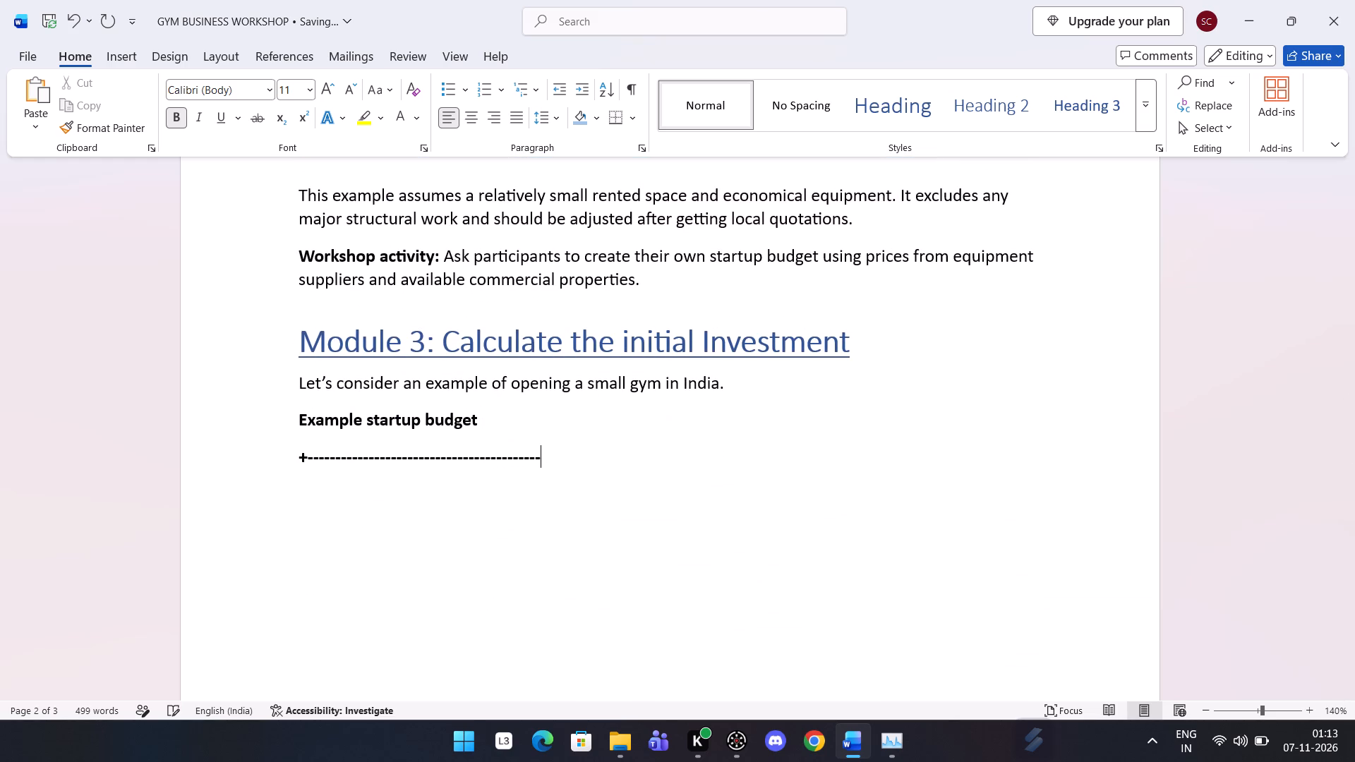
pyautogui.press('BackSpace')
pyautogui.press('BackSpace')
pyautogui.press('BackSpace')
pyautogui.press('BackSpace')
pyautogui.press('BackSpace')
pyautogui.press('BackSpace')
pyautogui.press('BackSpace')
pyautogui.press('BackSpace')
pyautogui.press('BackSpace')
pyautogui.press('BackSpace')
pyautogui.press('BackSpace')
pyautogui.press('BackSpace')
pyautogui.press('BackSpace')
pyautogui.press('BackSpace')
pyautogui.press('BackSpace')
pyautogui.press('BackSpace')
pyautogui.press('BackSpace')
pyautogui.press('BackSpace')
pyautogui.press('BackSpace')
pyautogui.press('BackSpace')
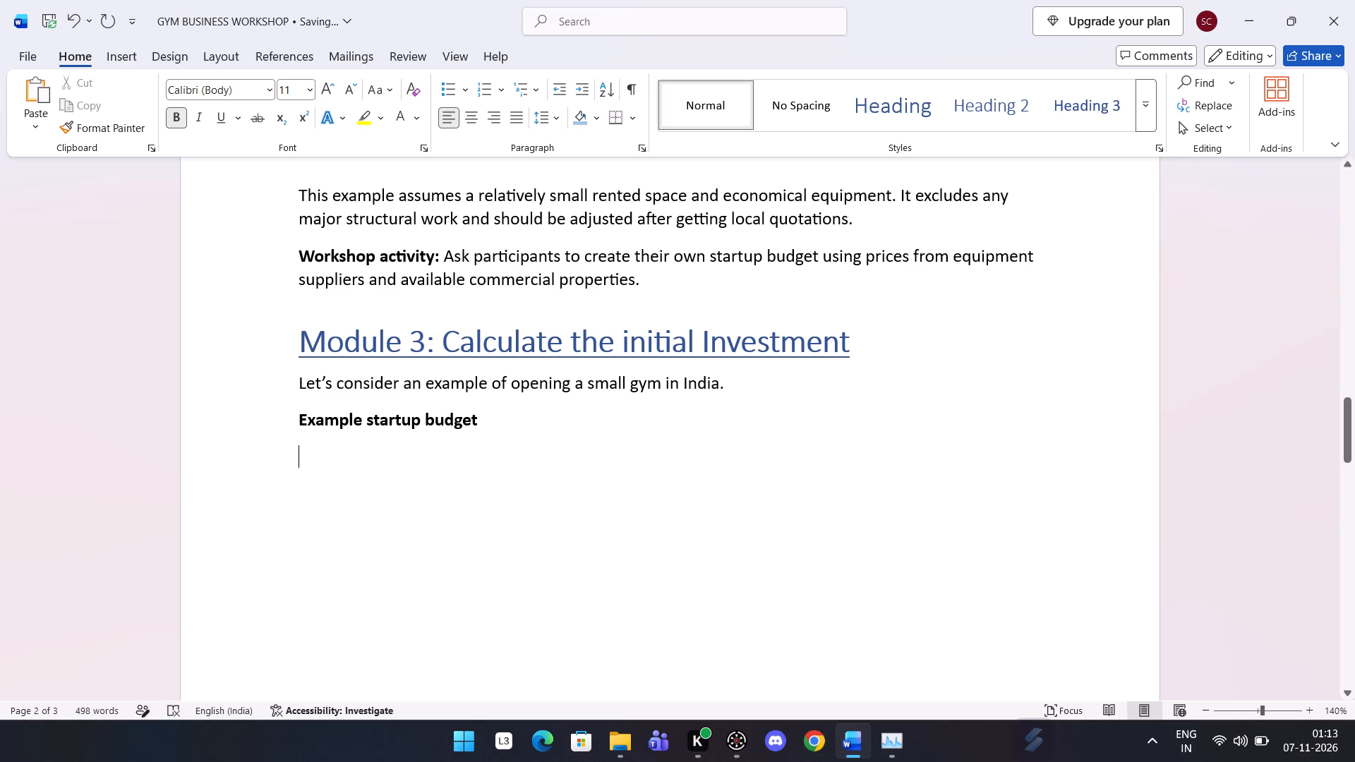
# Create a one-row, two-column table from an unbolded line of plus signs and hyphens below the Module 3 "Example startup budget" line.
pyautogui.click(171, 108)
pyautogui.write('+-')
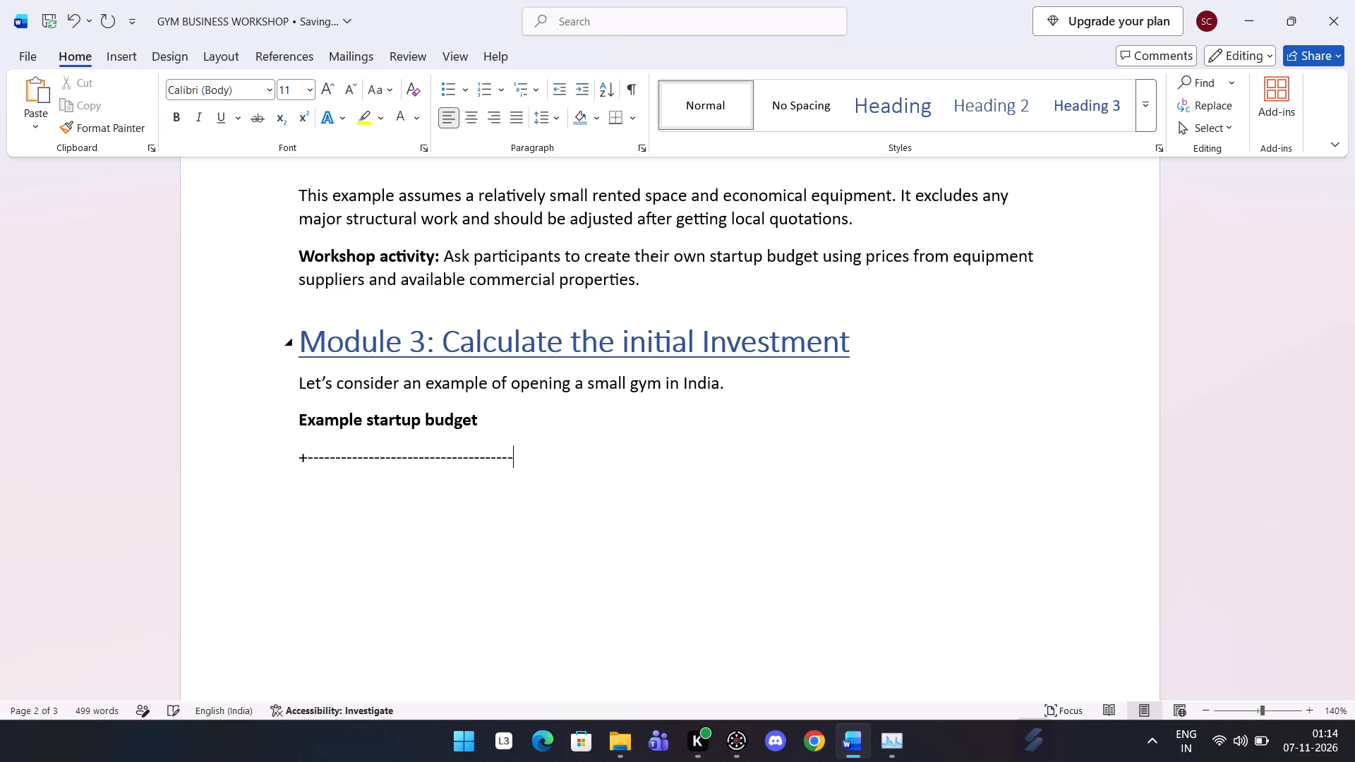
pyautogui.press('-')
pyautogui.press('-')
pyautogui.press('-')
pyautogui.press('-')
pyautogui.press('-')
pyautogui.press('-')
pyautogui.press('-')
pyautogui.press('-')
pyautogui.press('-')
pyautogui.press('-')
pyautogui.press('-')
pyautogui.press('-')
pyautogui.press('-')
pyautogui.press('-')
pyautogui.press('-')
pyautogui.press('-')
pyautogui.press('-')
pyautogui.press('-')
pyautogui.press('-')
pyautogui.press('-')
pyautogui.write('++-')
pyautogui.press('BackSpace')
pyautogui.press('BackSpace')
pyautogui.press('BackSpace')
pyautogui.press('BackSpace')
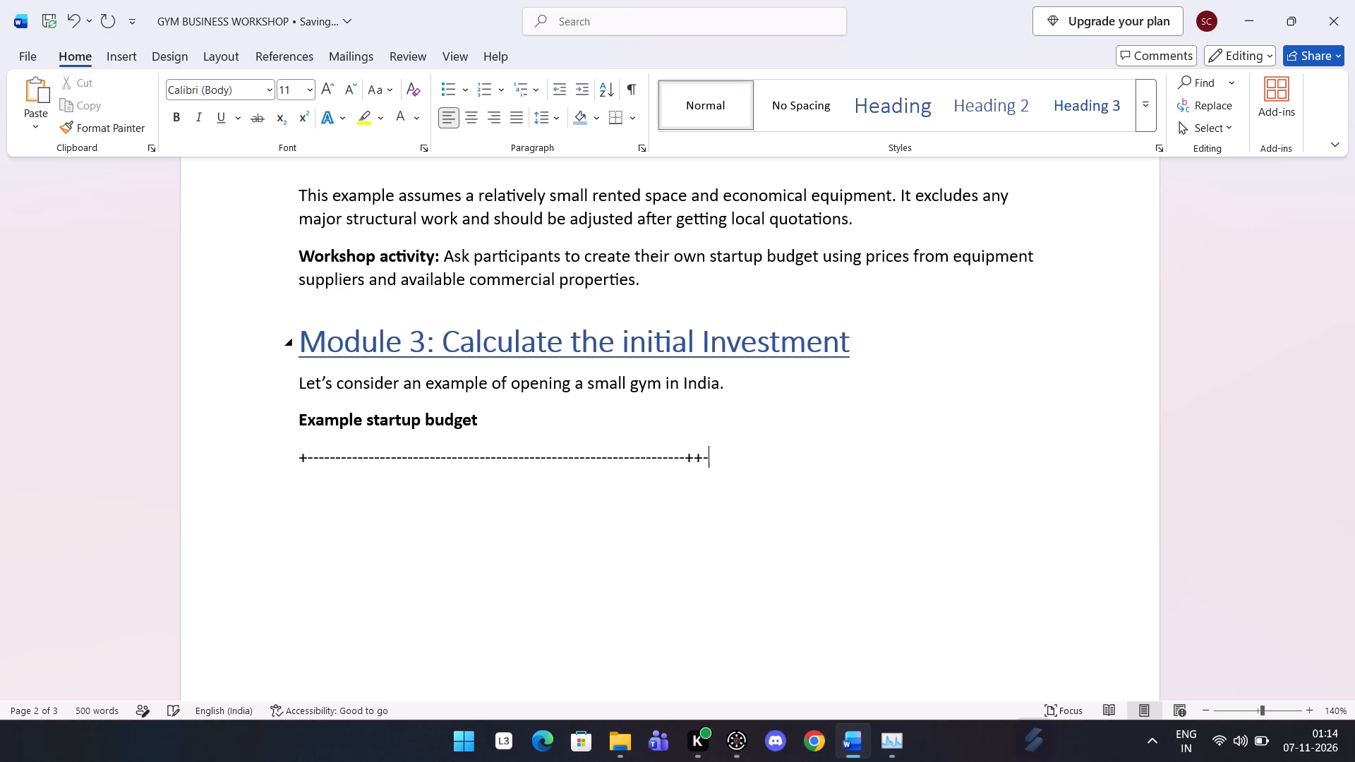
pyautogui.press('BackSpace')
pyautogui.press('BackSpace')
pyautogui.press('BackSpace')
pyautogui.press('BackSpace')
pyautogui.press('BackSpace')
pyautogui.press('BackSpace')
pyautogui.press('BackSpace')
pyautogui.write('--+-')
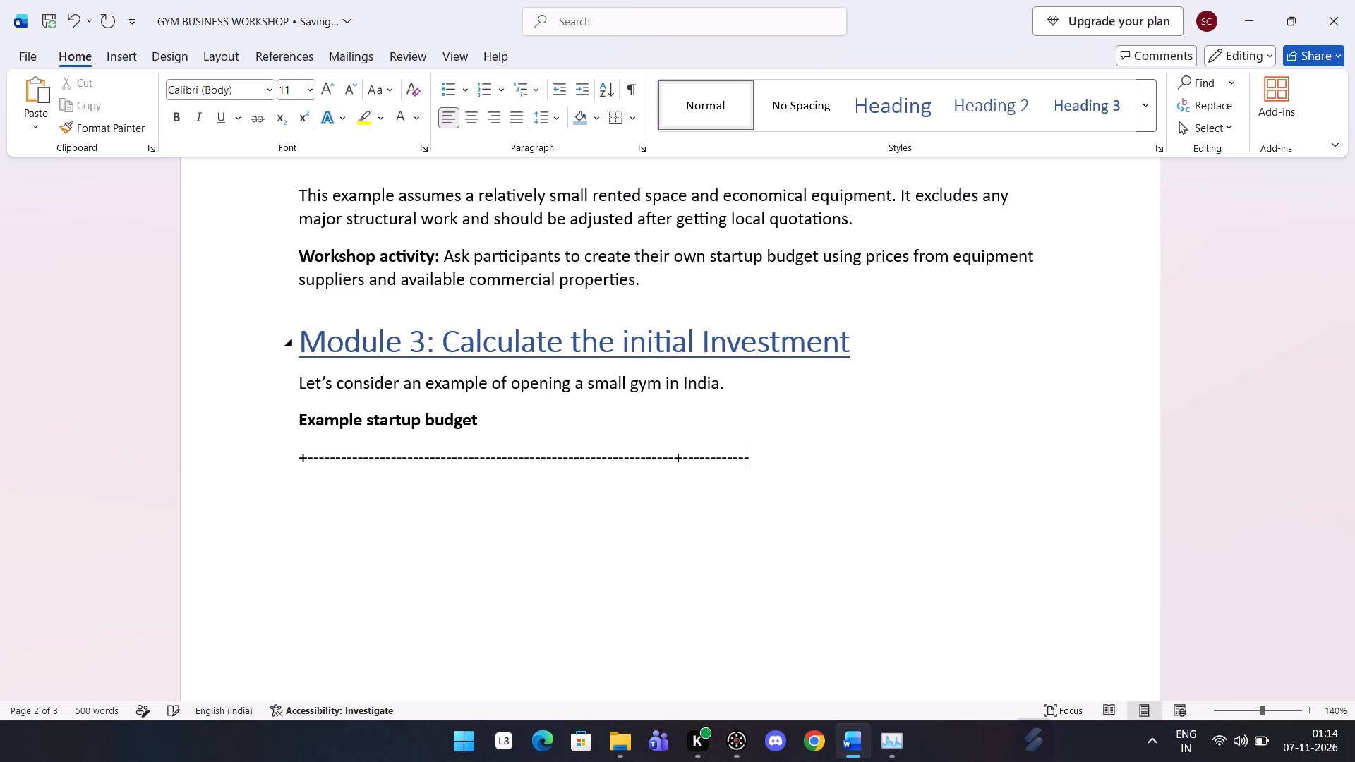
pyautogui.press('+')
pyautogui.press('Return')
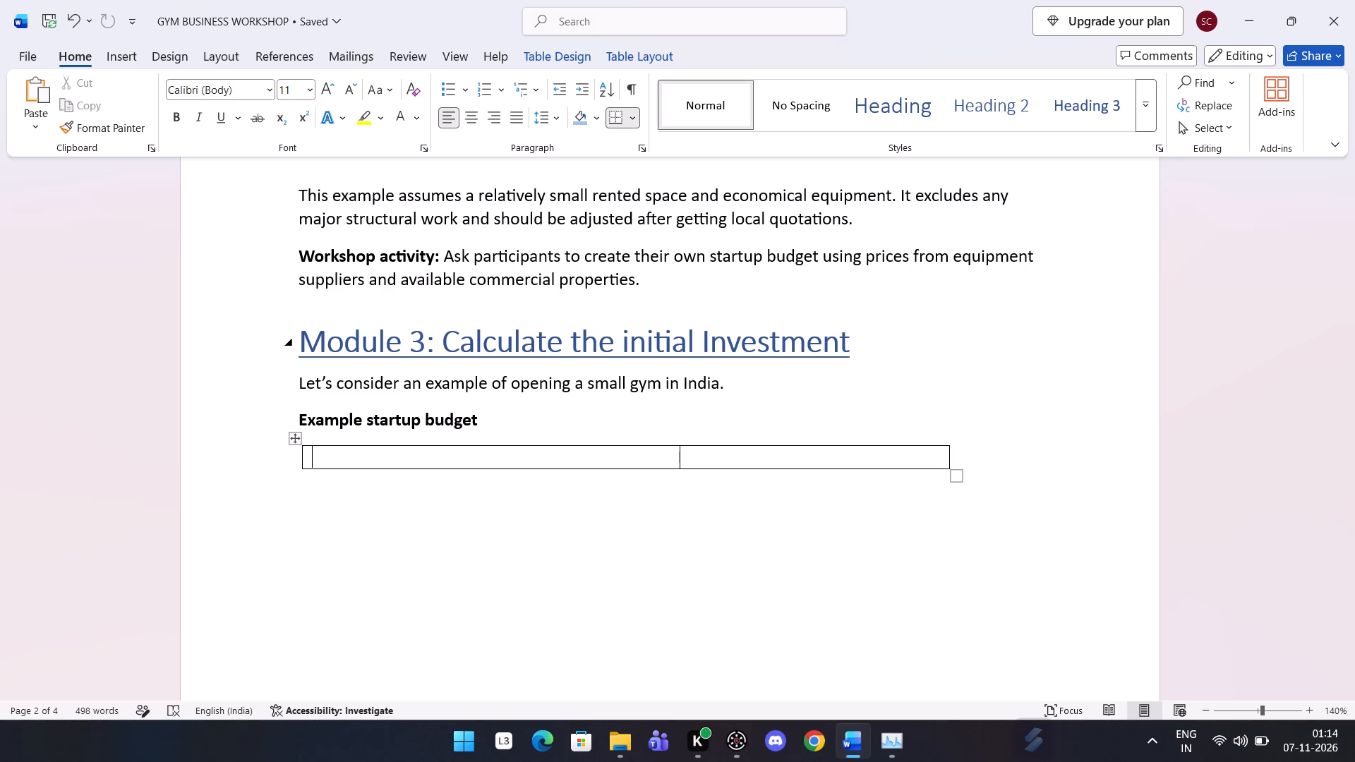
# Delete the duplicate Module 3 section above Module 4, including its heading, introductory sentence, "Example startup budget" line and empty table.
pyautogui.scroll(4, 331, 277)
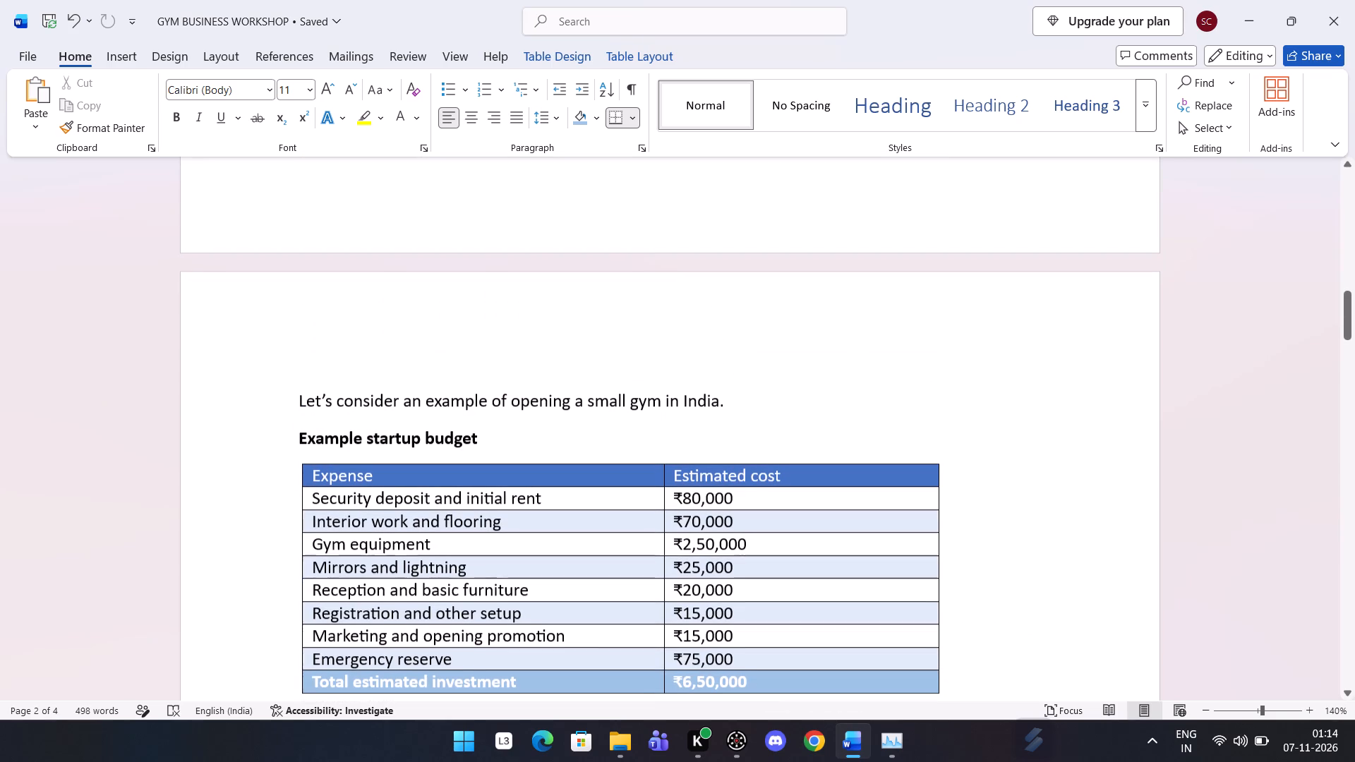
pyautogui.scroll(-2, 462, 501)
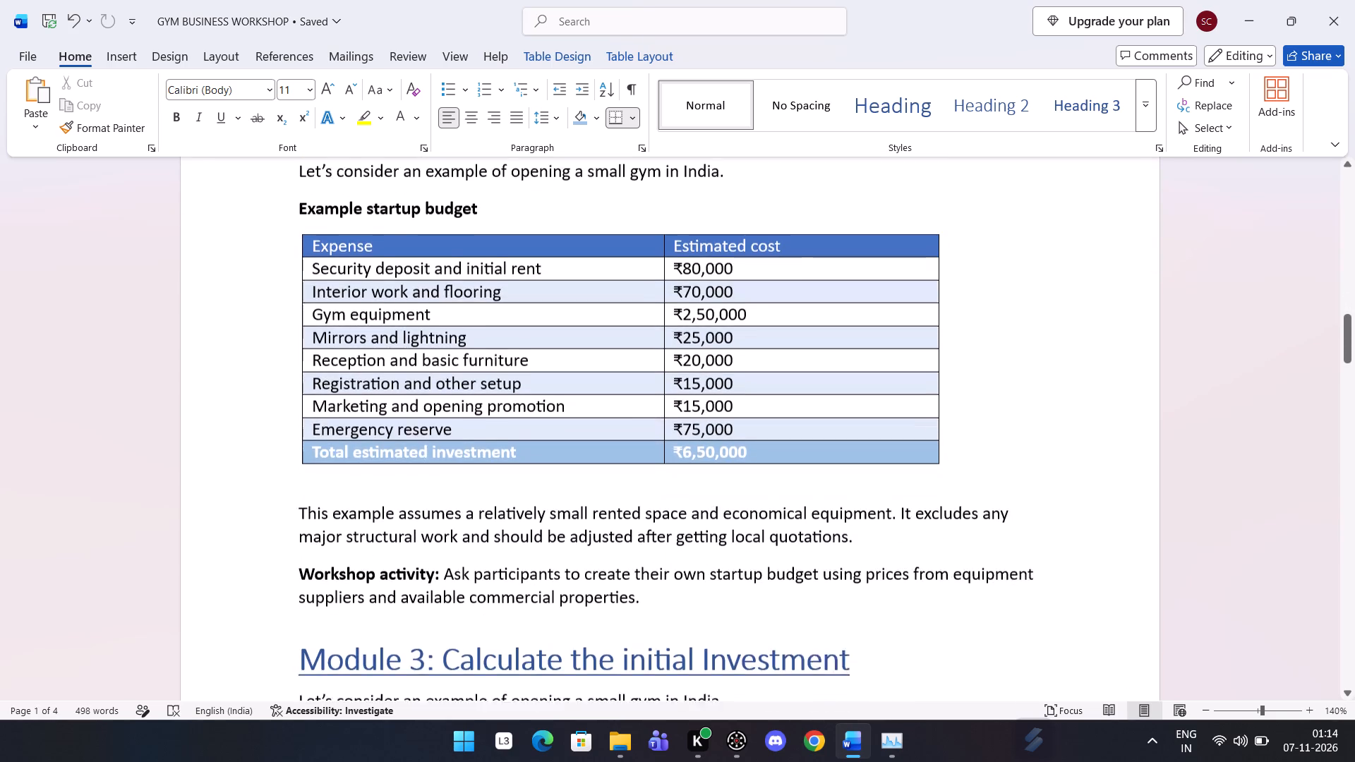
pyautogui.scroll(-3, 462, 501)
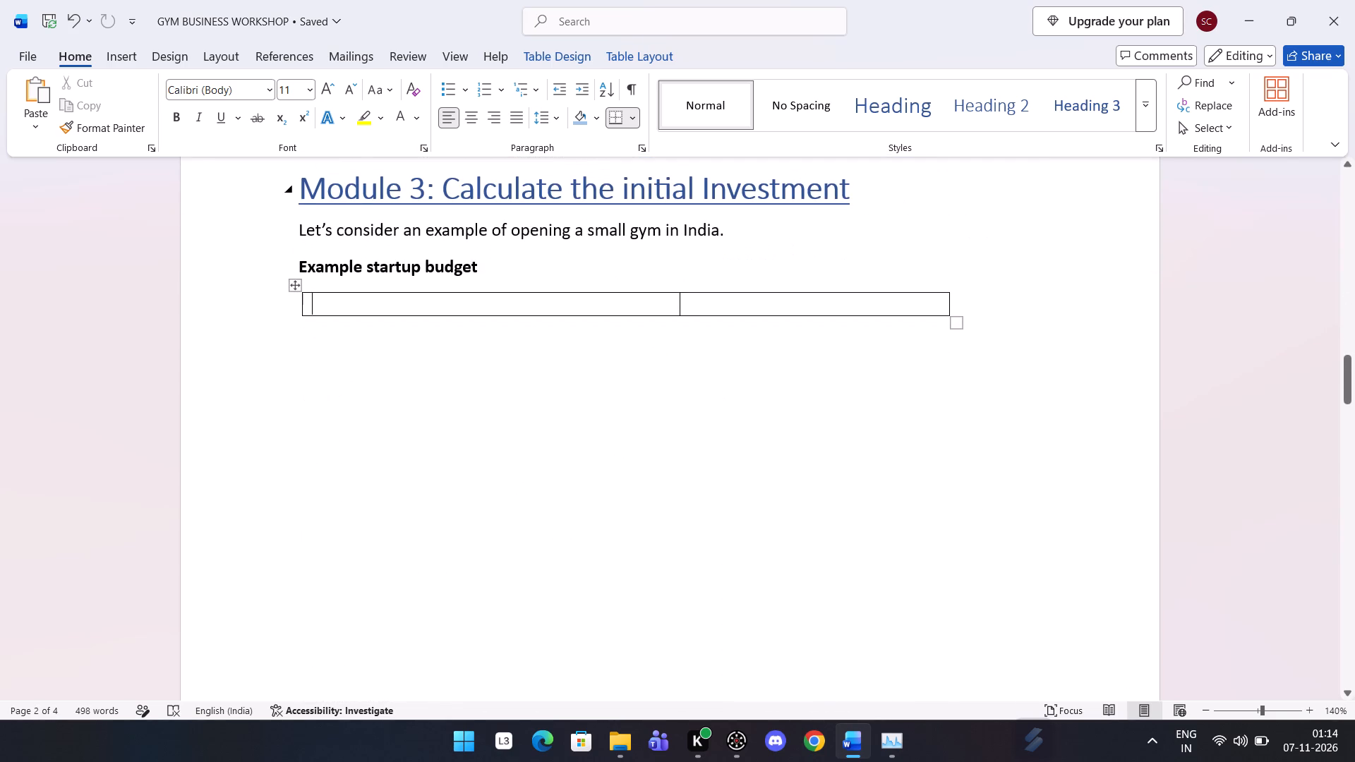
pyautogui.moveTo(291, 174); pyautogui.dragTo(967, 350)
pyautogui.press('BackSpace')
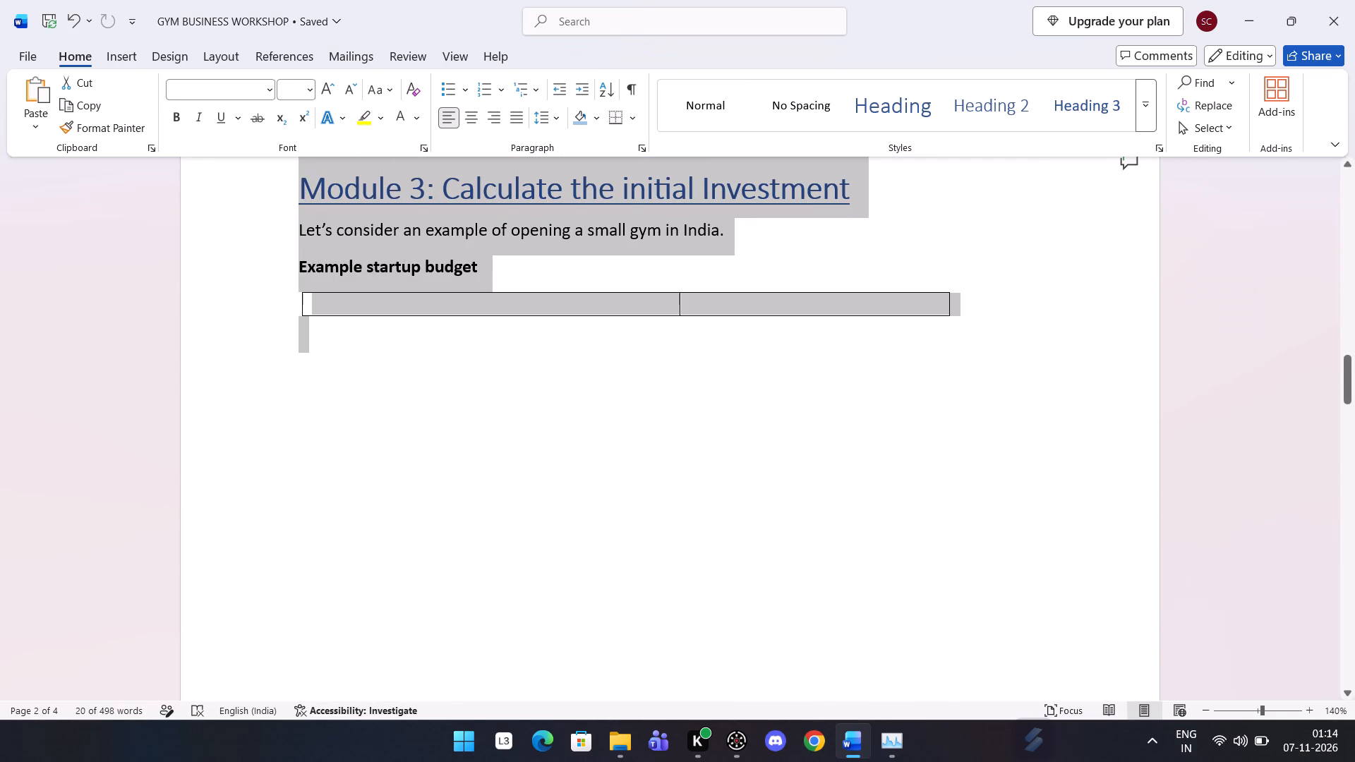
# Remove the blank paragraphs above the "Module 4: Calculate Monthly Expenses" heading so it directly follows the workshop activity paragraph.
pyautogui.scroll(2, 967, 350)
pyautogui.scroll(-5, 967, 350)
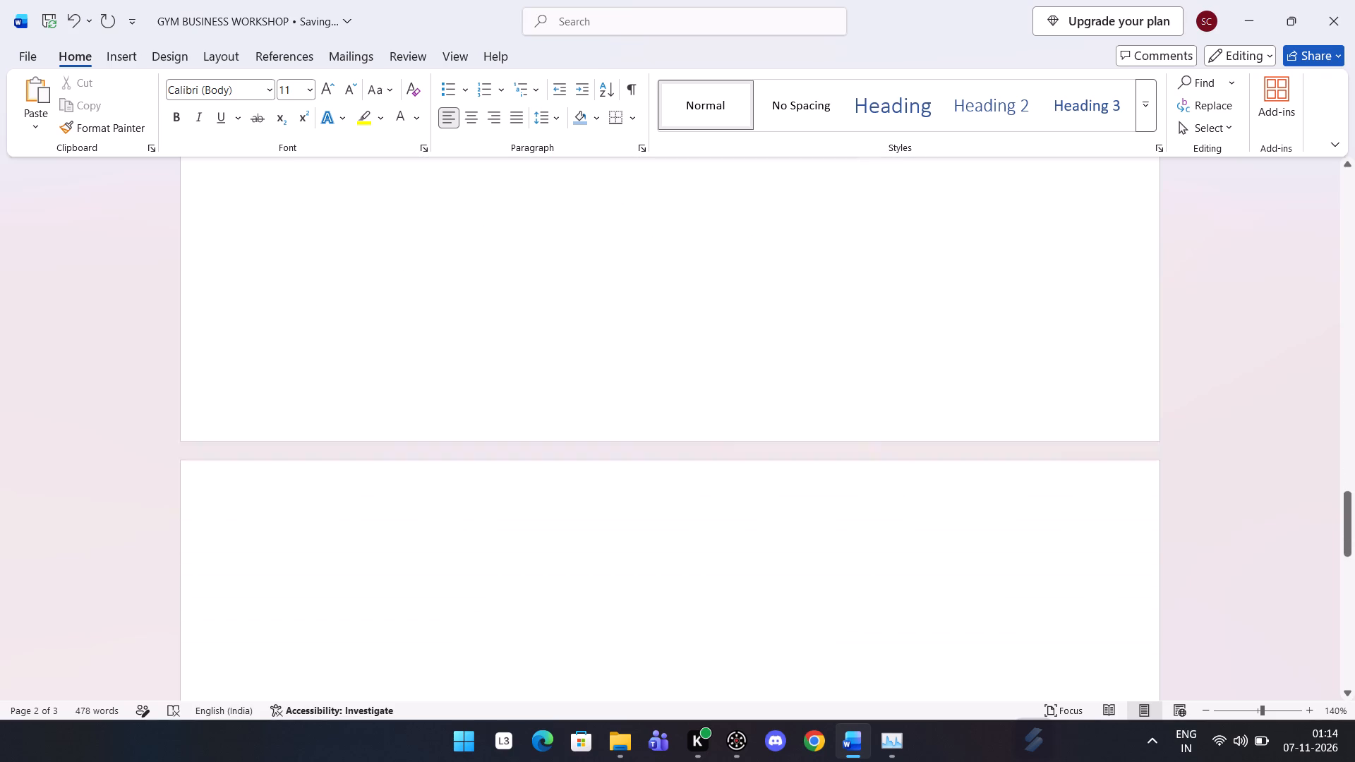
pyautogui.scroll(-4, 967, 350)
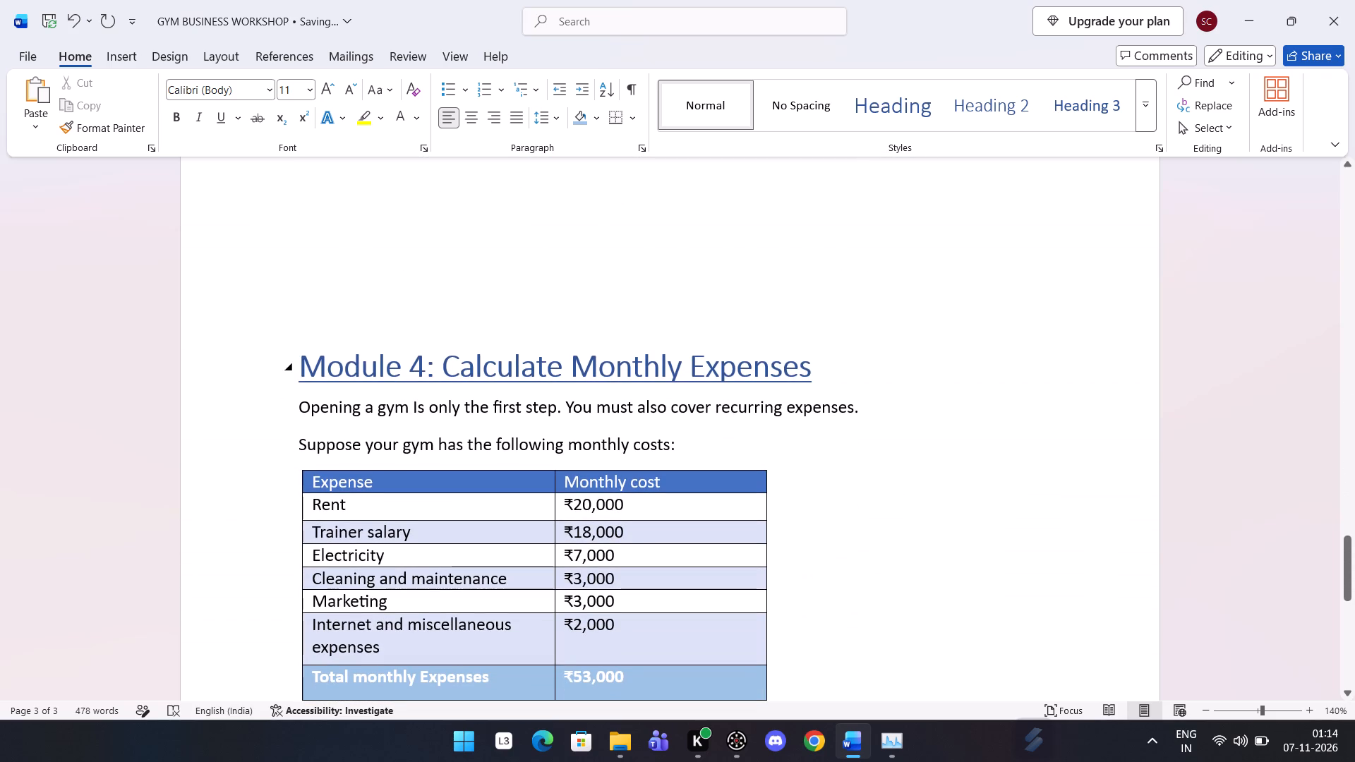
pyautogui.click(294, 378)
pyautogui.press('BackSpace')
pyautogui.press('BackSpace')
pyautogui.press('BackSpace')
pyautogui.press('BackSpace')
pyautogui.press('BackSpace')
pyautogui.press('BackSpace')
pyautogui.press('BackSpace')
pyautogui.press('BackSpace')
pyautogui.press('BackSpace')
pyautogui.press('BackSpace')
pyautogui.press('BackSpace')
pyautogui.press('BackSpace')
pyautogui.press('BackSpace')
pyautogui.press('BackSpace')
pyautogui.press('BackSpace')
pyautogui.press('BackSpace')
pyautogui.press('BackSpace')
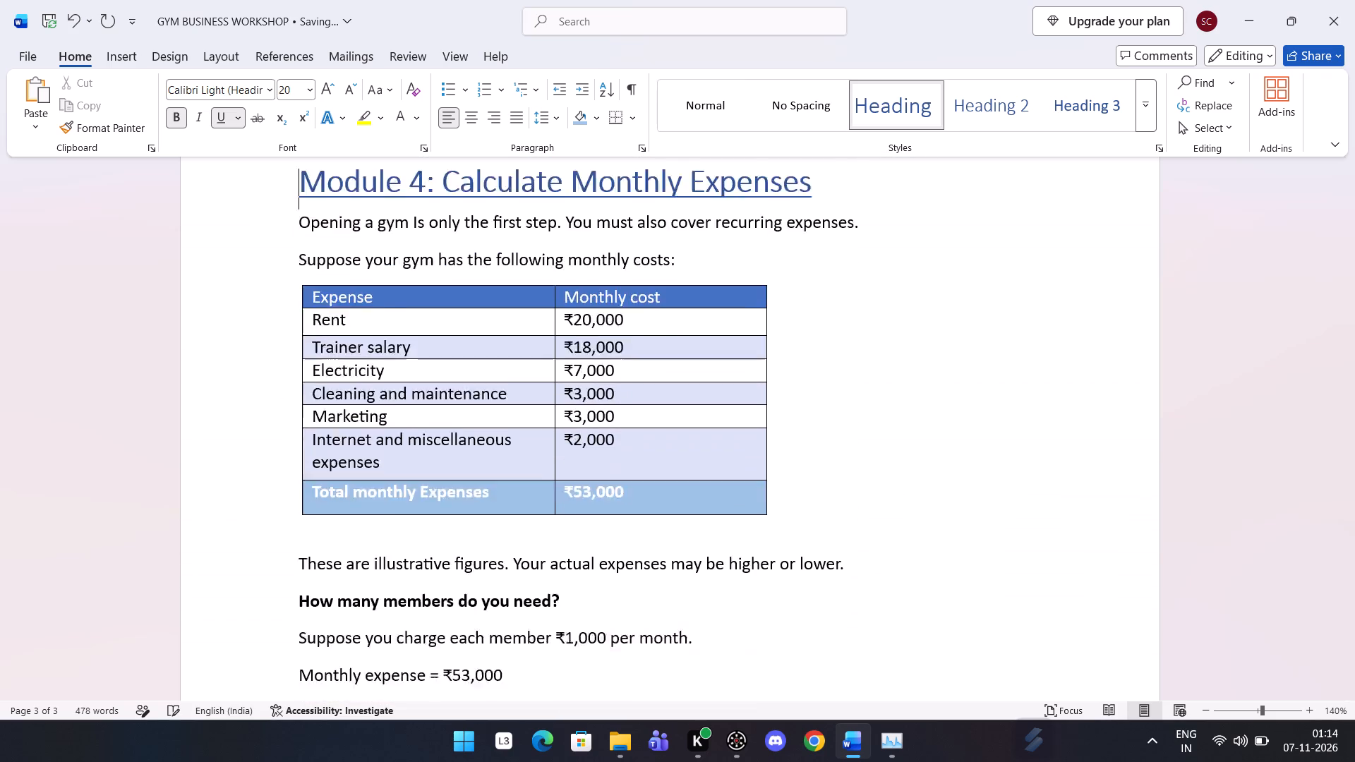
pyautogui.scroll(3, 294, 378)
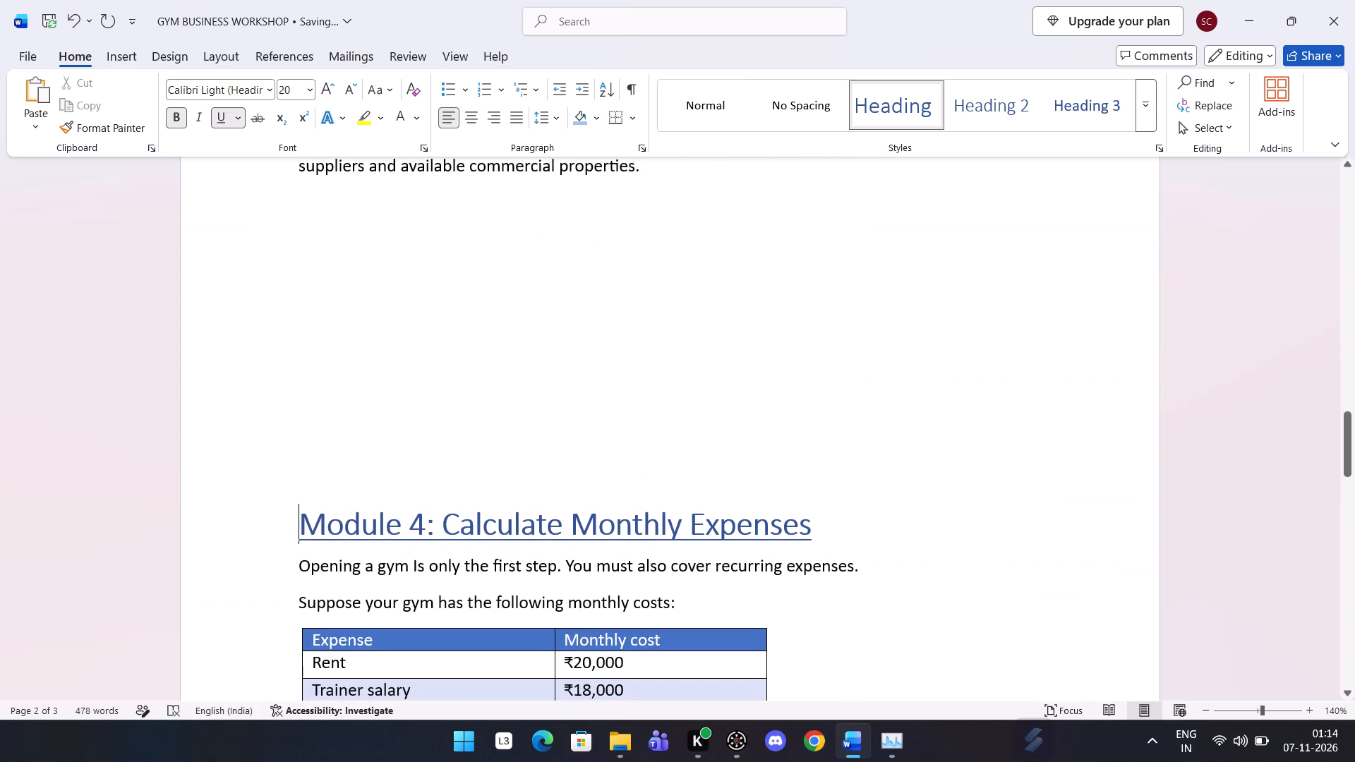
pyautogui.press('BackSpace')
pyautogui.press('BackSpace')
pyautogui.press('BackSpace')
pyautogui.press('BackSpace')
pyautogui.press('BackSpace')
pyautogui.press('BackSpace')
pyautogui.press('BackSpace')
pyautogui.press('BackSpace')
pyautogui.press('BackSpace')
pyautogui.press('BackSpace')
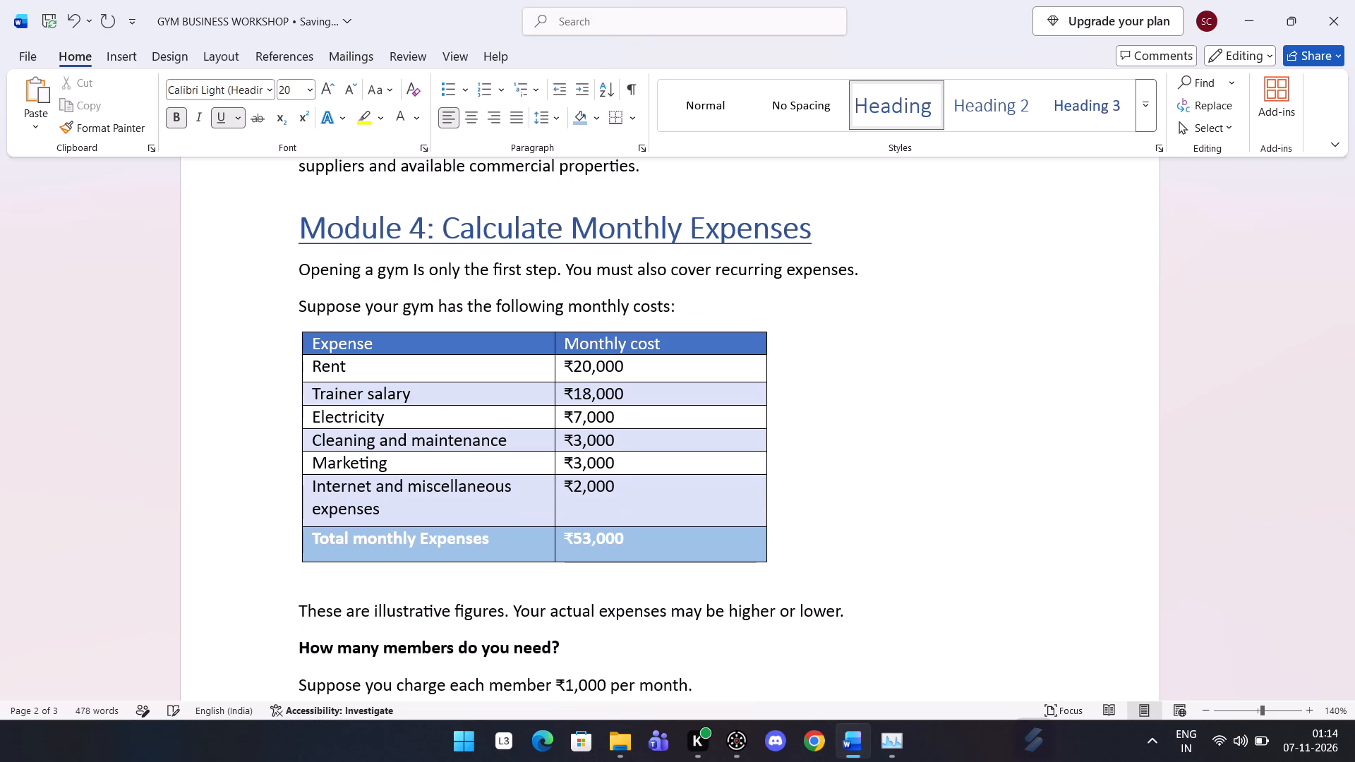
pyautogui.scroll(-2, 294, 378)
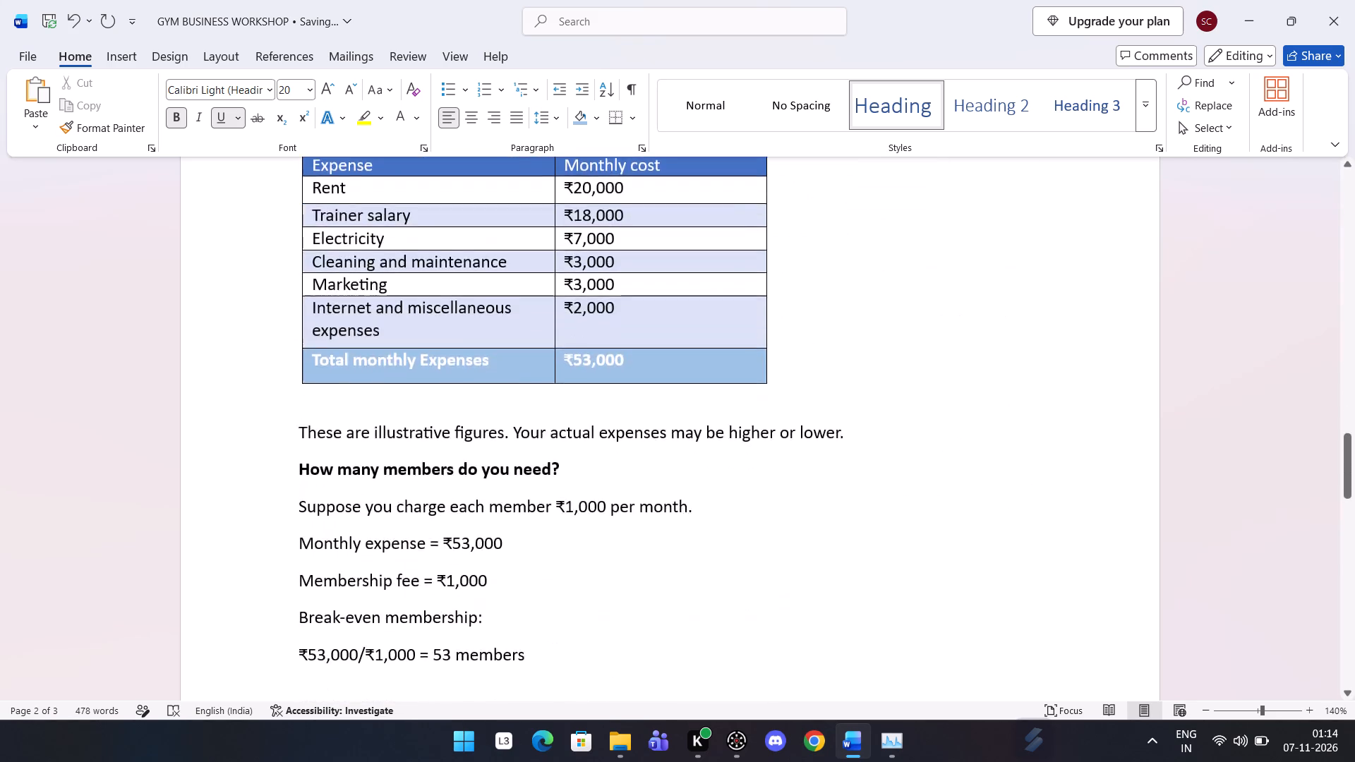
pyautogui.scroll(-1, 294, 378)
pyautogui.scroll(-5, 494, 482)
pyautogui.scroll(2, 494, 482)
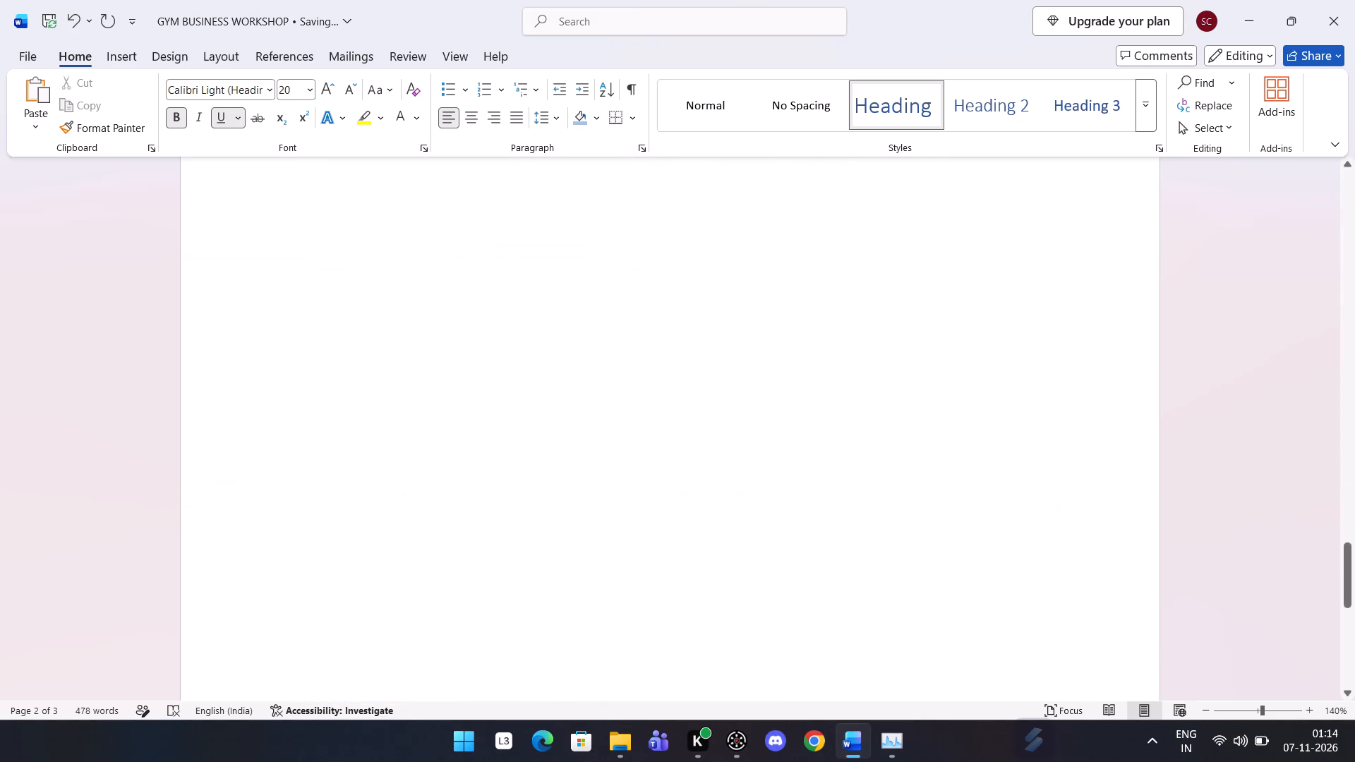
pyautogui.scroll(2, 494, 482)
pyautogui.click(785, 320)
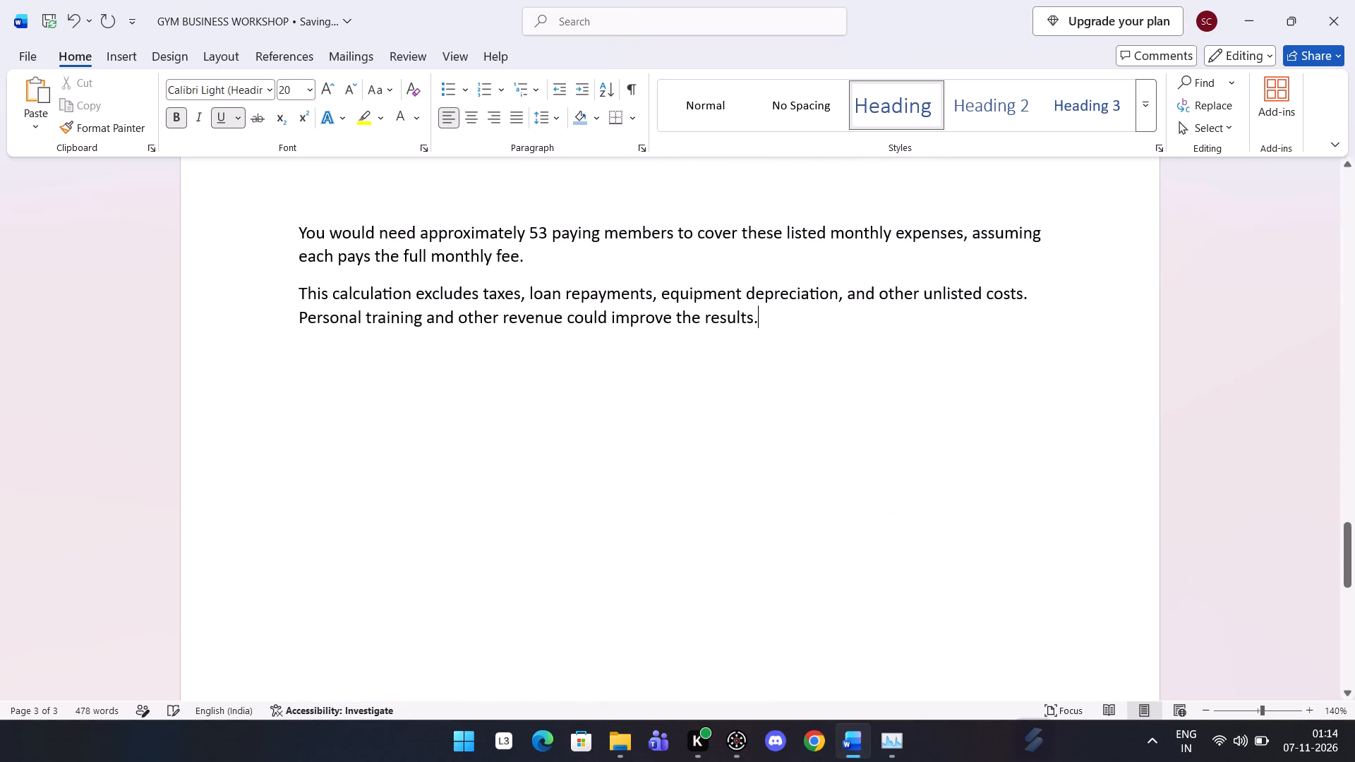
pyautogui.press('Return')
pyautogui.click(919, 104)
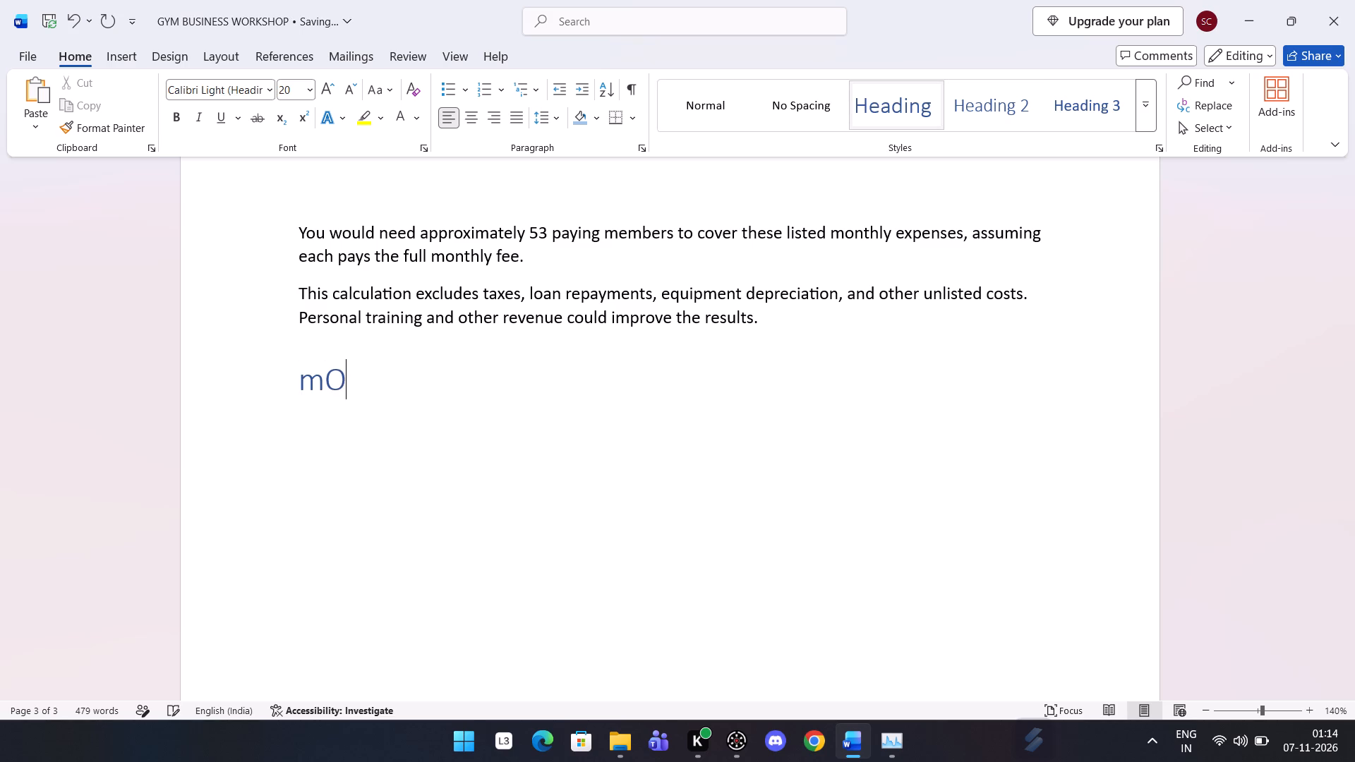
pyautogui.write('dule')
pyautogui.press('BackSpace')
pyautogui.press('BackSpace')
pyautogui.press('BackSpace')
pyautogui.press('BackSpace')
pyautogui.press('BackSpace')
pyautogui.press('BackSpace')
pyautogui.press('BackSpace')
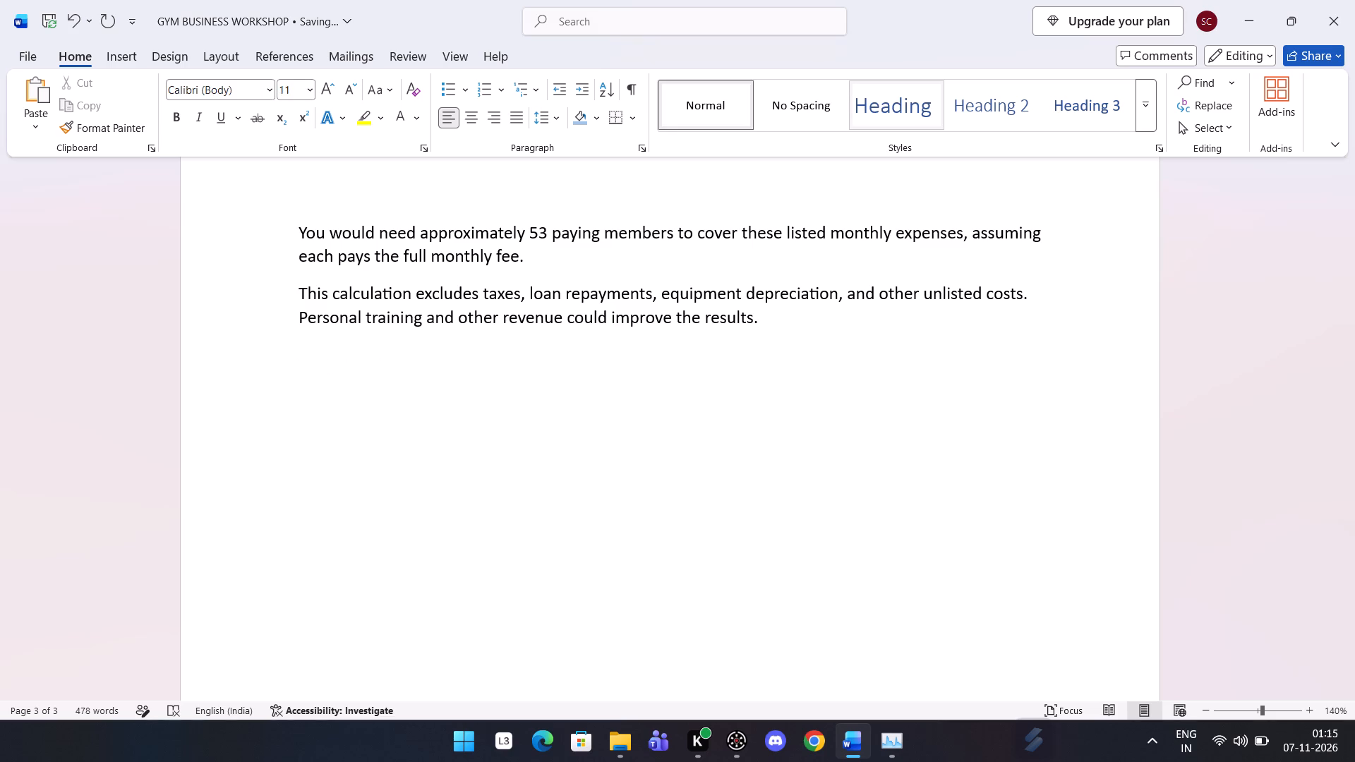
# Add the Heading 1 line "Module 5: Calculate your potential profit" after the document's last paragraph, and start a new paragraph below it.
pyautogui.press('Return')
pyautogui.click(898, 110)
pyautogui.write('module 5')
pyautogui.press('space')
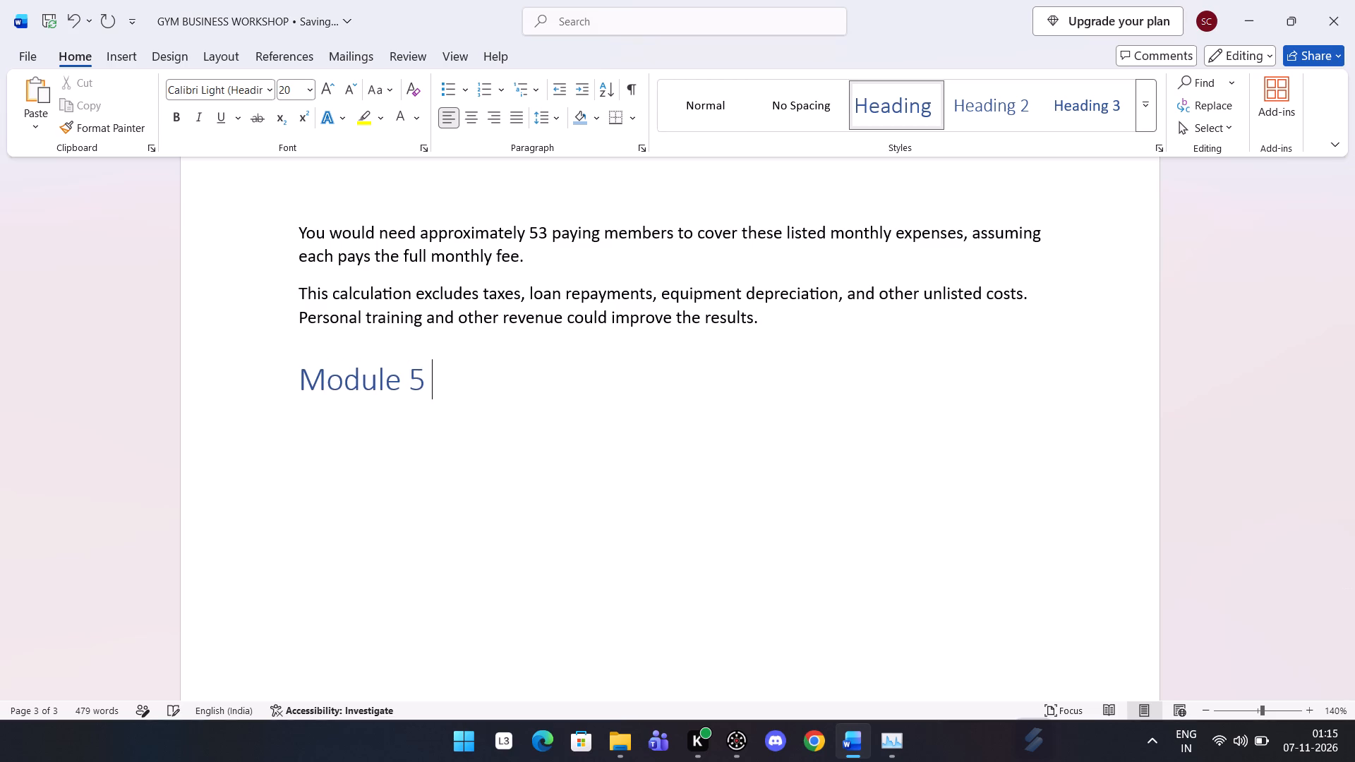
pyautogui.press('BackSpace')
pyautogui.write(':')
pyautogui.press('space')
pyautogui.write('al')
pyautogui.write('cula')
pyautogui.hotkey('ctrl', 't')
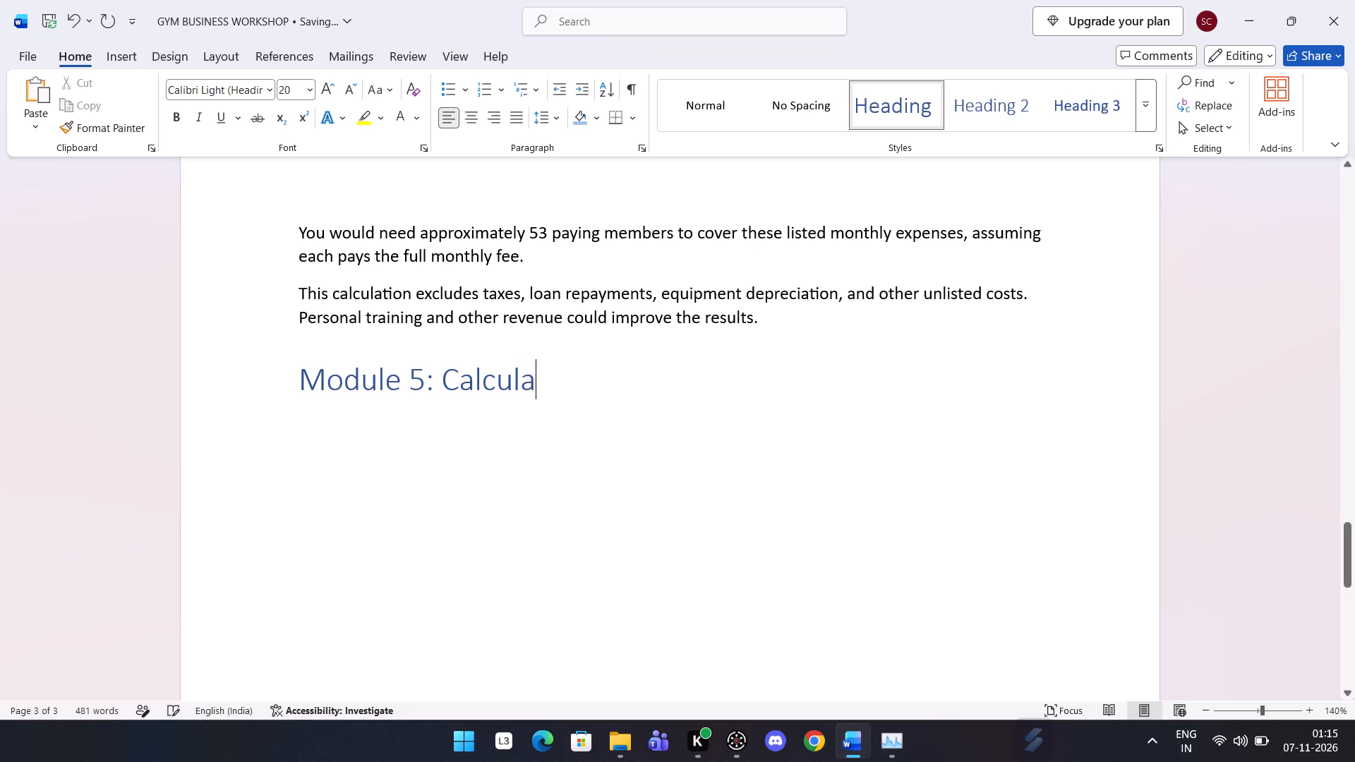
pyautogui.press('BackSpace')
pyautogui.write('te')
pyautogui.press('BackSpace')
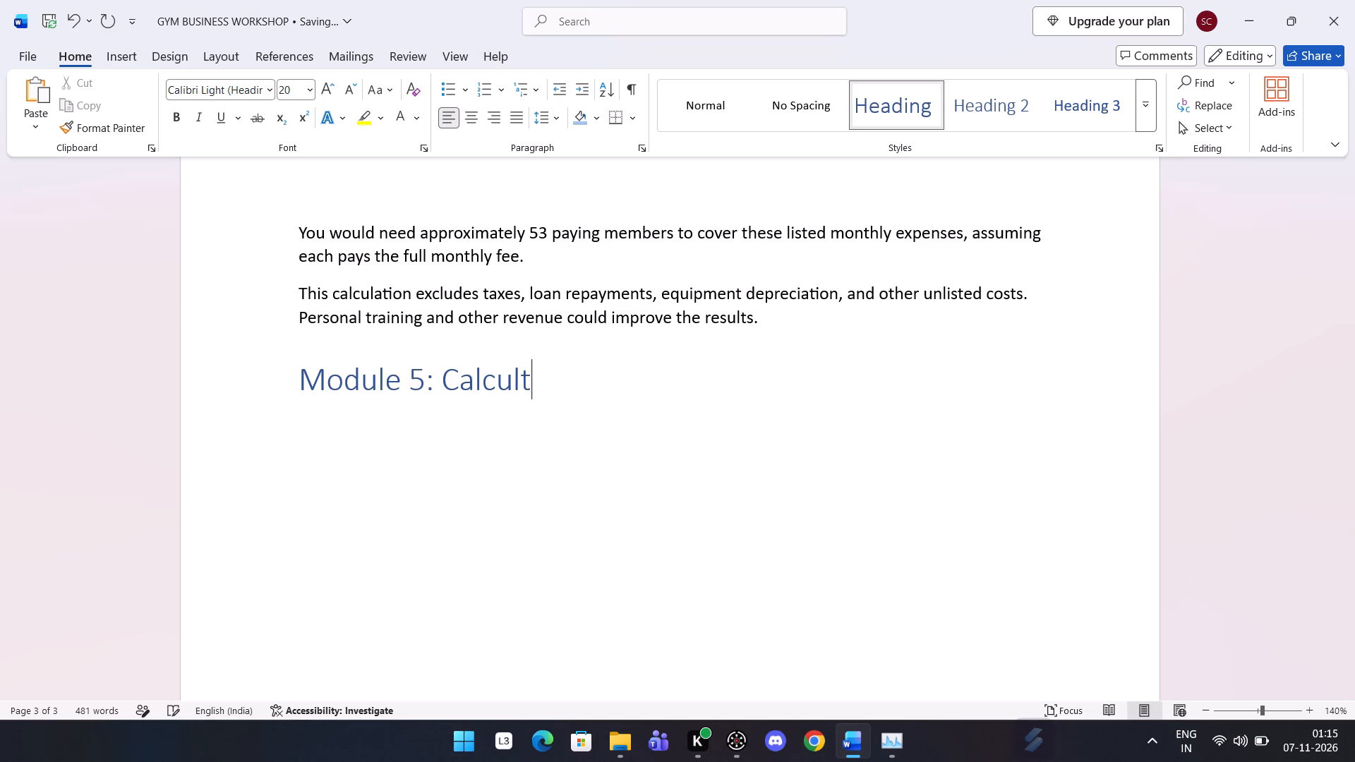
pyautogui.press('BackSpace')
pyautogui.write('ate')
pyautogui.press('space')
pyautogui.write('your potential')
pyautogui.press('space')
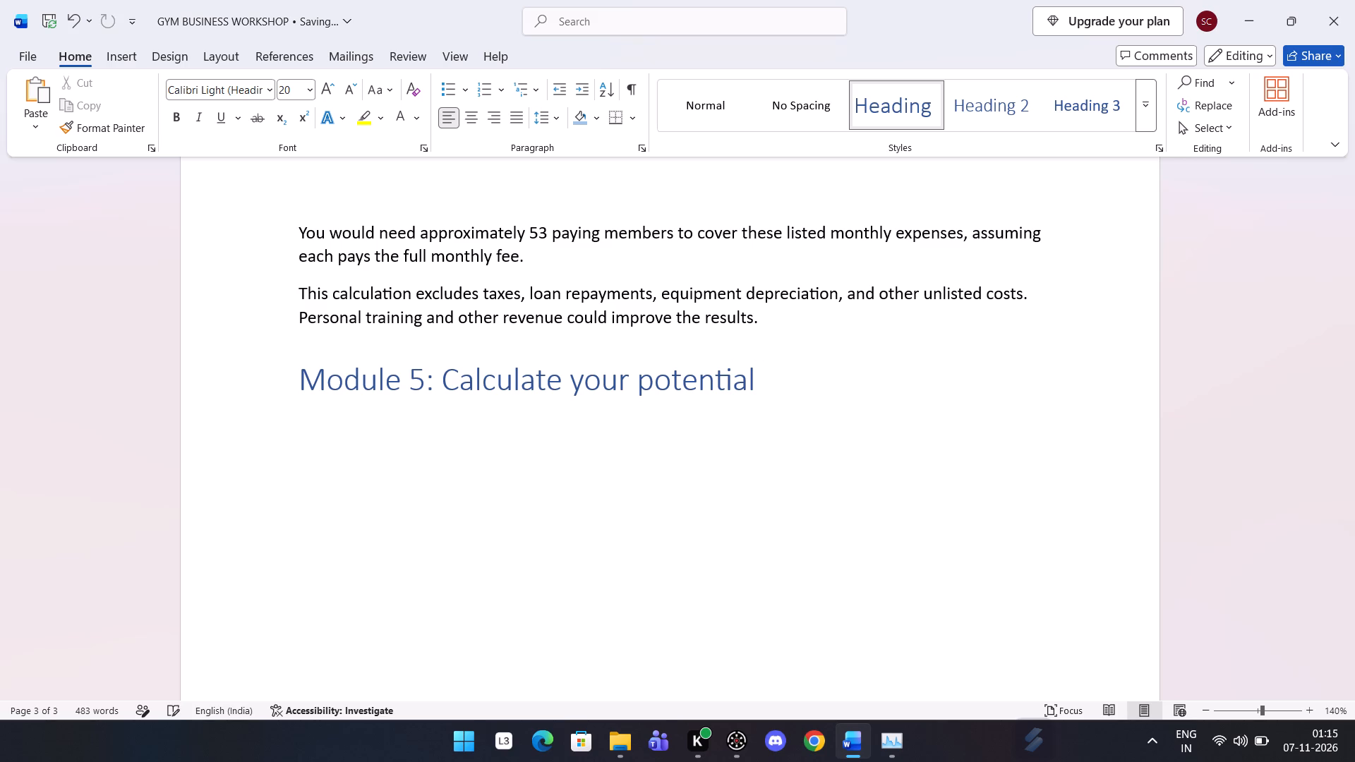
pyautogui.write('profit')
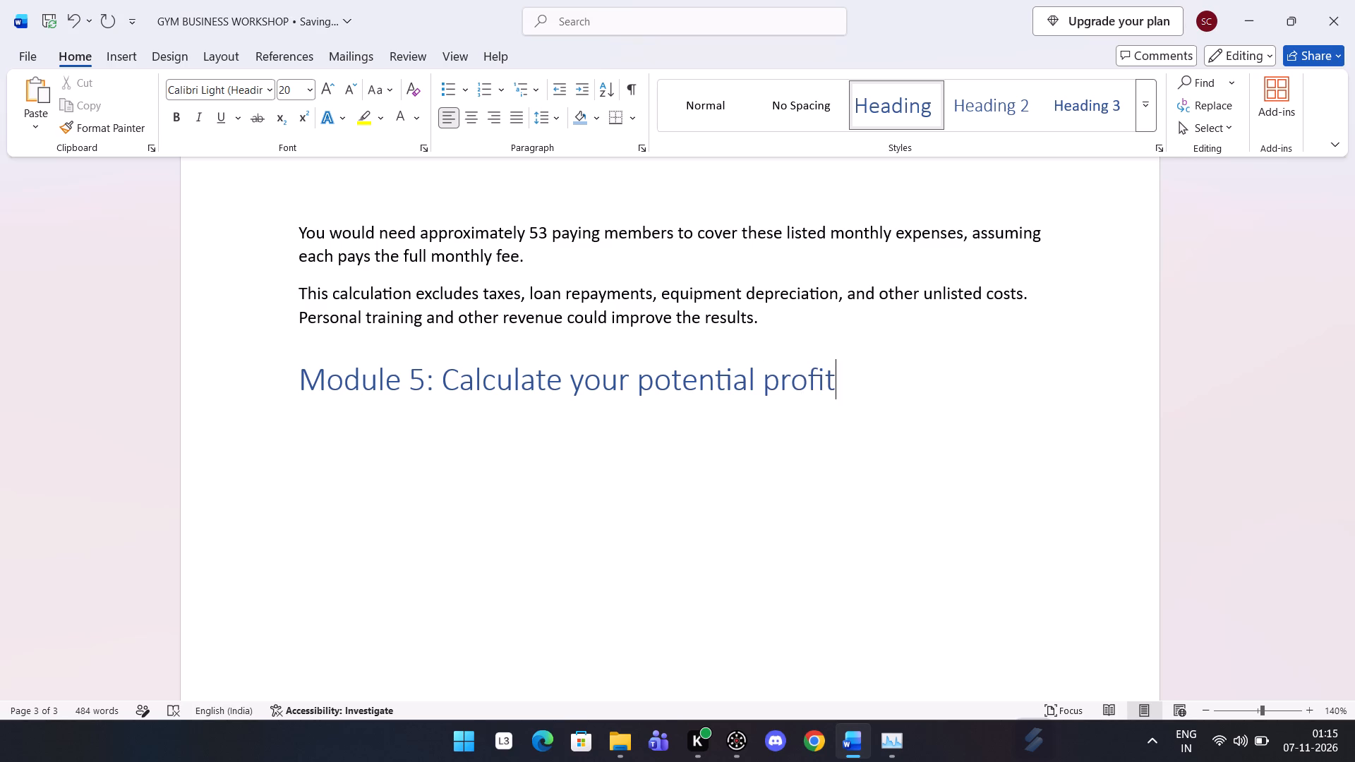
pyautogui.press('Return')
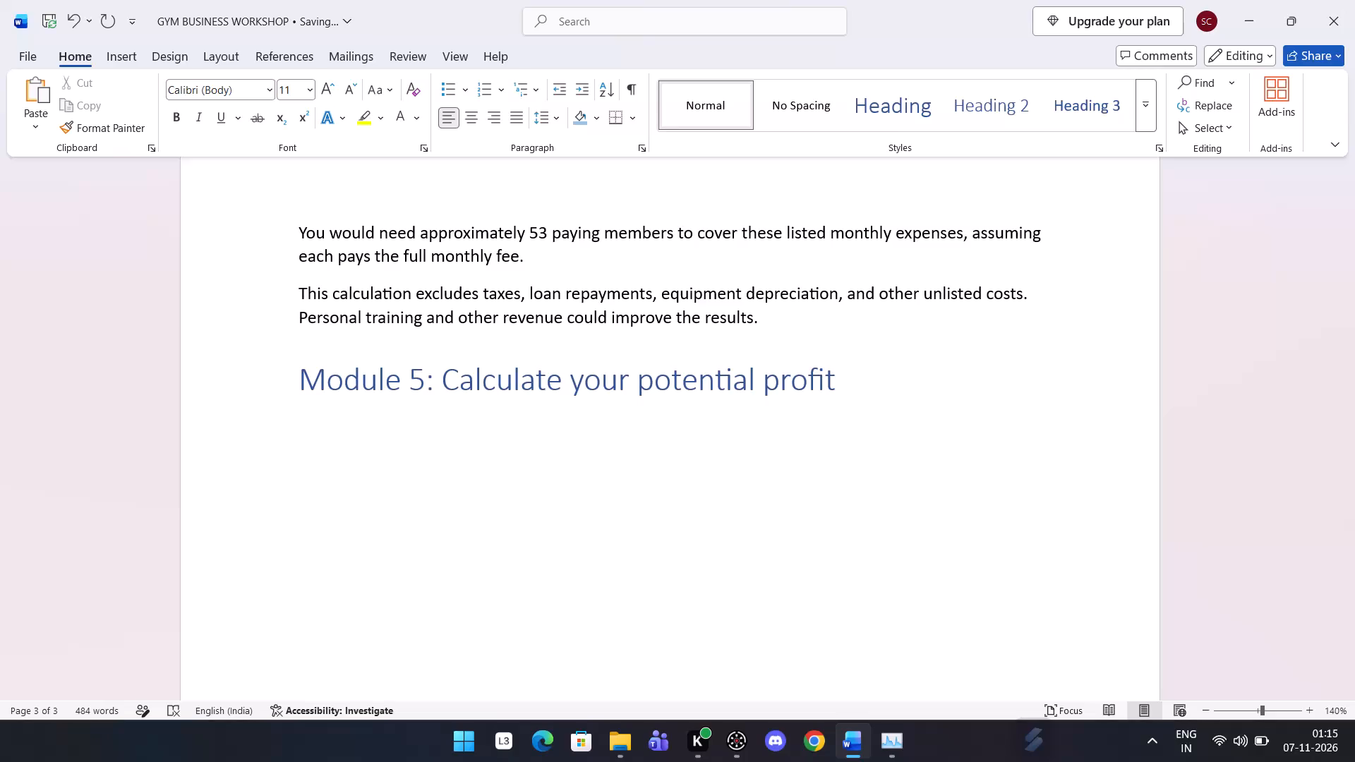
# Write the sentence "Let's assume your gym has 100 active members." below the Module 5 heading.
pyautogui.write("et's assume")
pyautogui.press('space')
pyautogui.write('yoour')
pyautogui.press('space')
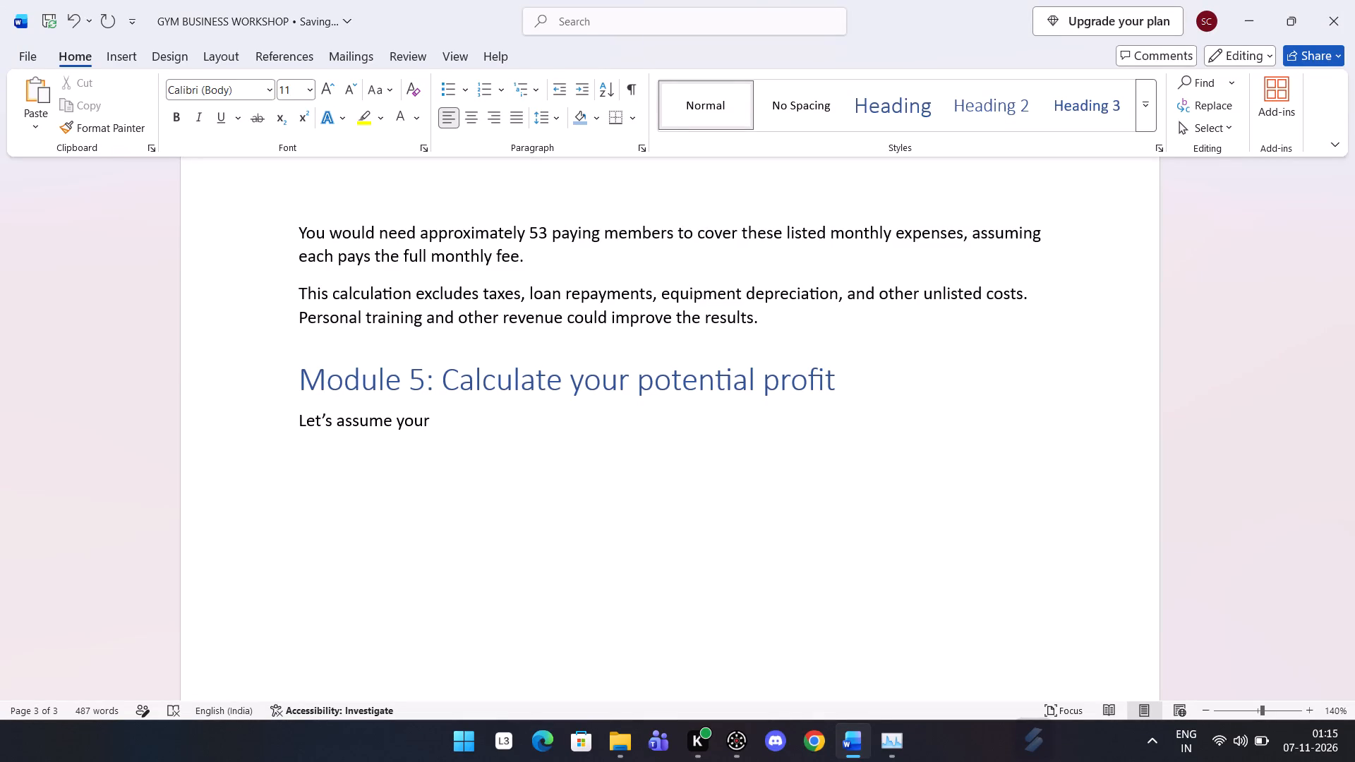
pyautogui.write('gym has')
pyautogui.press('space')
pyautogui.write('100-')
pyautogui.press('BackSpace')
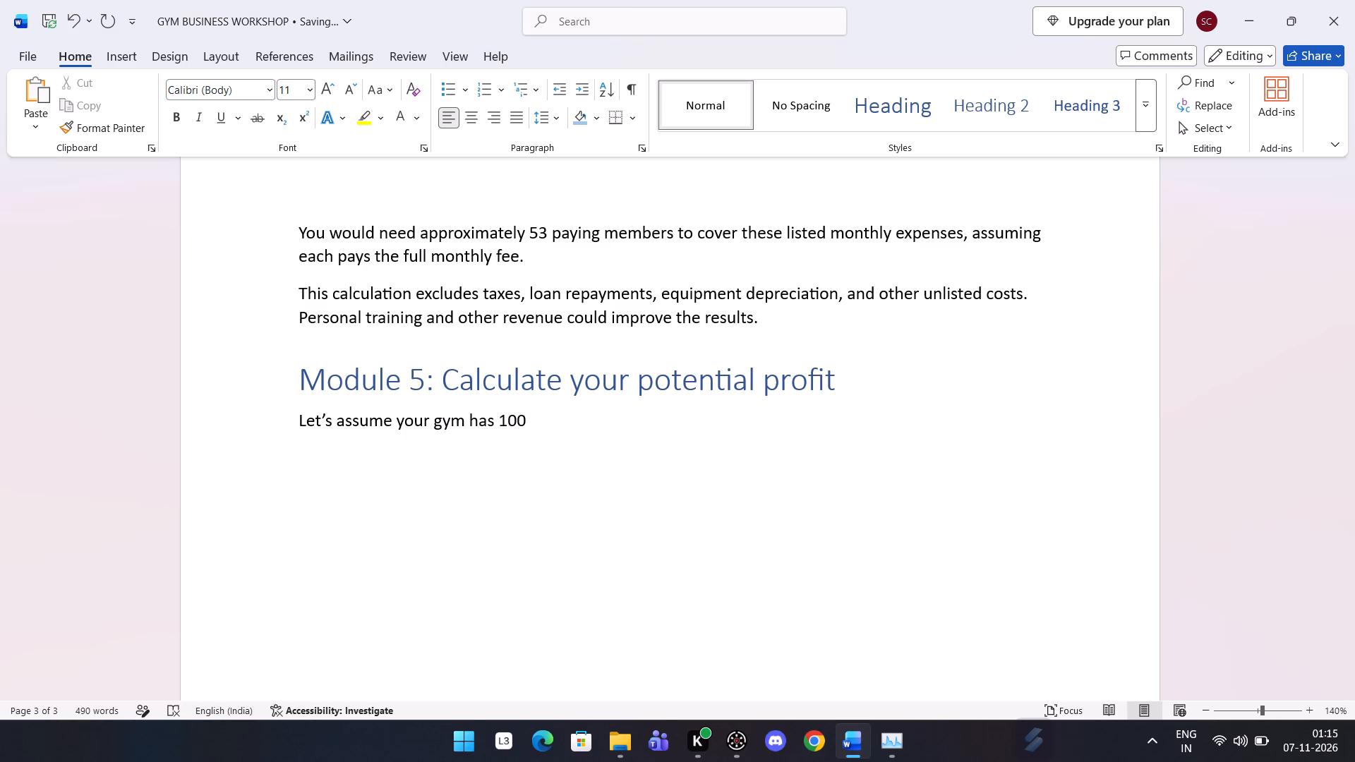
pyautogui.press('space')
pyautogui.write('active')
pyautogui.press('space')
pyautogui.write('members')
pyautogui.press('space')
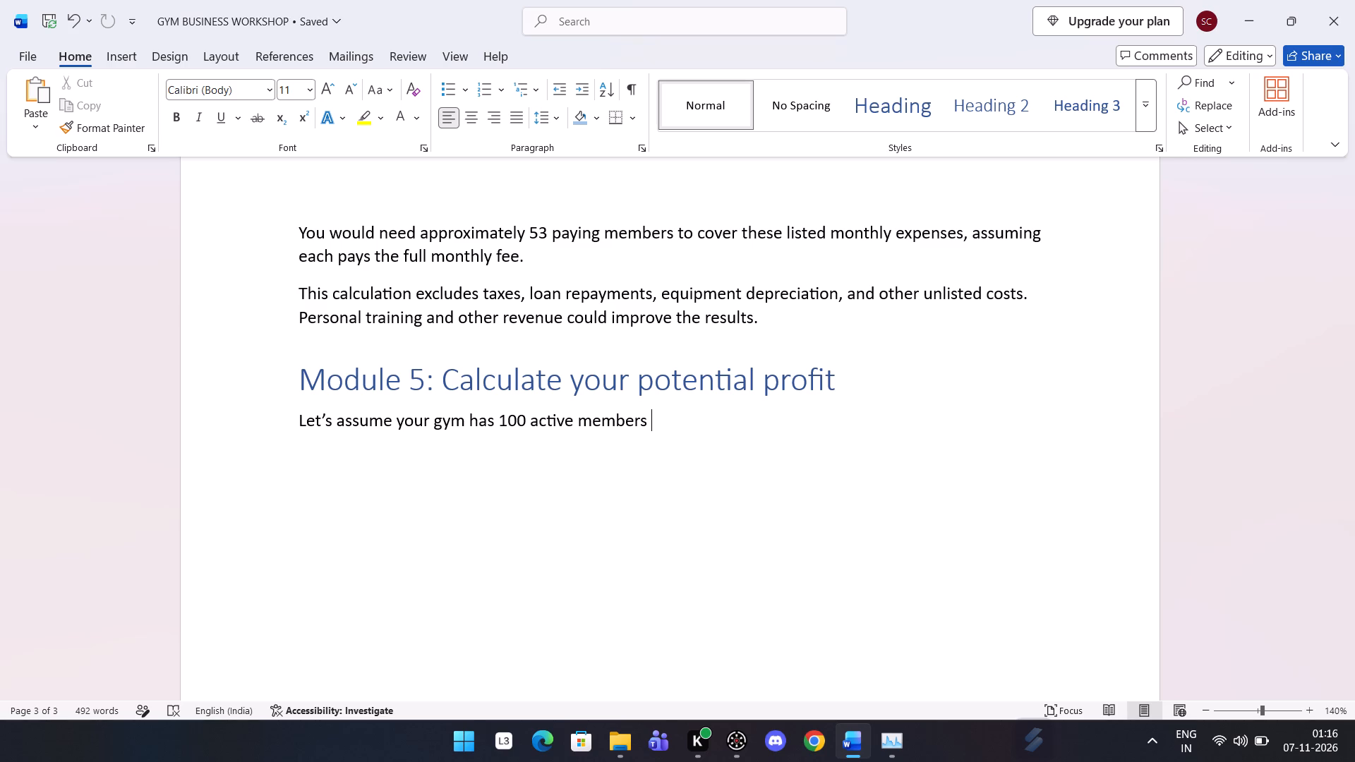
pyautogui.press('BackSpace')
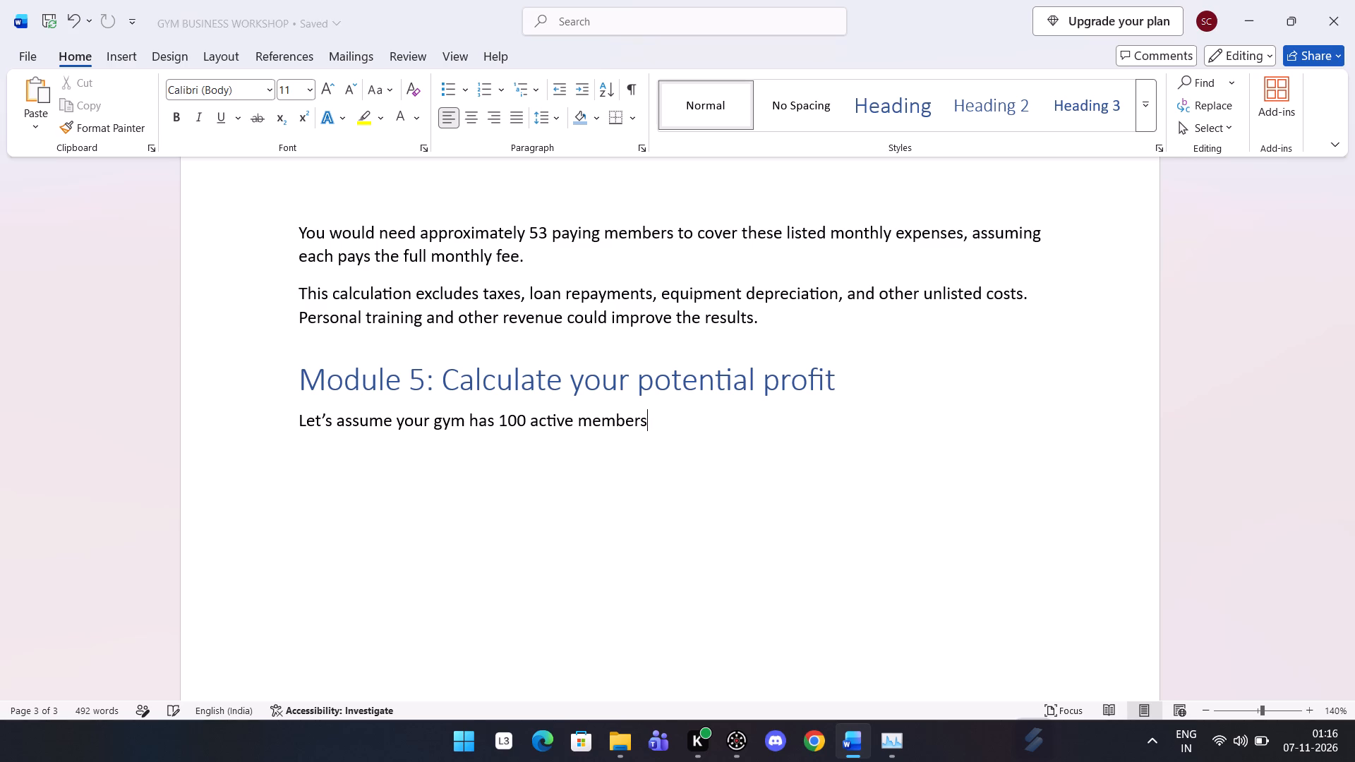
pyautogui.press('.')
pyautogui.press('space')
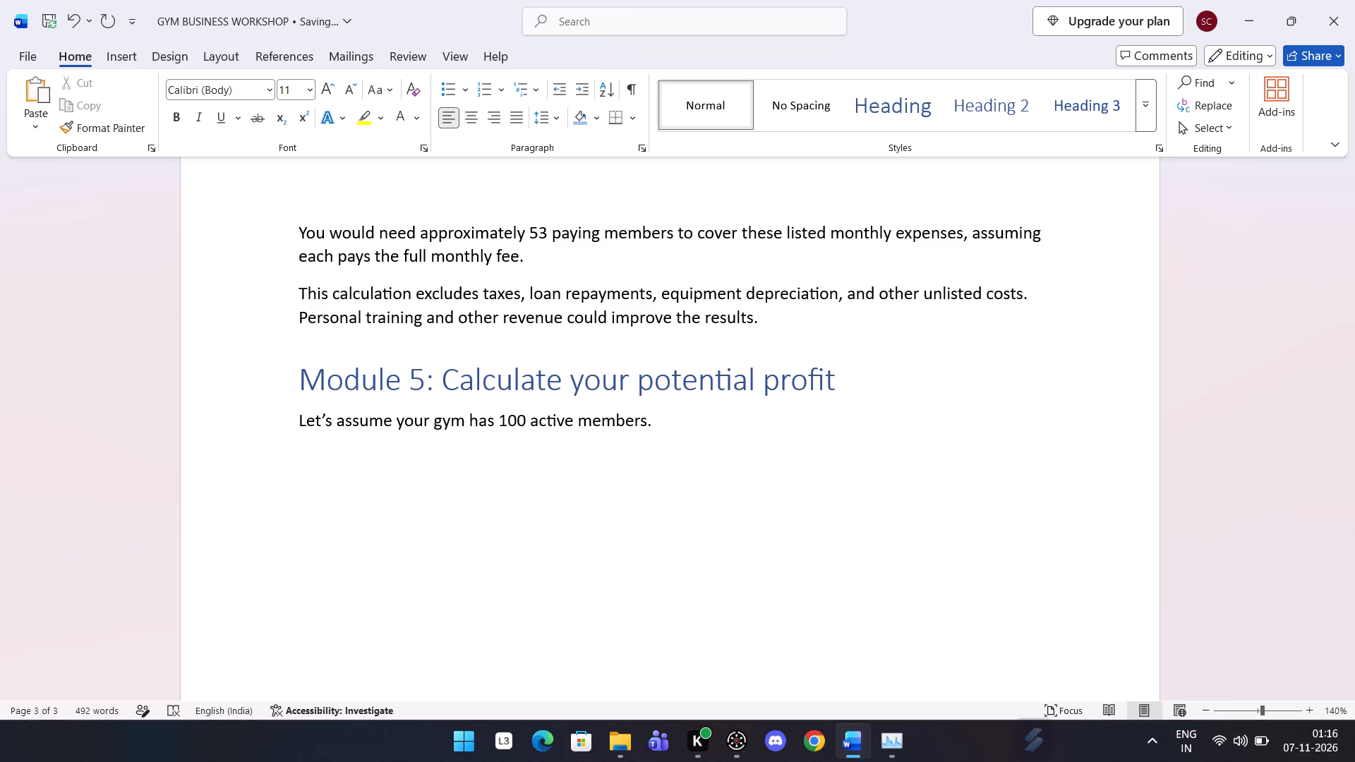
# Create a one-row, two-column table from a line of plus signs and hyphens below the "Let's assume" sentence, with the first column wider.
pyautogui.press('Return')
pyautogui.write('+-')
pyautogui.write('+-')
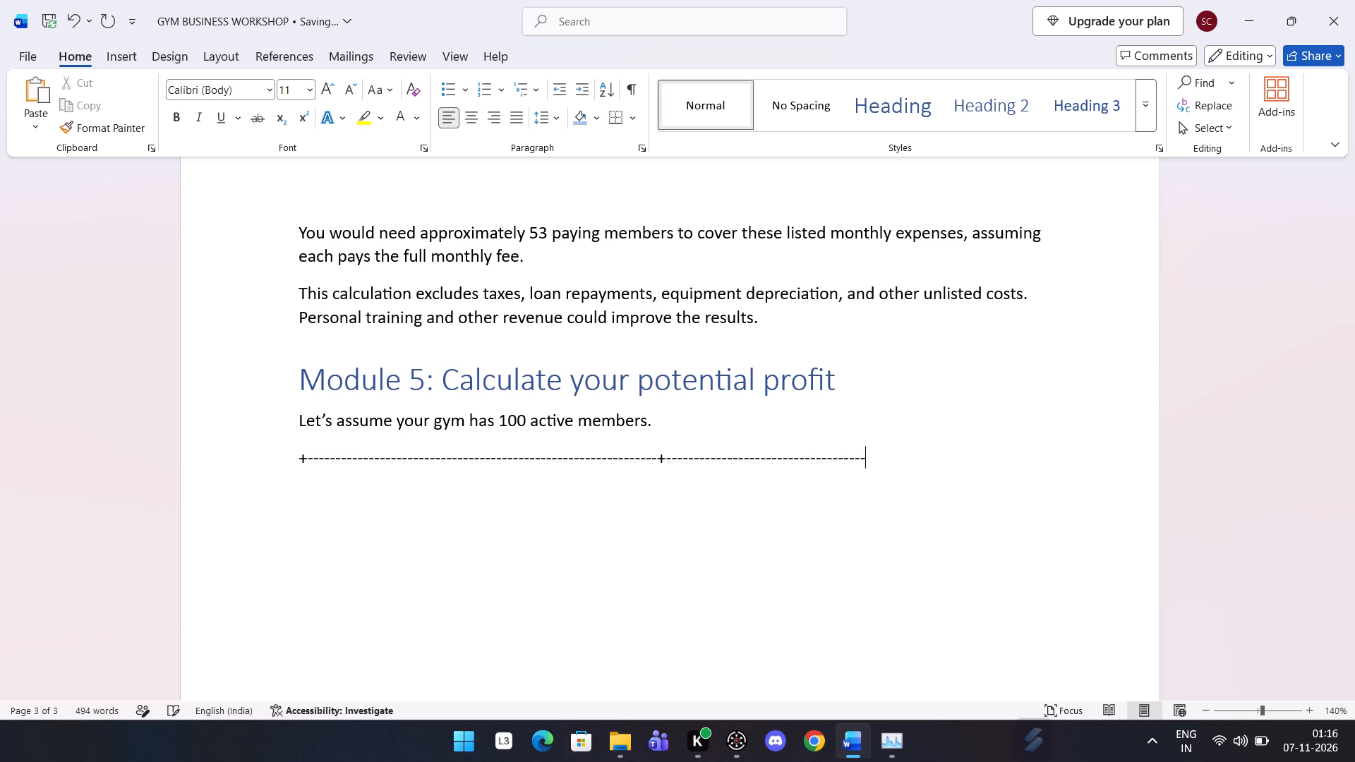
pyautogui.press('+')
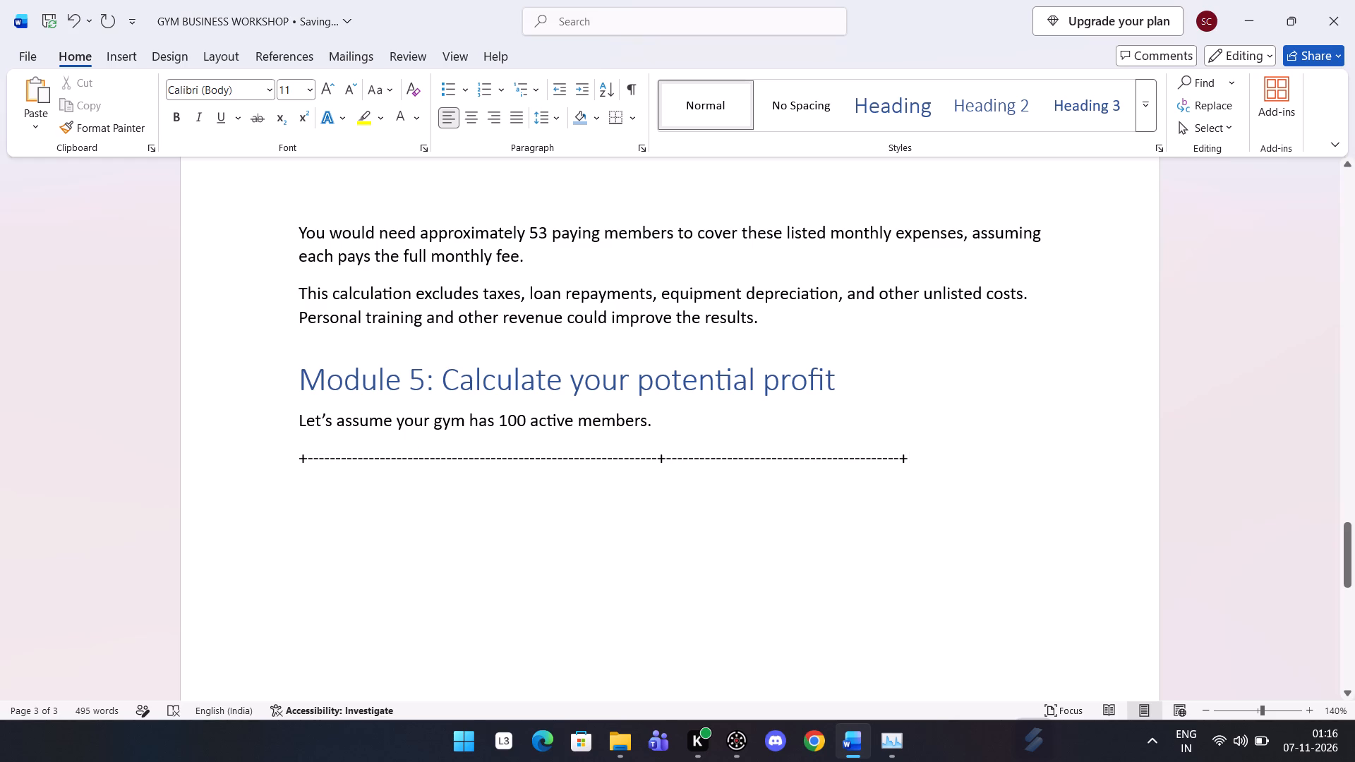
pyautogui.press('Return')
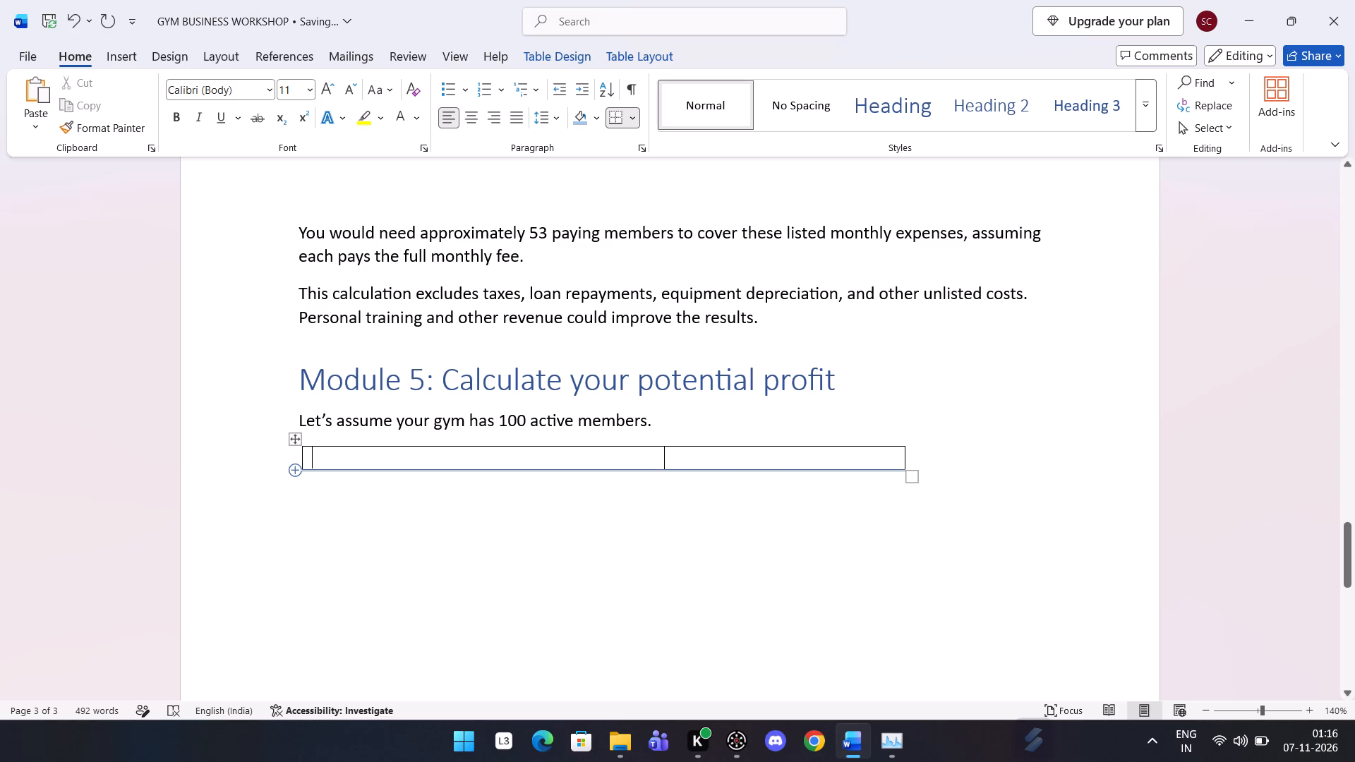
# Add seven rows to the Module 5 table, making eight rows.
pyautogui.click(297, 466)
pyautogui.click(297, 466)
pyautogui.click(297, 466)
pyautogui.click(297, 466)
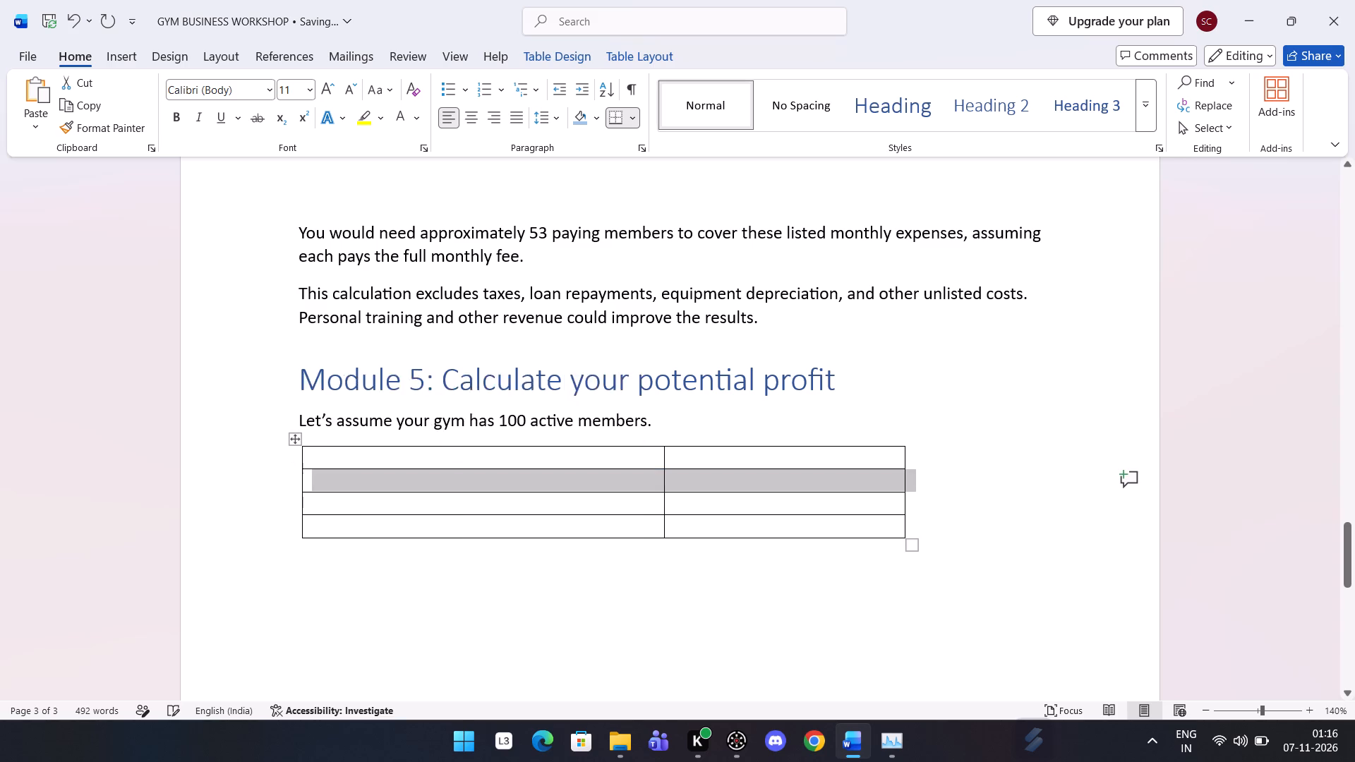
pyautogui.click(297, 466)
pyautogui.click(297, 466)
pyautogui.click(297, 466)
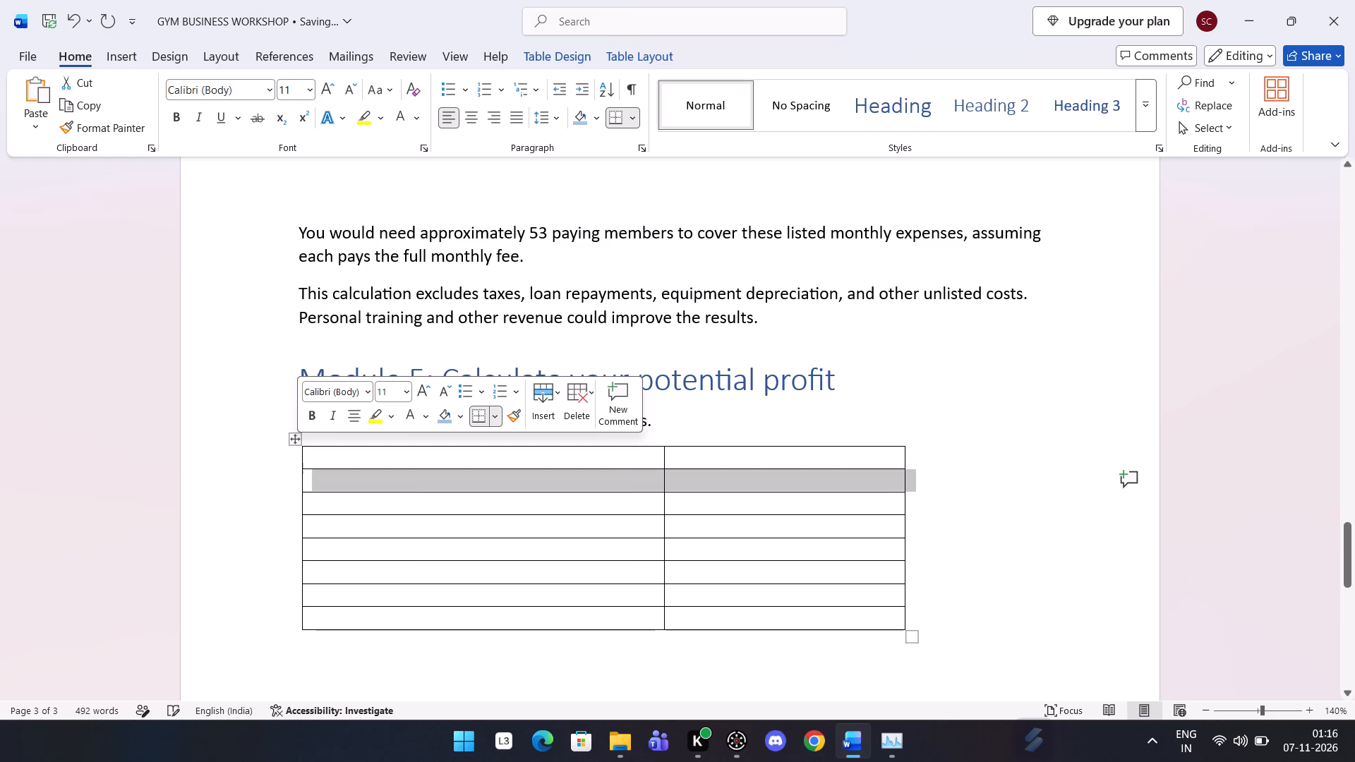
# Shade the header row of the Module 5 table in the medium theme blue and apply the current font colour to it.
pyautogui.moveTo(334, 453); pyautogui.dragTo(718, 459)
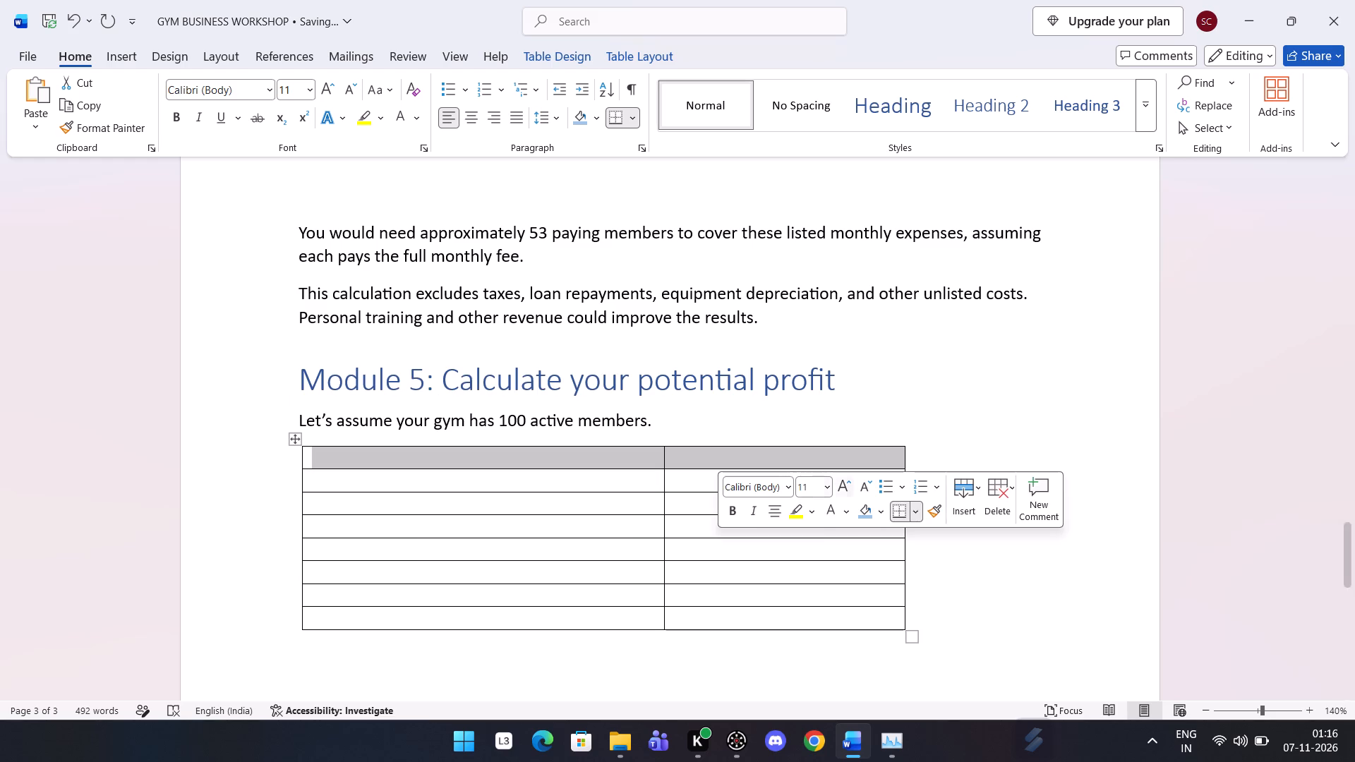
pyautogui.click(876, 505)
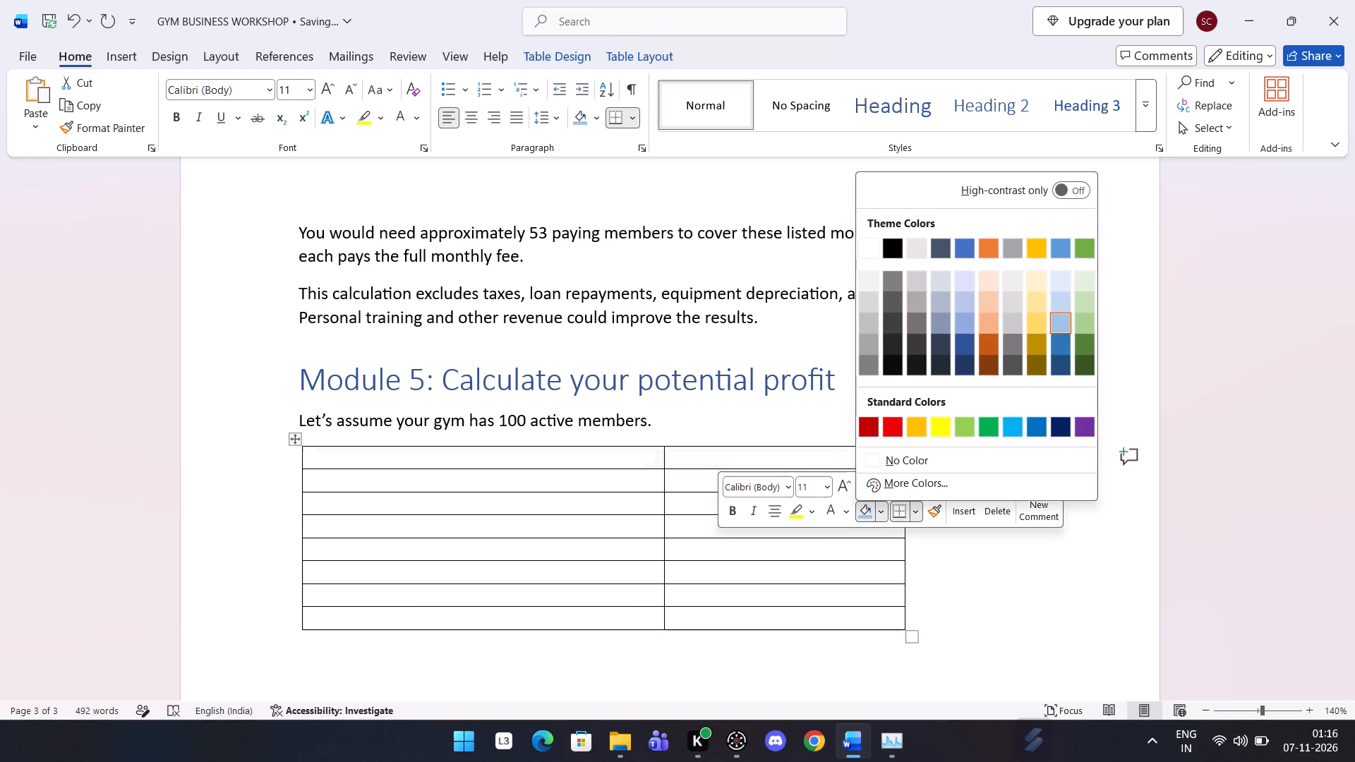
pyautogui.click(960, 255)
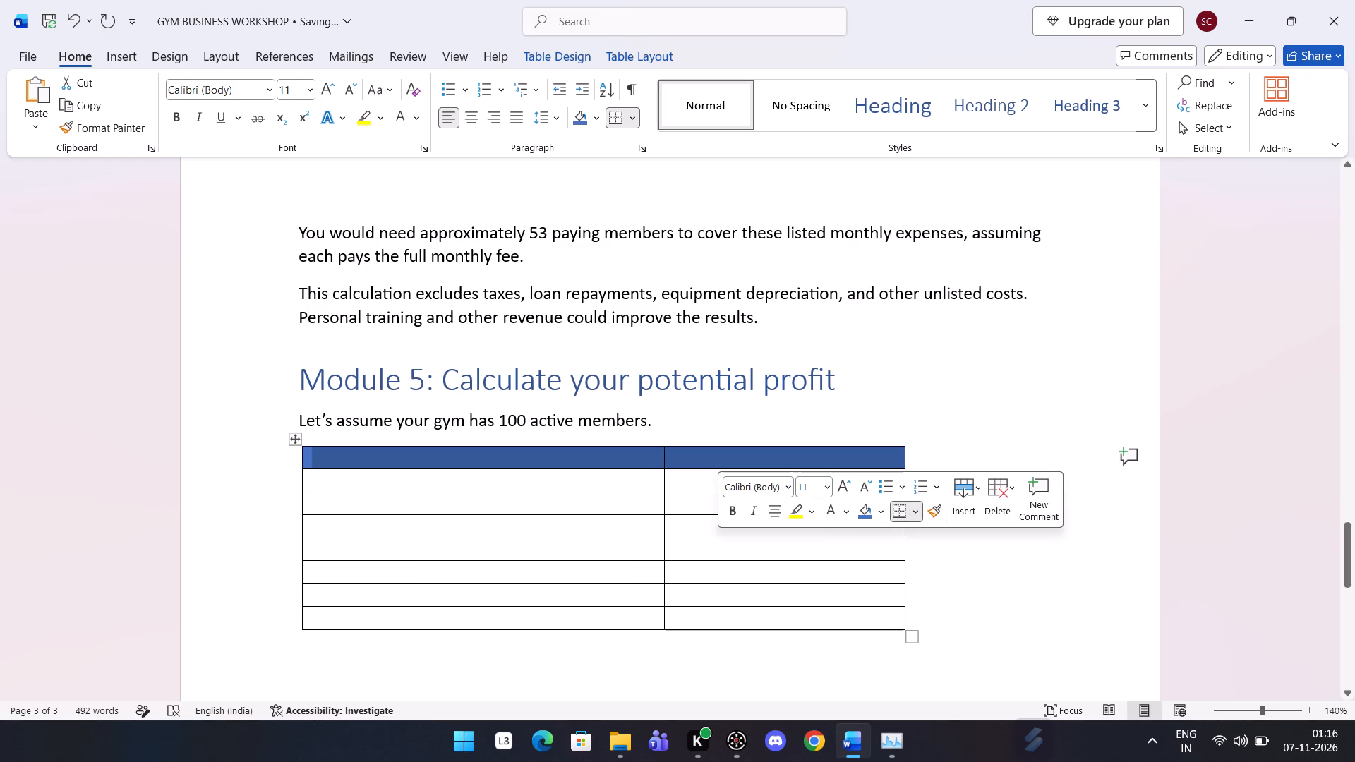
pyautogui.click(836, 520)
# Enter the column headers "Business calculation" and "Amount" in the first row of the Module 5 table.
pyautogui.doubleClick(329, 458)
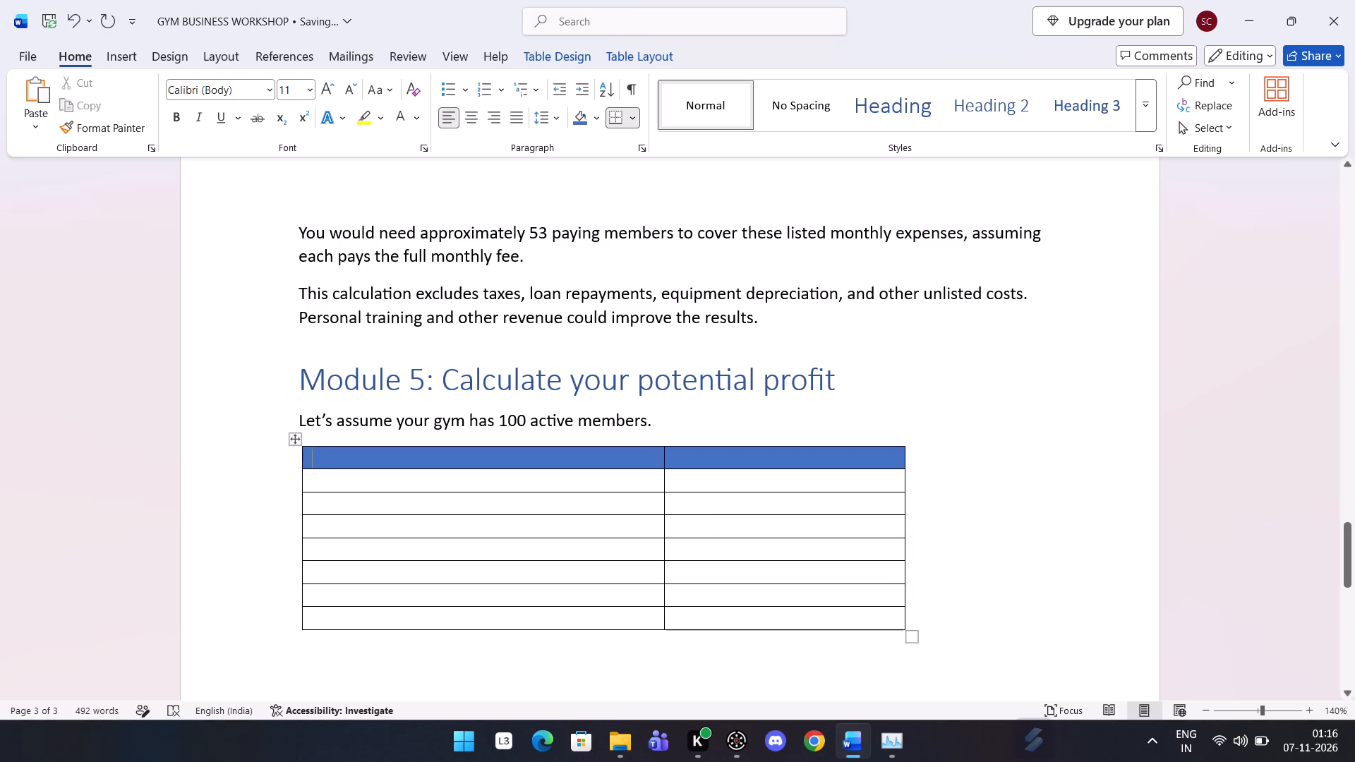
pyautogui.write('bu')
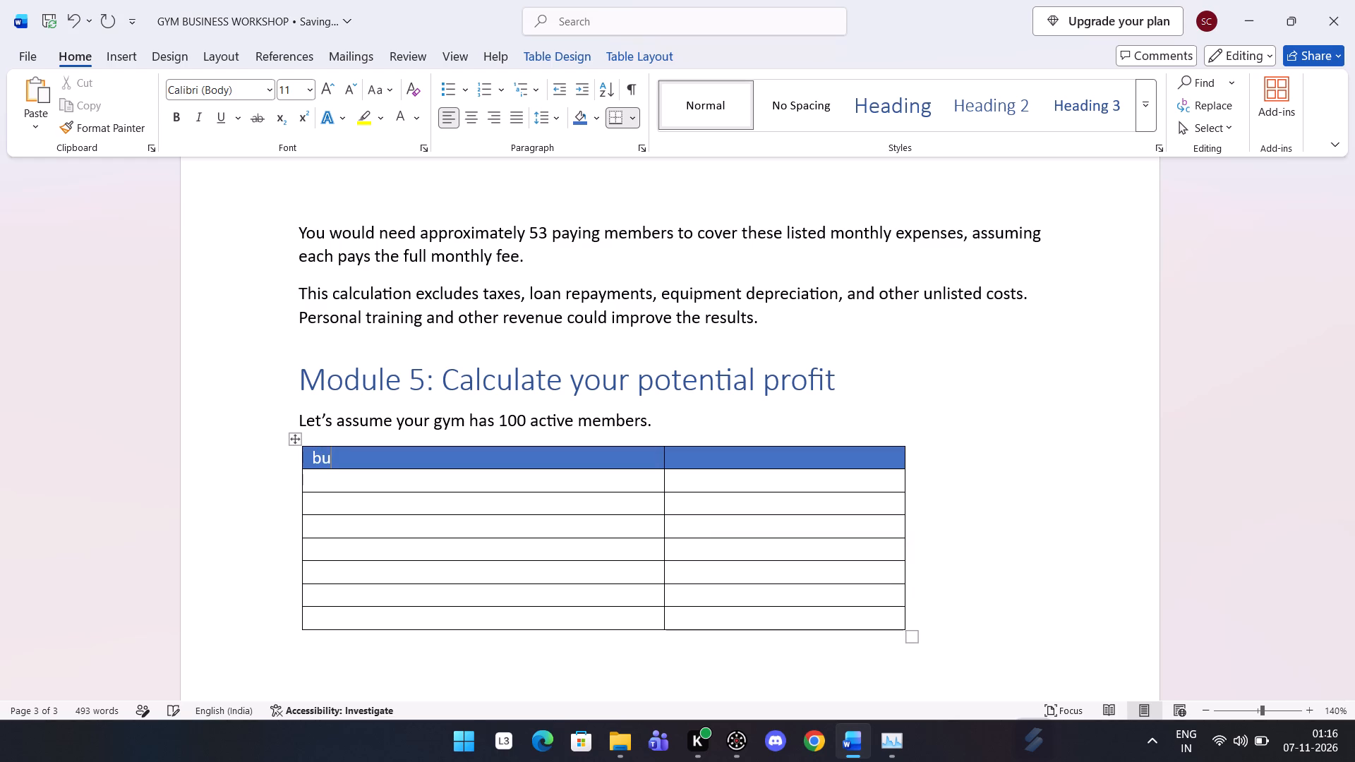
pyautogui.write('siness')
pyautogui.press('space')
pyautogui.write('calculation')
pyautogui.press('space')
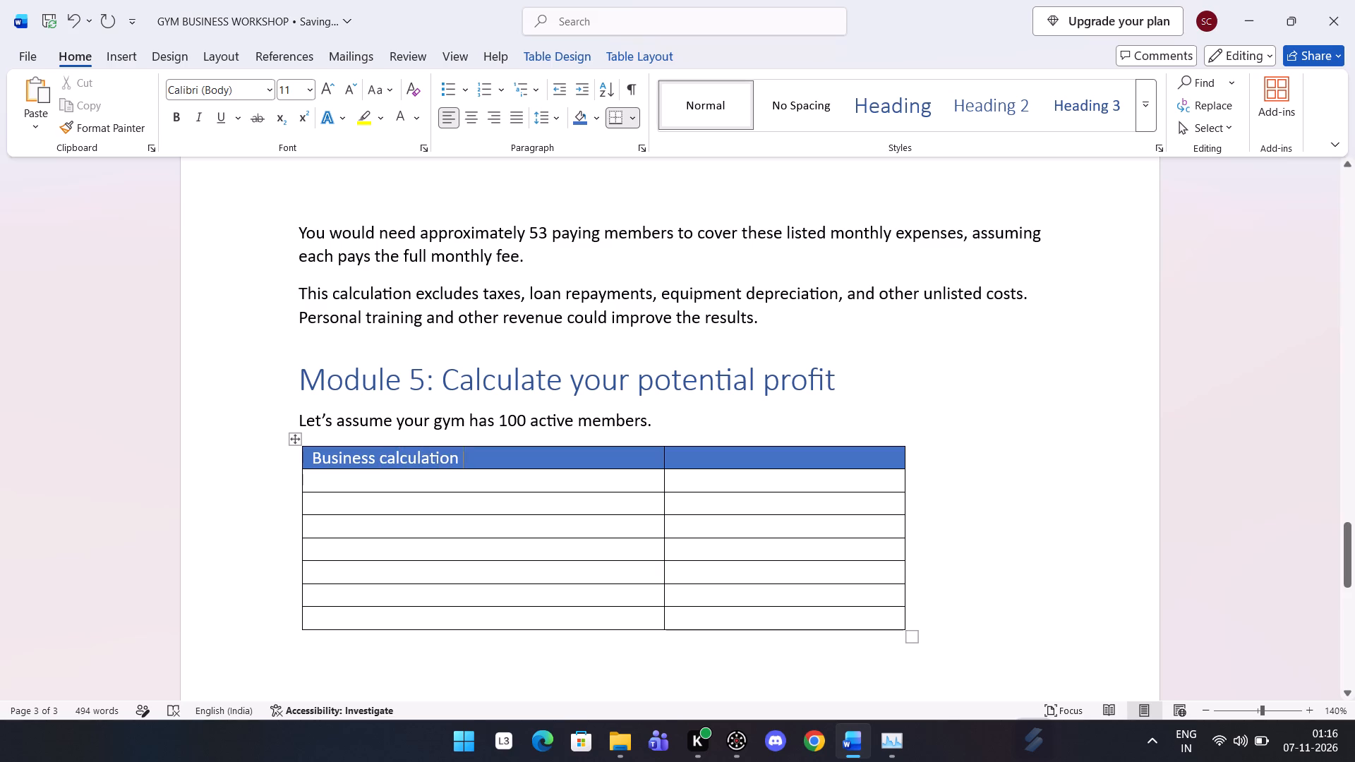
pyautogui.click(713, 483)
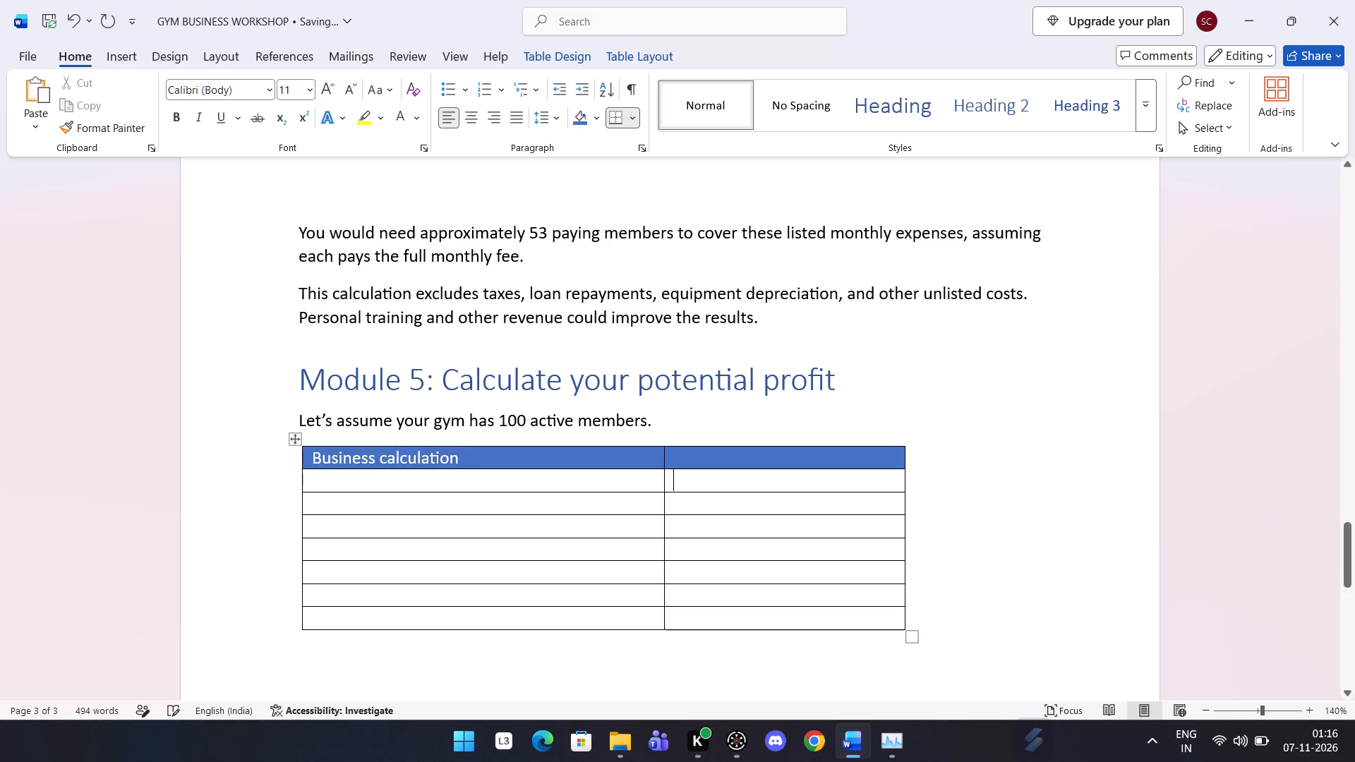
pyautogui.click(705, 464)
pyautogui.write('amount')
pyautogui.press('space')
# Enter "Active members" as the first entry under "Business calculation".
pyautogui.click(374, 490)
pyautogui.press('a')
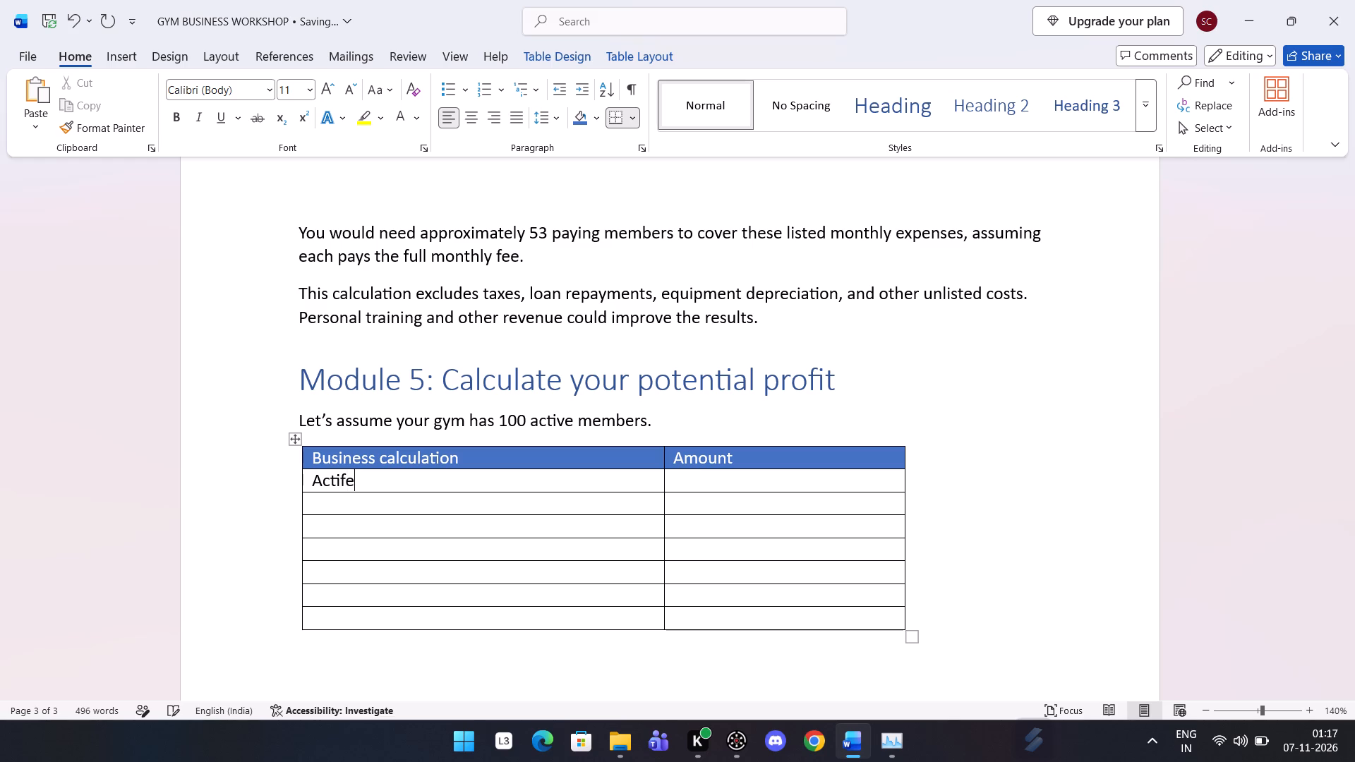
pyautogui.press('BackSpace')
pyautogui.press('BackSpace')
pyautogui.write('ve')
pyautogui.press('space')
pyautogui.write('members')
pyautogui.press('space')
# Enter "Average monthly revenue per member" below "Active members" in the Module 5 table.
pyautogui.click(459, 508)
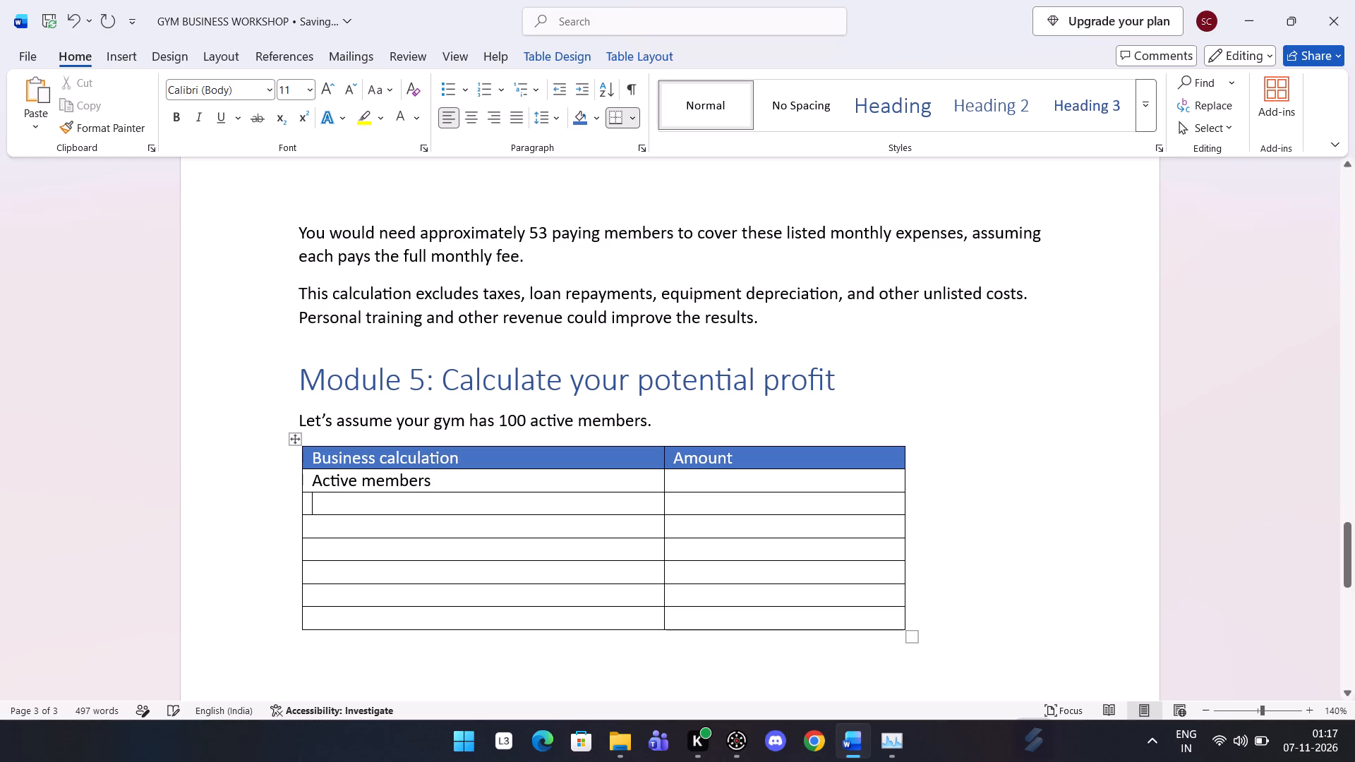
pyautogui.write('av')
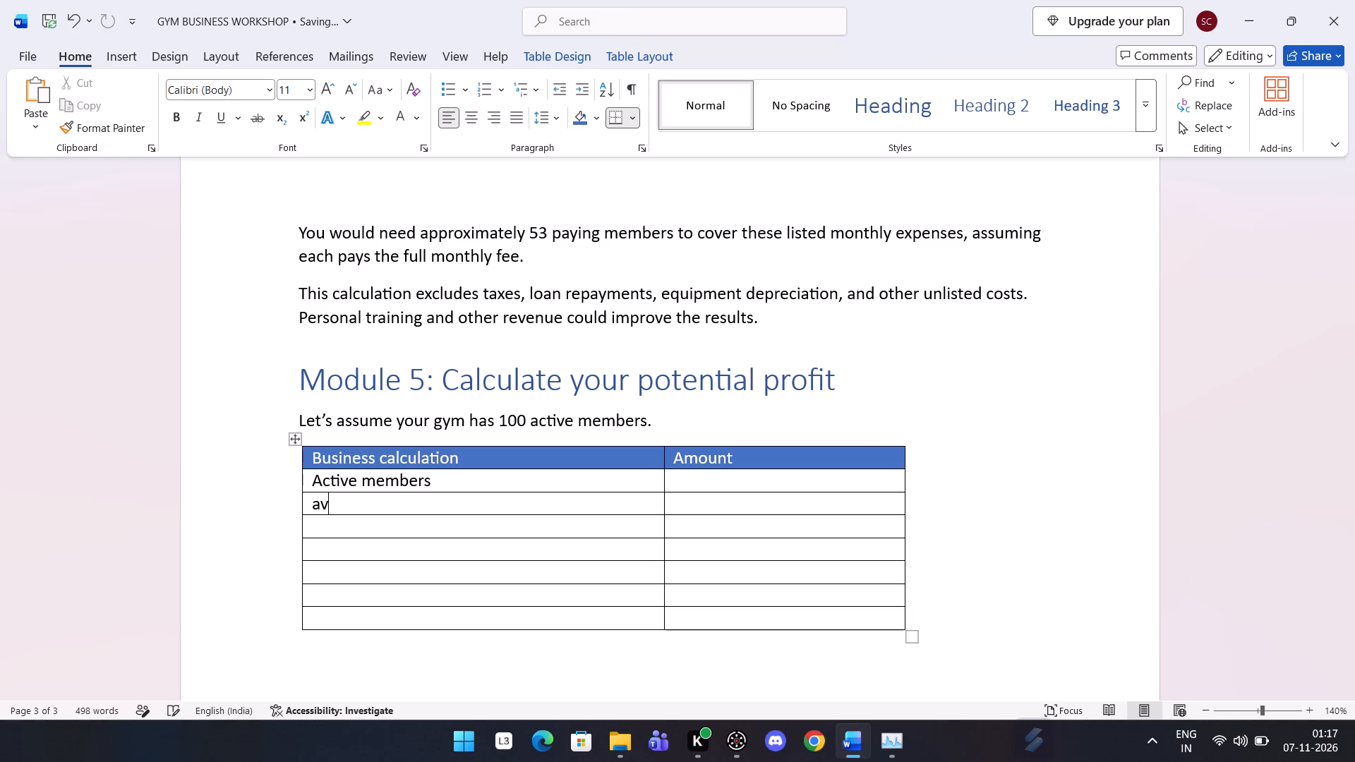
pyautogui.write('erage')
pyautogui.press('space')
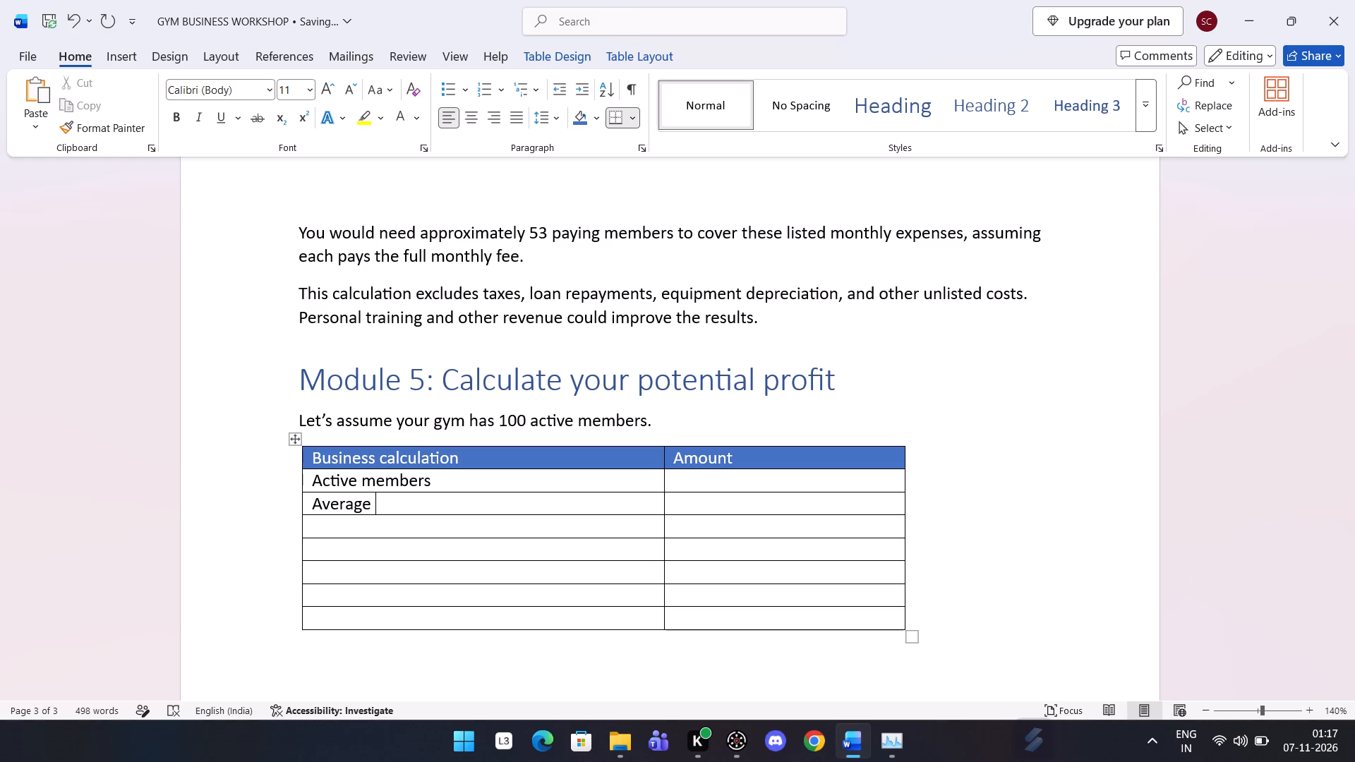
pyautogui.write('monthly')
pyautogui.press('space')
pyautogui.write('revenue')
pyautogui.press('space')
pyautogui.write('per')
pyautogui.press('space')
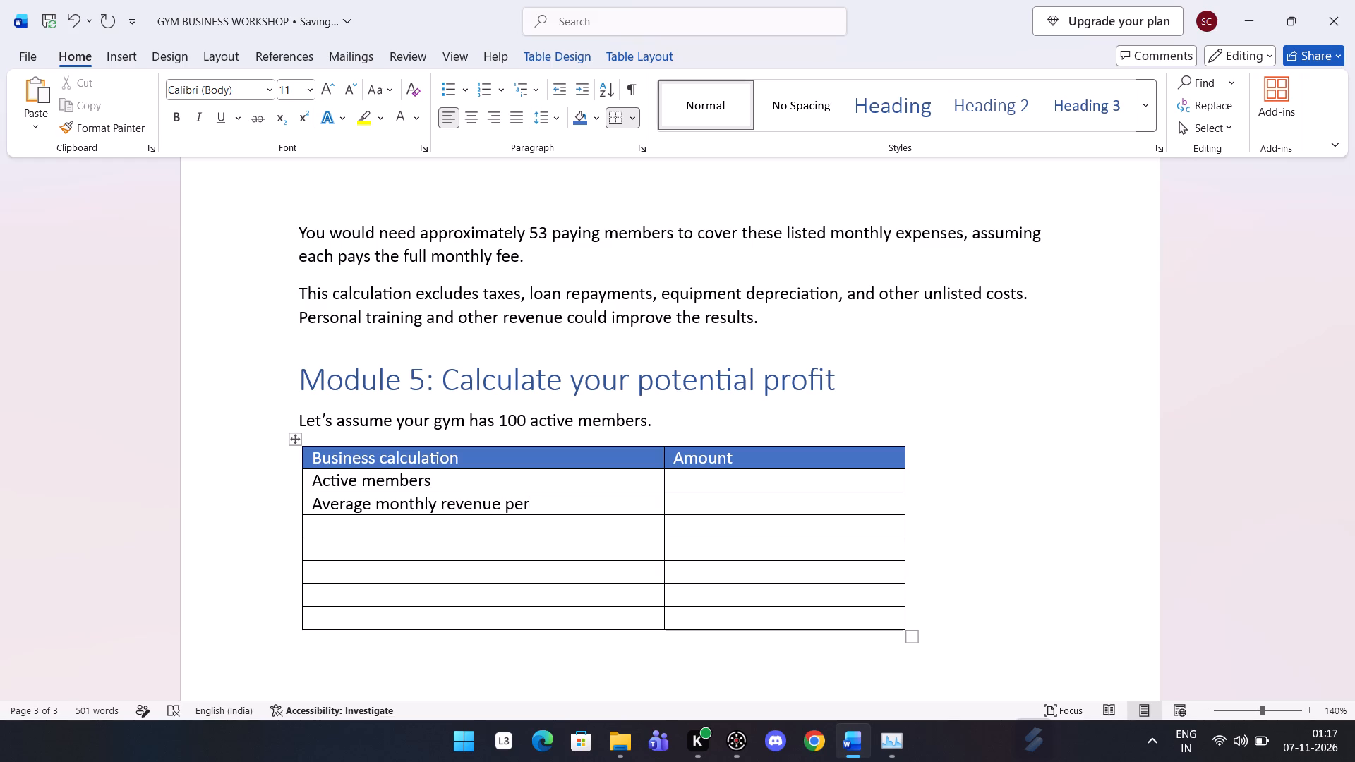
pyautogui.write('mem')
pyautogui.write('ber')
# Fill in the amounts 100 for active members and ₹1,000 for average monthly revenue per member.
pyautogui.click(697, 491)
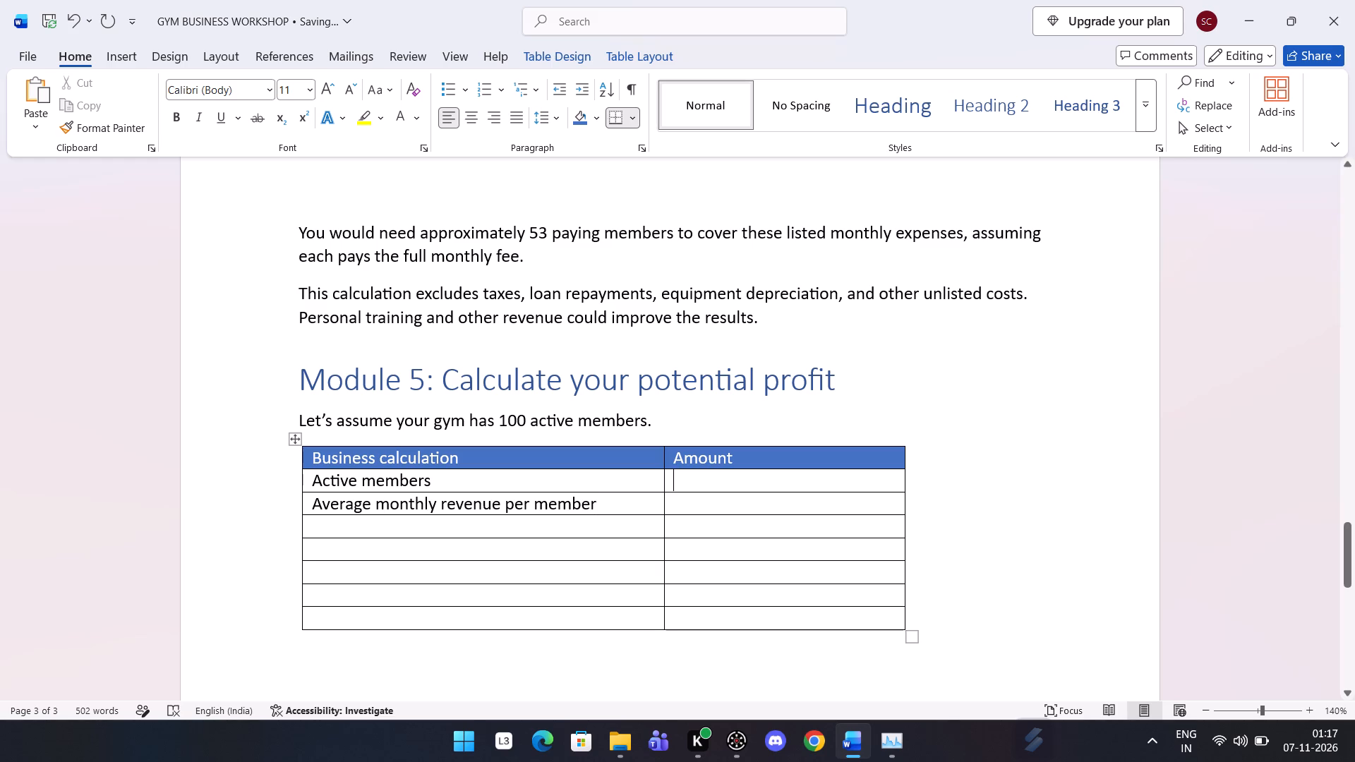
pyautogui.write('100')
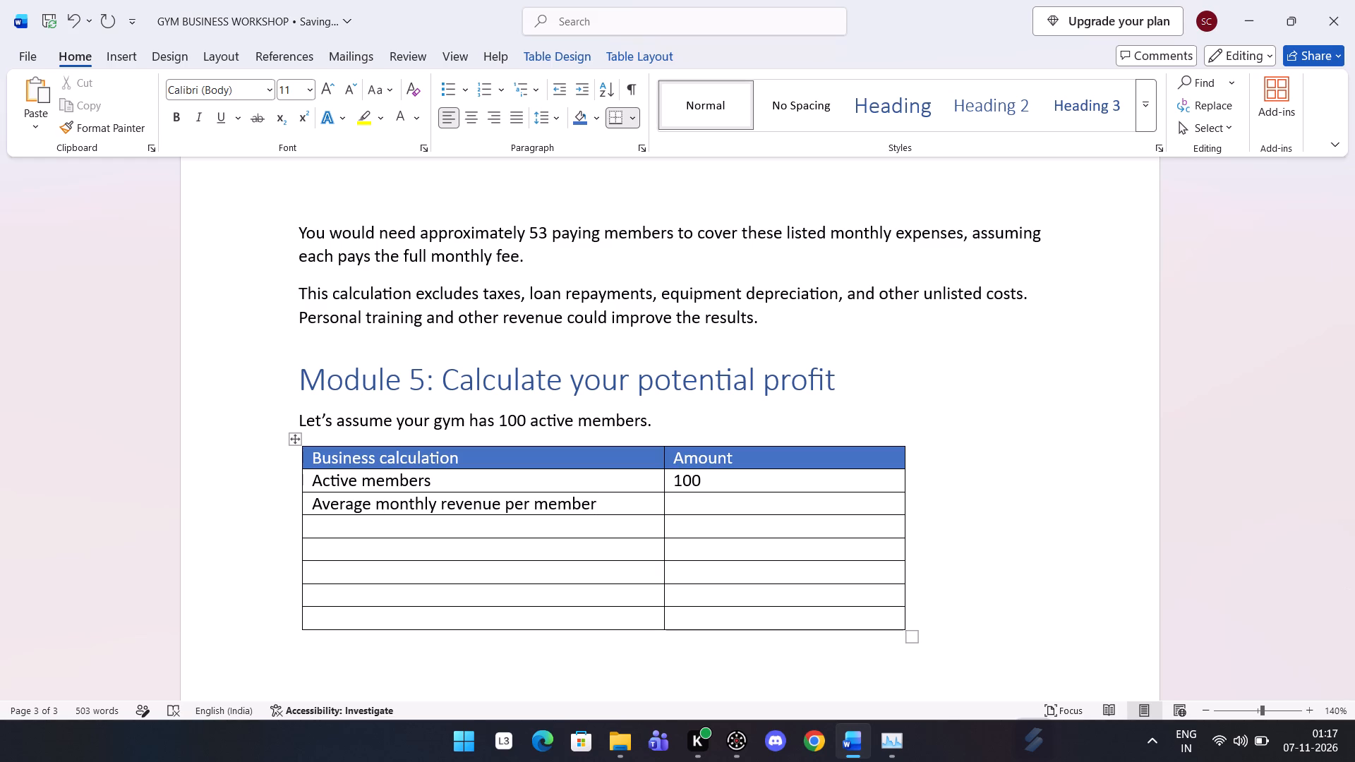
pyautogui.click(725, 512)
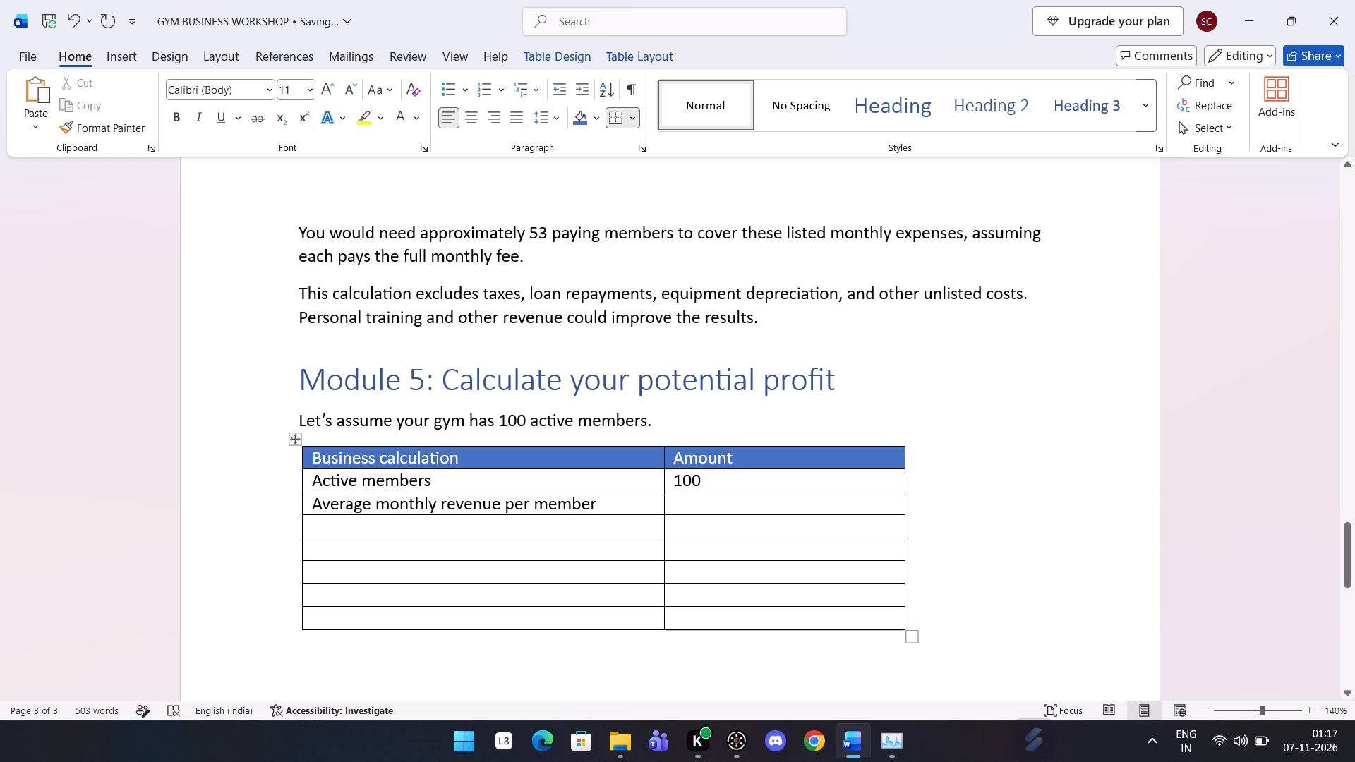
pyautogui.hotkey('ctrl', 'alt', '4')
pyautogui.write('1,000')
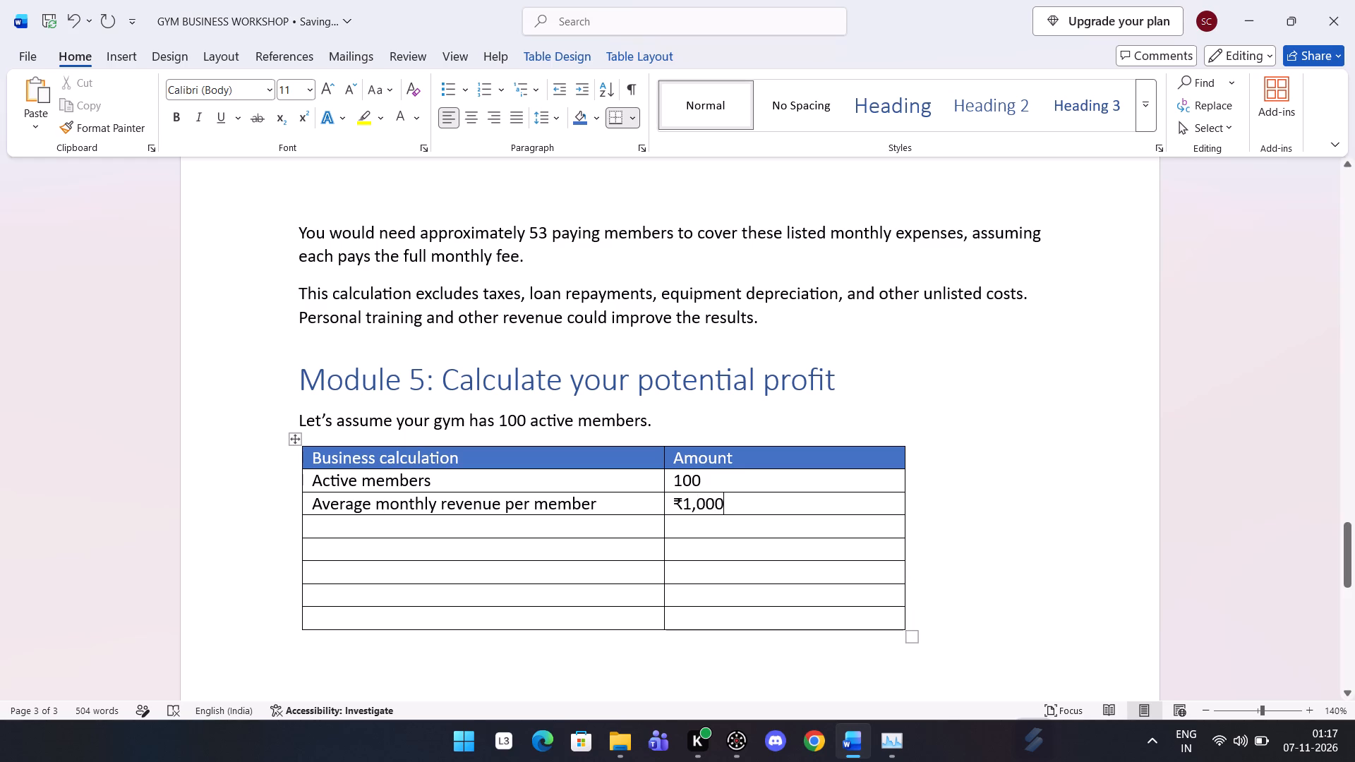
# Fill the next row of the Module 5 table with "Monthly membership revenue" and the amount ₹1,00,000.
pyautogui.click(625, 540)
pyautogui.click(623, 537)
pyautogui.write('monthly')
pyautogui.press('space')
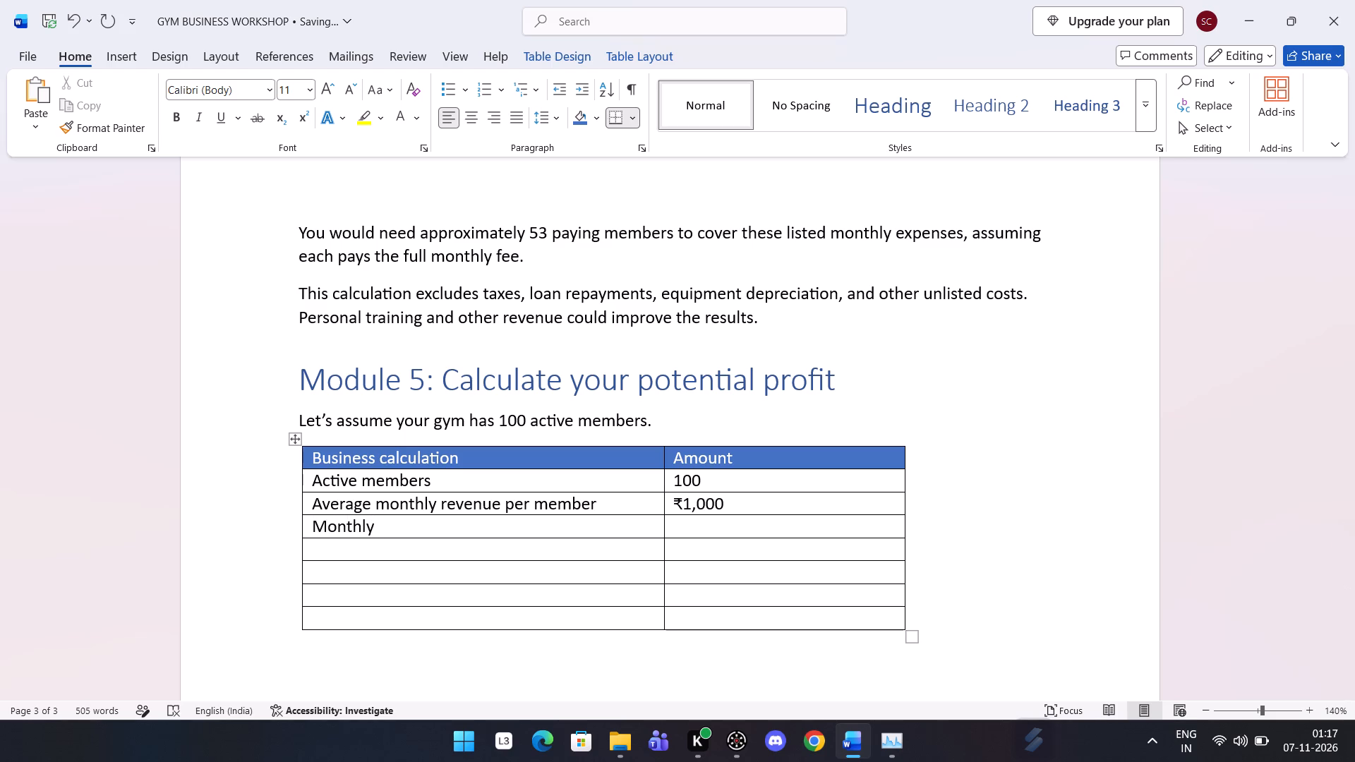
pyautogui.write('membershp')
pyautogui.press('BackSpace')
pyautogui.write('ip')
pyautogui.press('space')
pyautogui.write('revenue')
pyautogui.press('space')
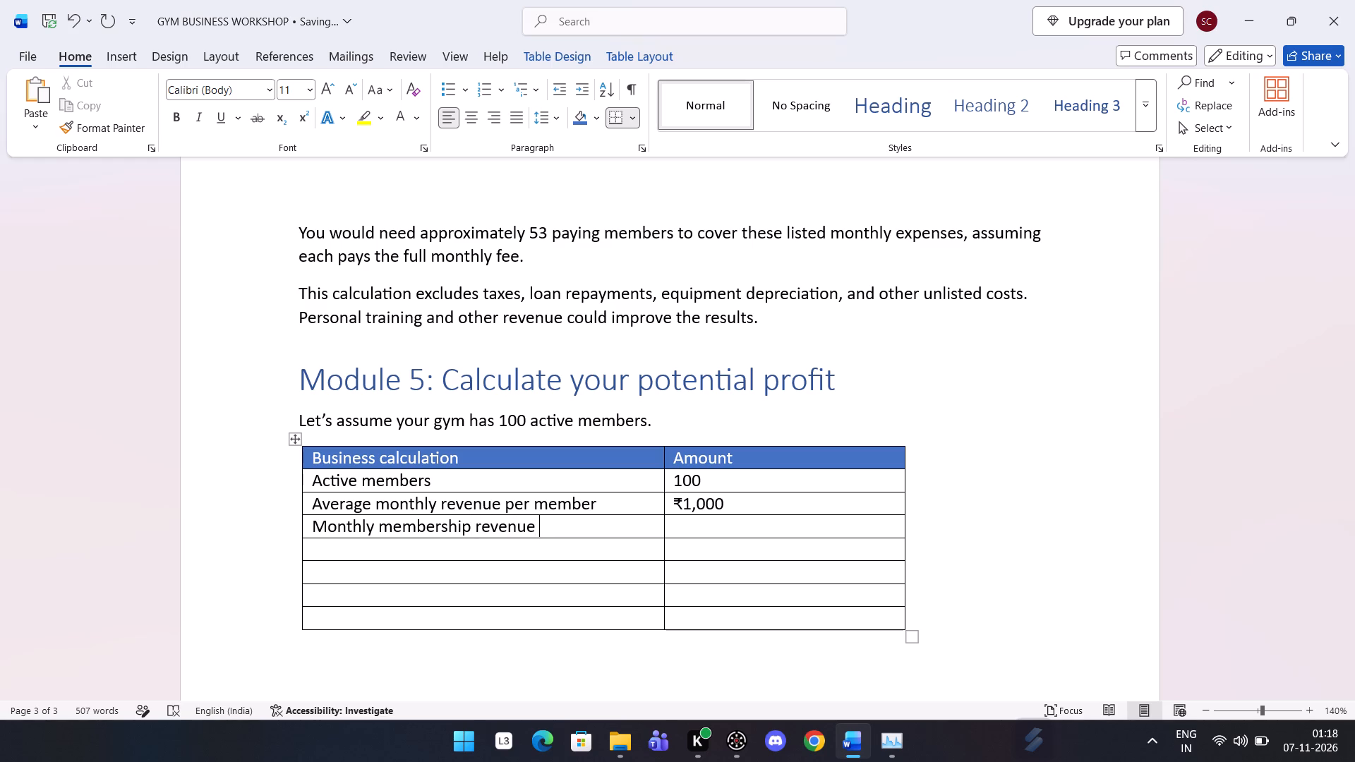
pyautogui.click(735, 525)
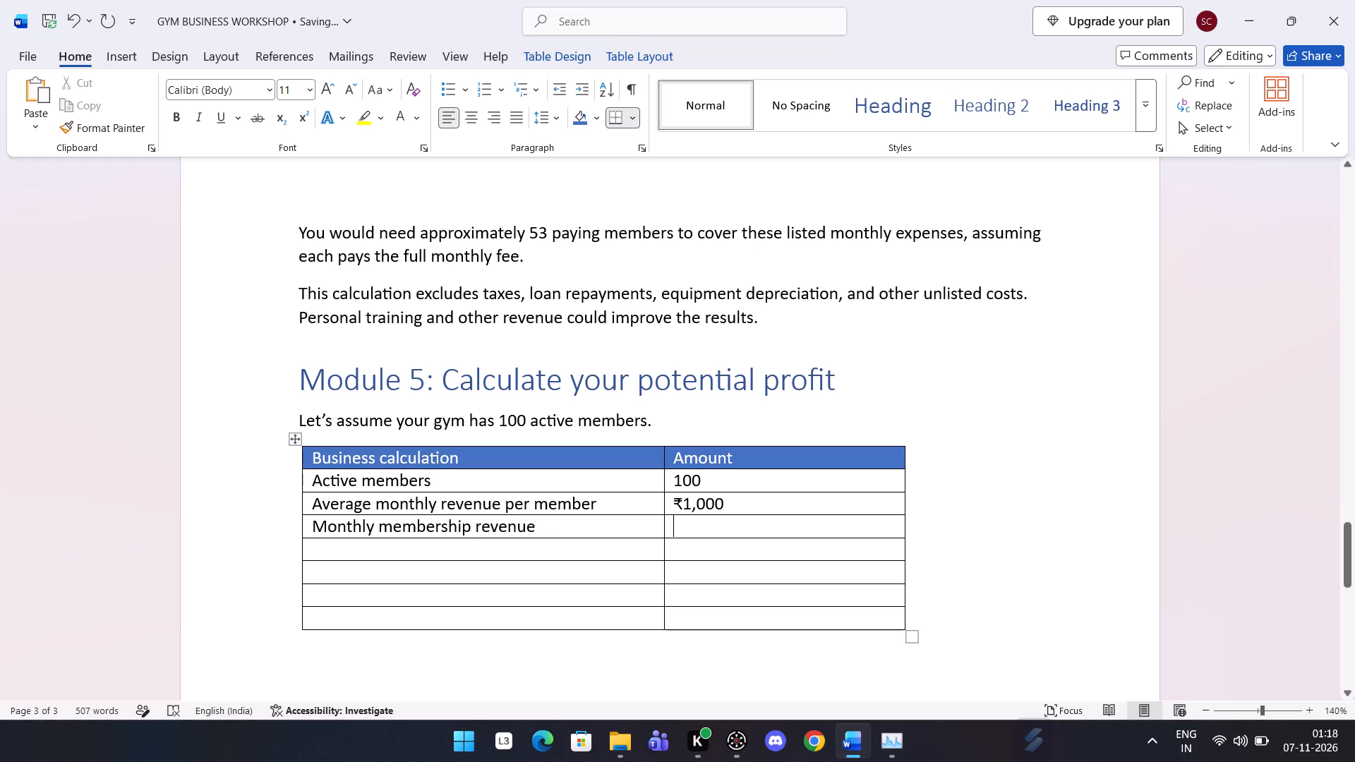
pyautogui.hotkey('ctrl', 'alt', '4')
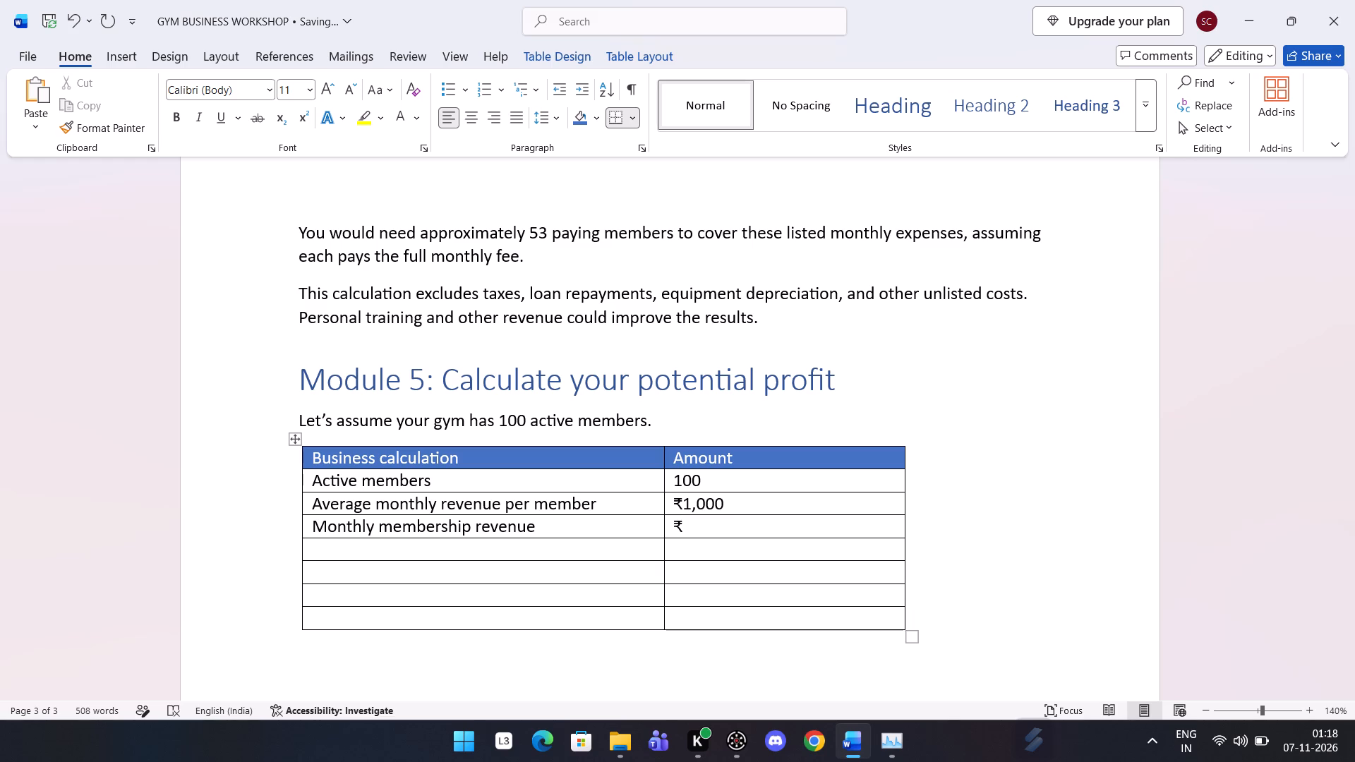
pyautogui.write('1,')
pyautogui.write('00')
pyautogui.write(',000')
# Fill the row below monthly membership revenue with "Other revanue" and the amount ₹10,000.
pyautogui.click(498, 549)
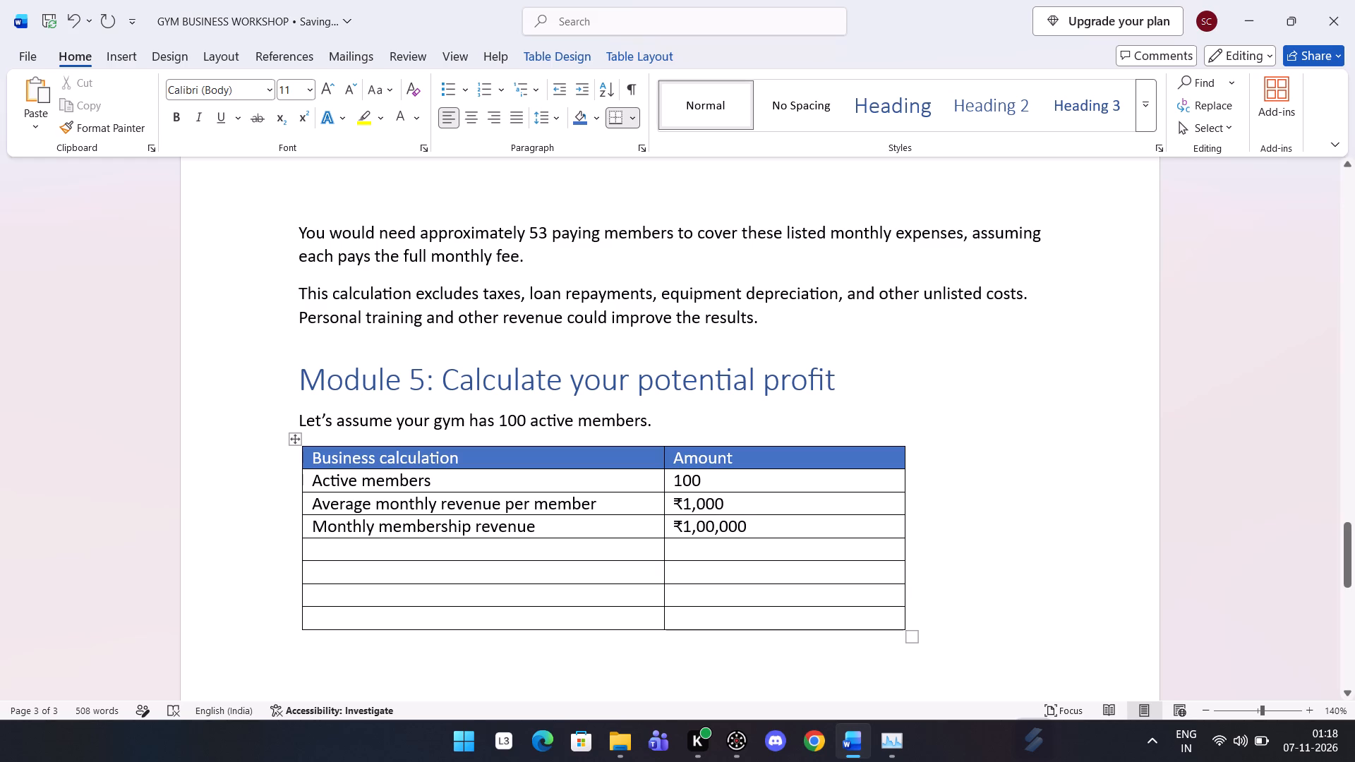
pyautogui.write('other re')
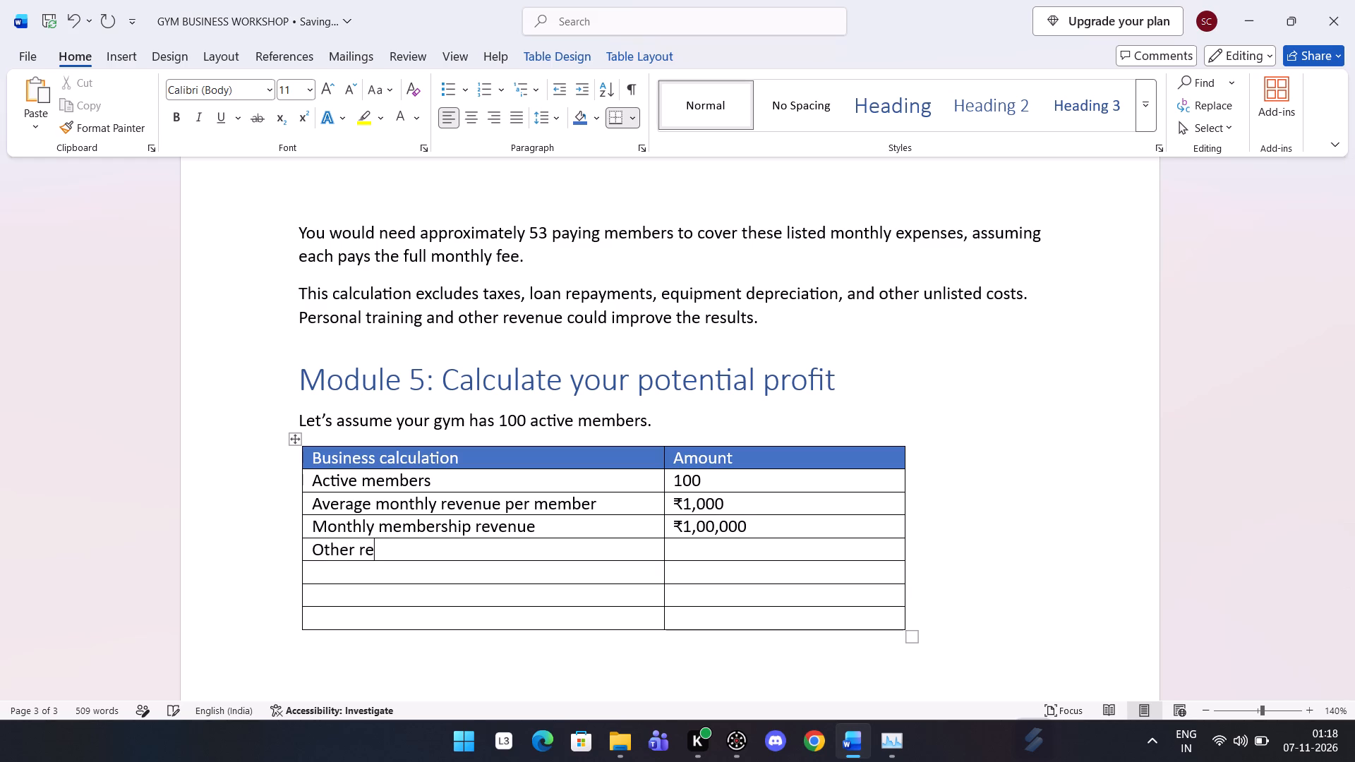
pyautogui.write('vanue')
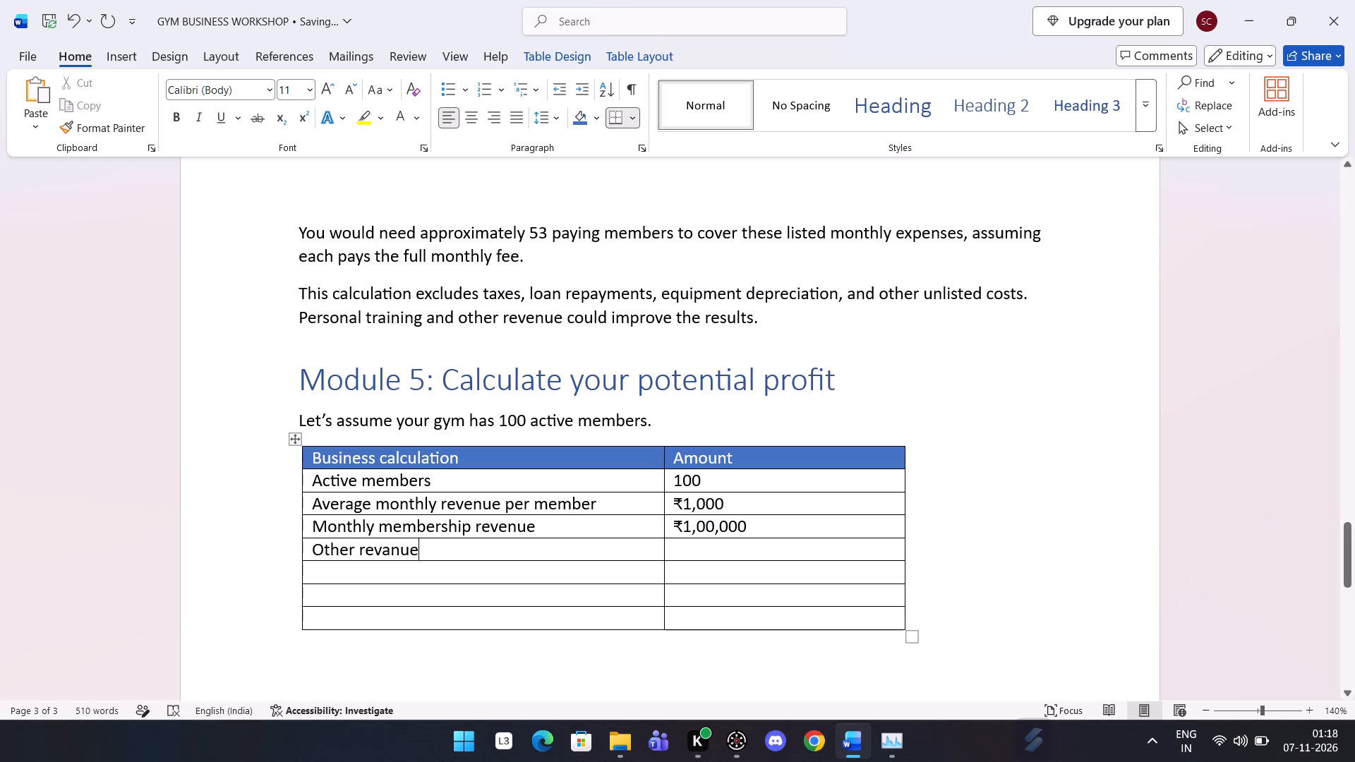
pyautogui.click(701, 542)
pyautogui.hotkey('ctrl', 'alt', '4')
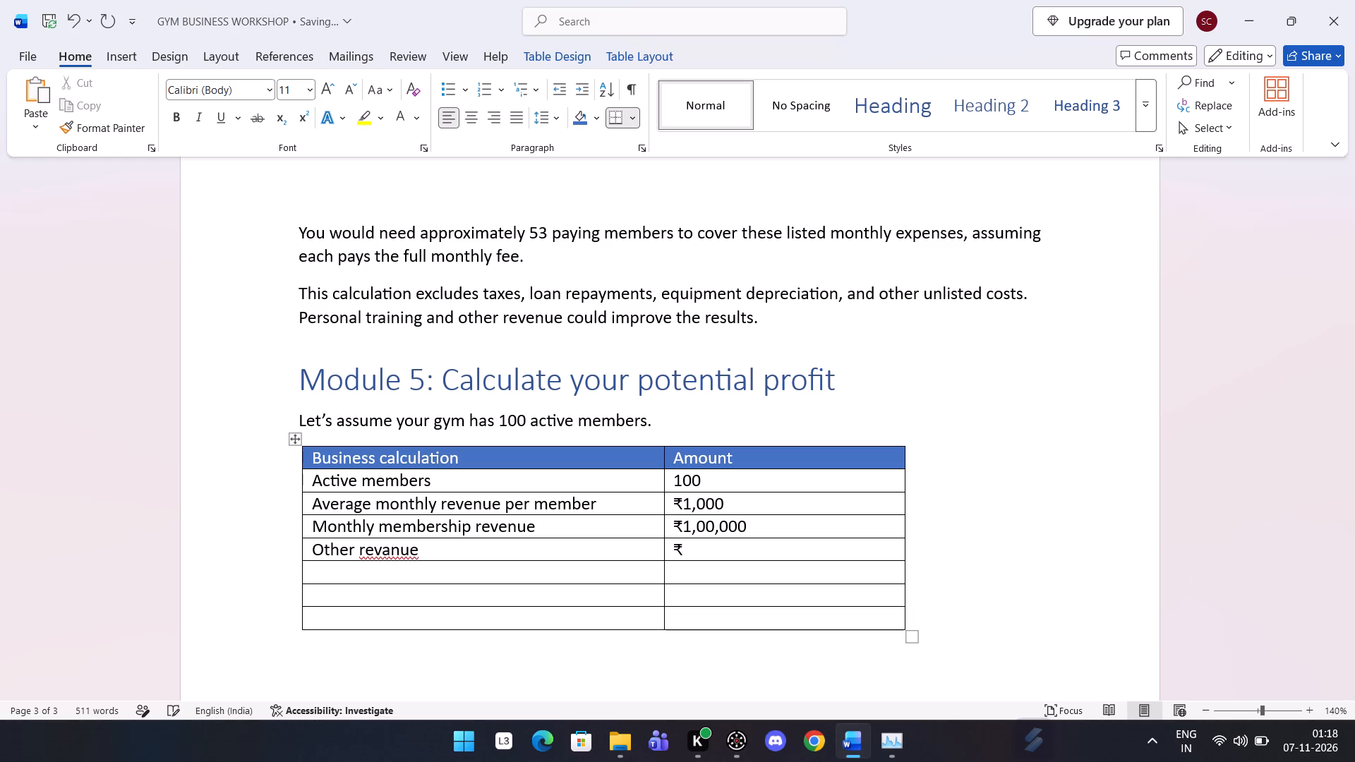
pyautogui.write('10,000')
# Fill the row below "Other revanue" with "Total monthly revenue" and the amount ₹1,10,000.
pyautogui.click(541, 571)
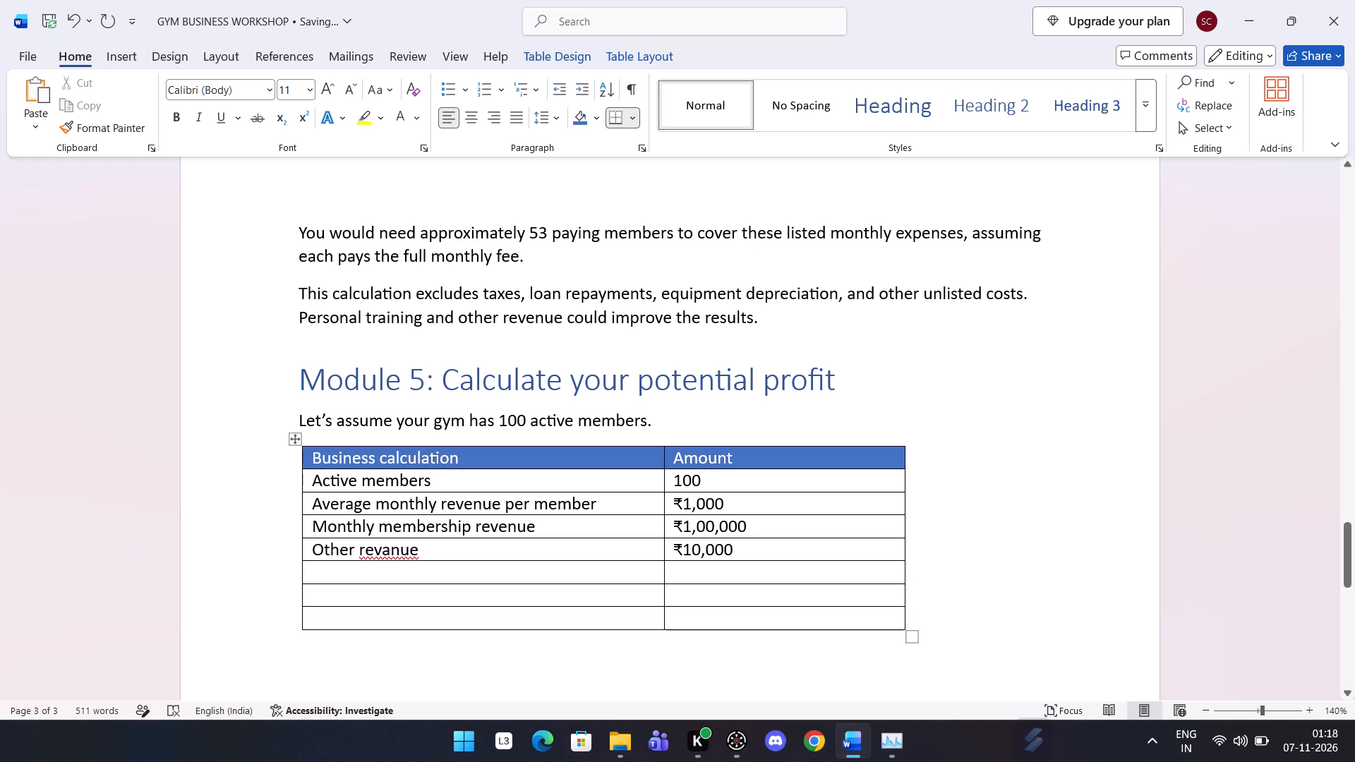
pyautogui.write('otak')
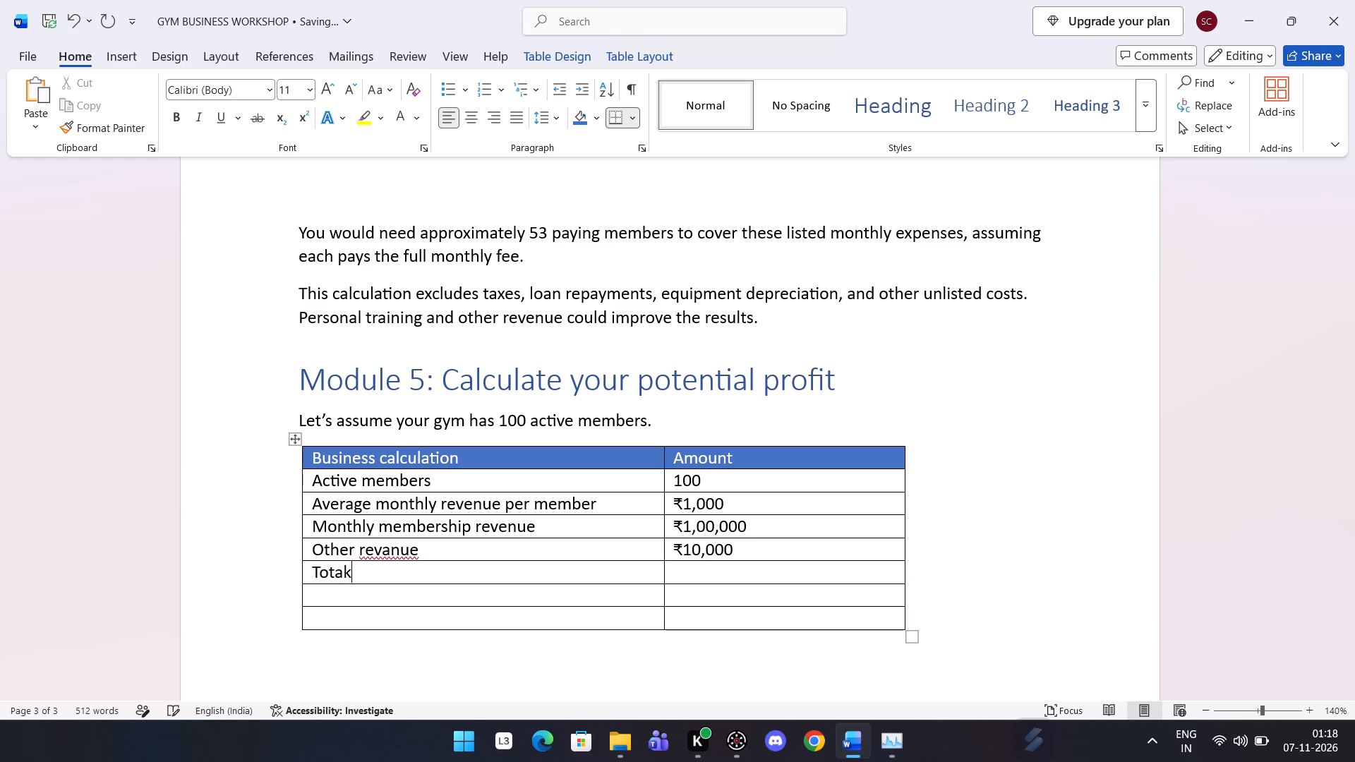
pyautogui.press('BackSpace')
pyautogui.write('l')
pyautogui.press('space')
pyautogui.press('m')
pyautogui.press('BackSpace')
pyautogui.write('monthly')
pyautogui.press('space')
pyautogui.write('revenue')
pyautogui.press('space')
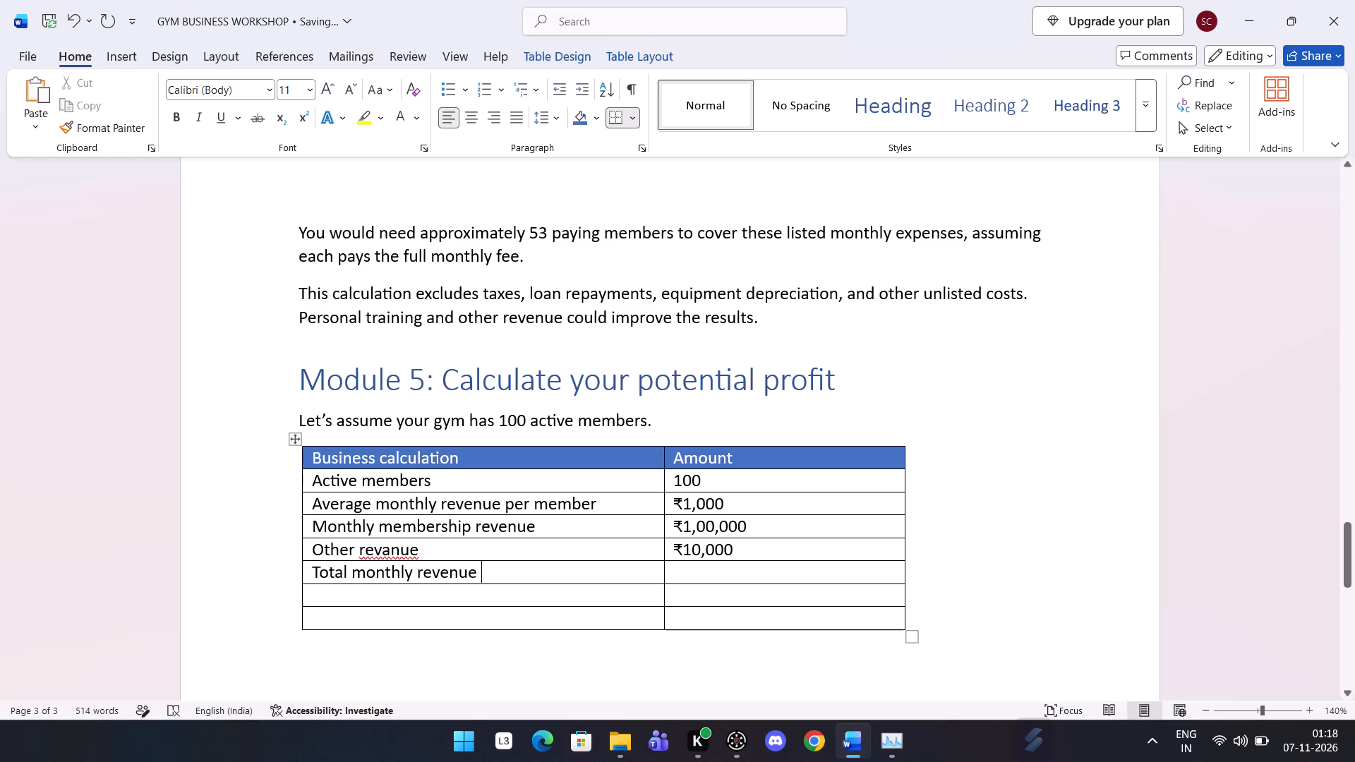
pyautogui.doubleClick(692, 576)
pyautogui.hotkey('ctrl', 'alt', '4')
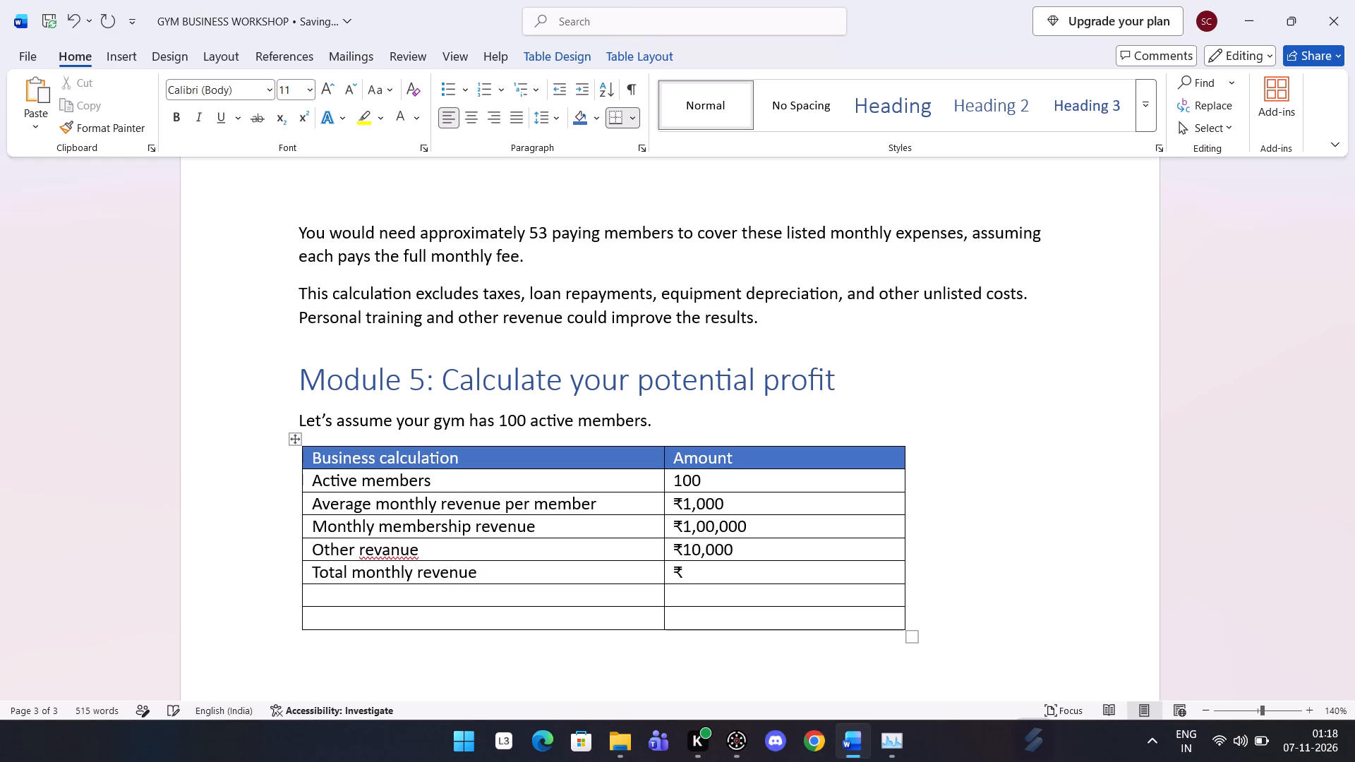
pyautogui.write('1,10')
pyautogui.press(',')
pyautogui.write('000')
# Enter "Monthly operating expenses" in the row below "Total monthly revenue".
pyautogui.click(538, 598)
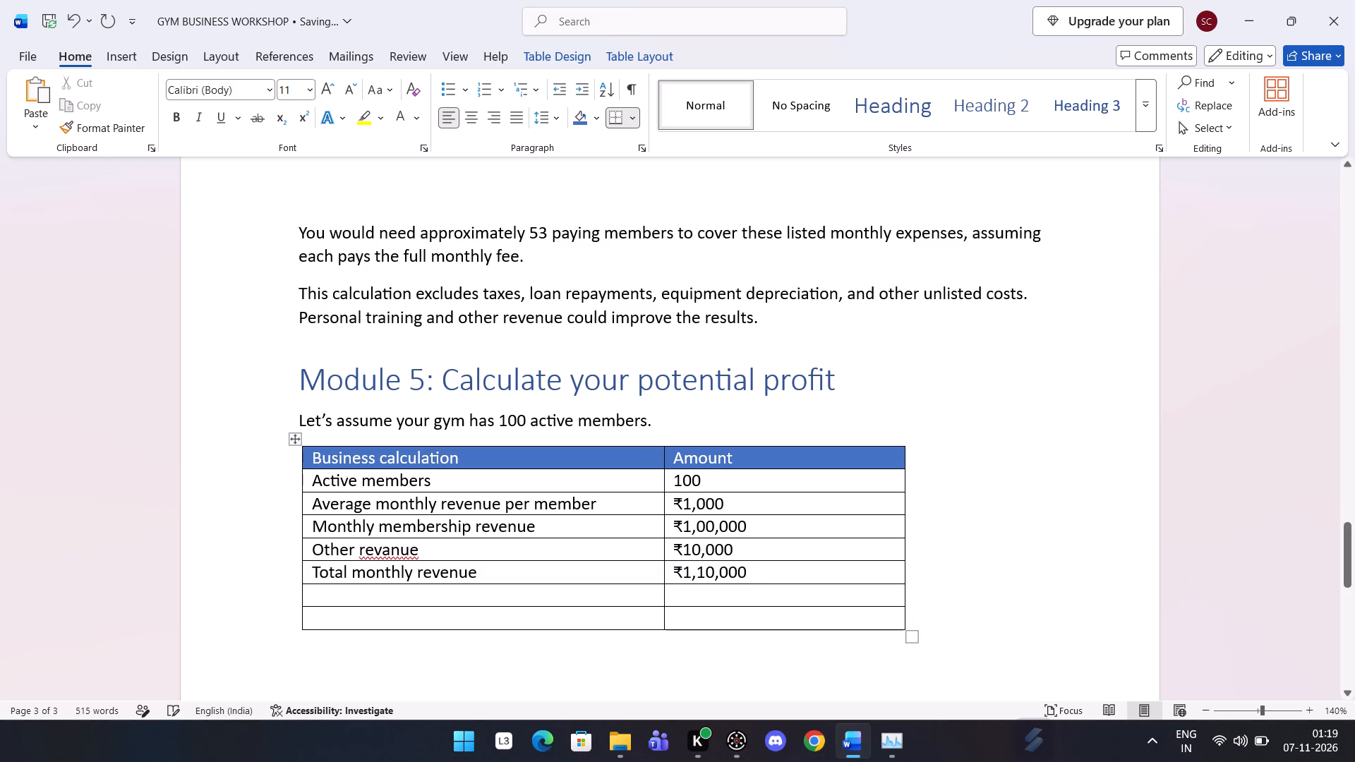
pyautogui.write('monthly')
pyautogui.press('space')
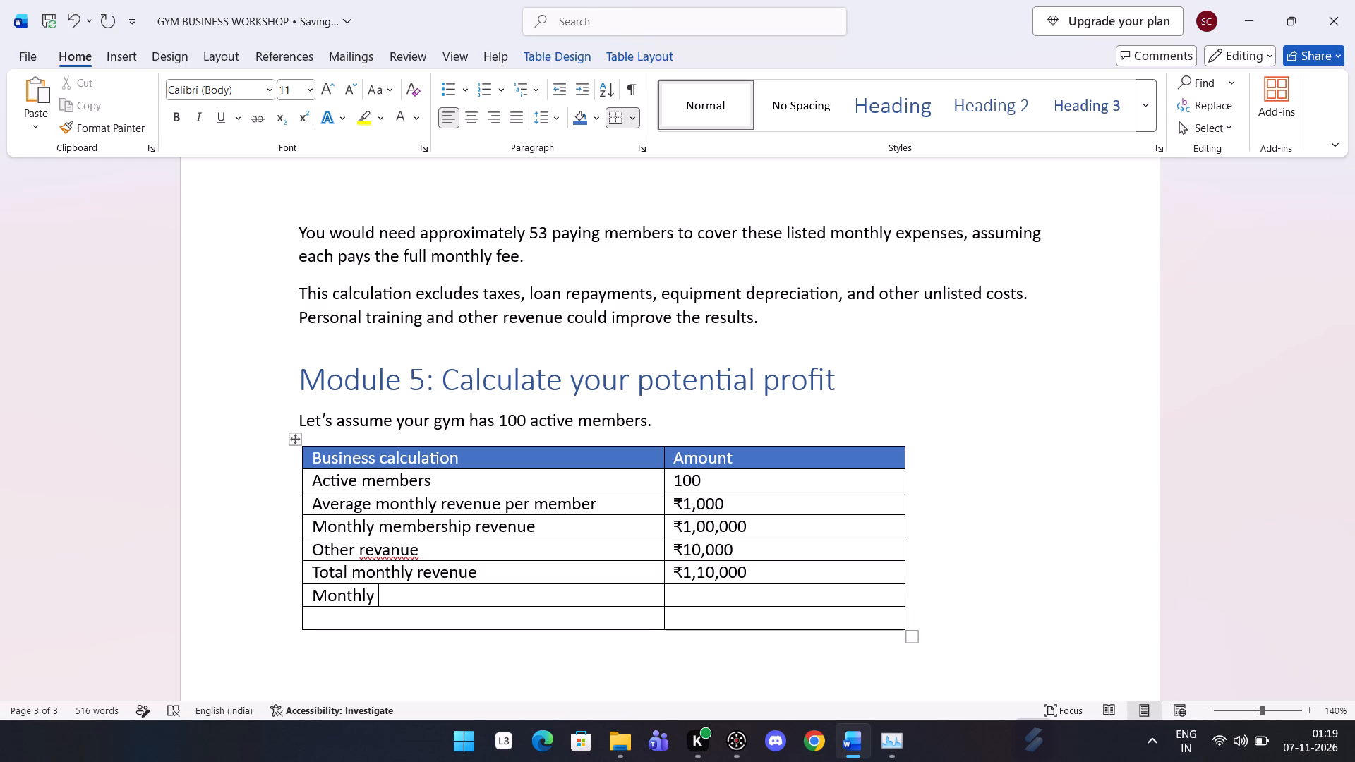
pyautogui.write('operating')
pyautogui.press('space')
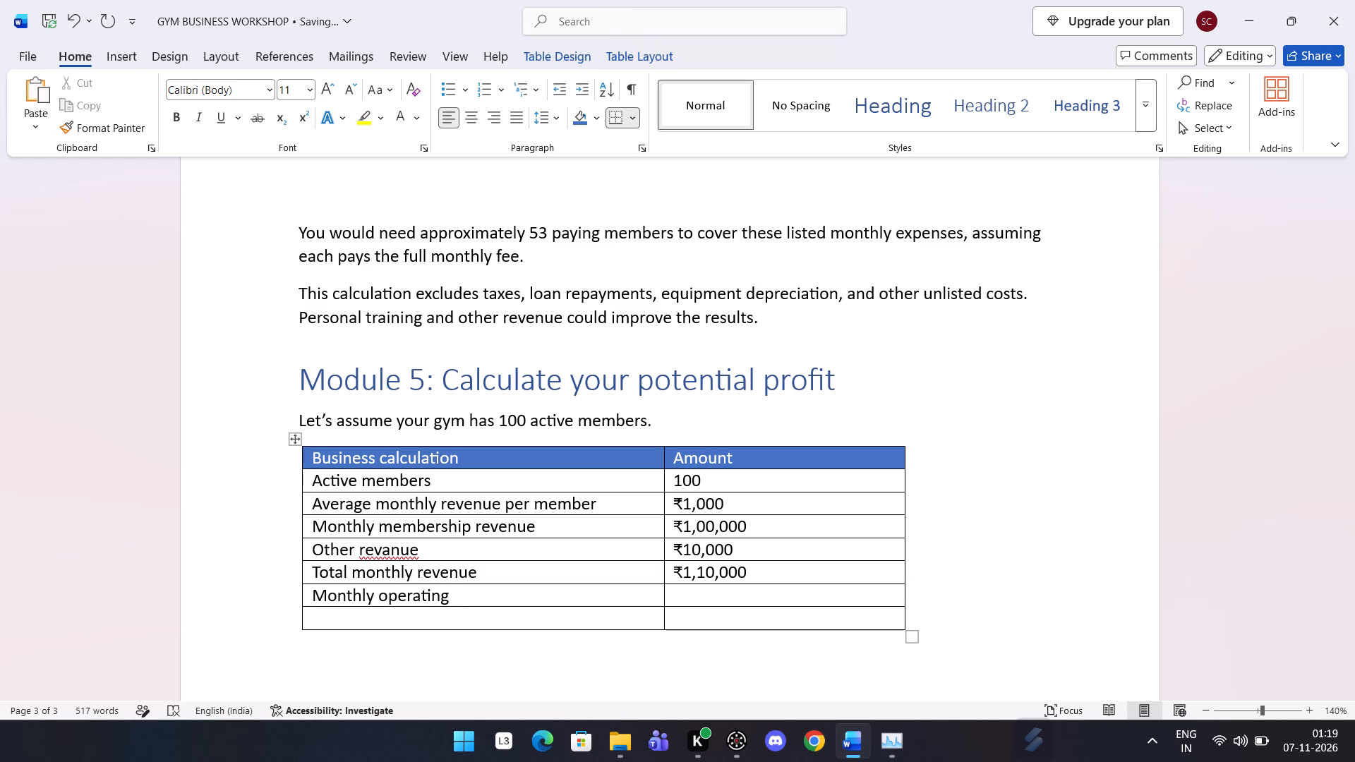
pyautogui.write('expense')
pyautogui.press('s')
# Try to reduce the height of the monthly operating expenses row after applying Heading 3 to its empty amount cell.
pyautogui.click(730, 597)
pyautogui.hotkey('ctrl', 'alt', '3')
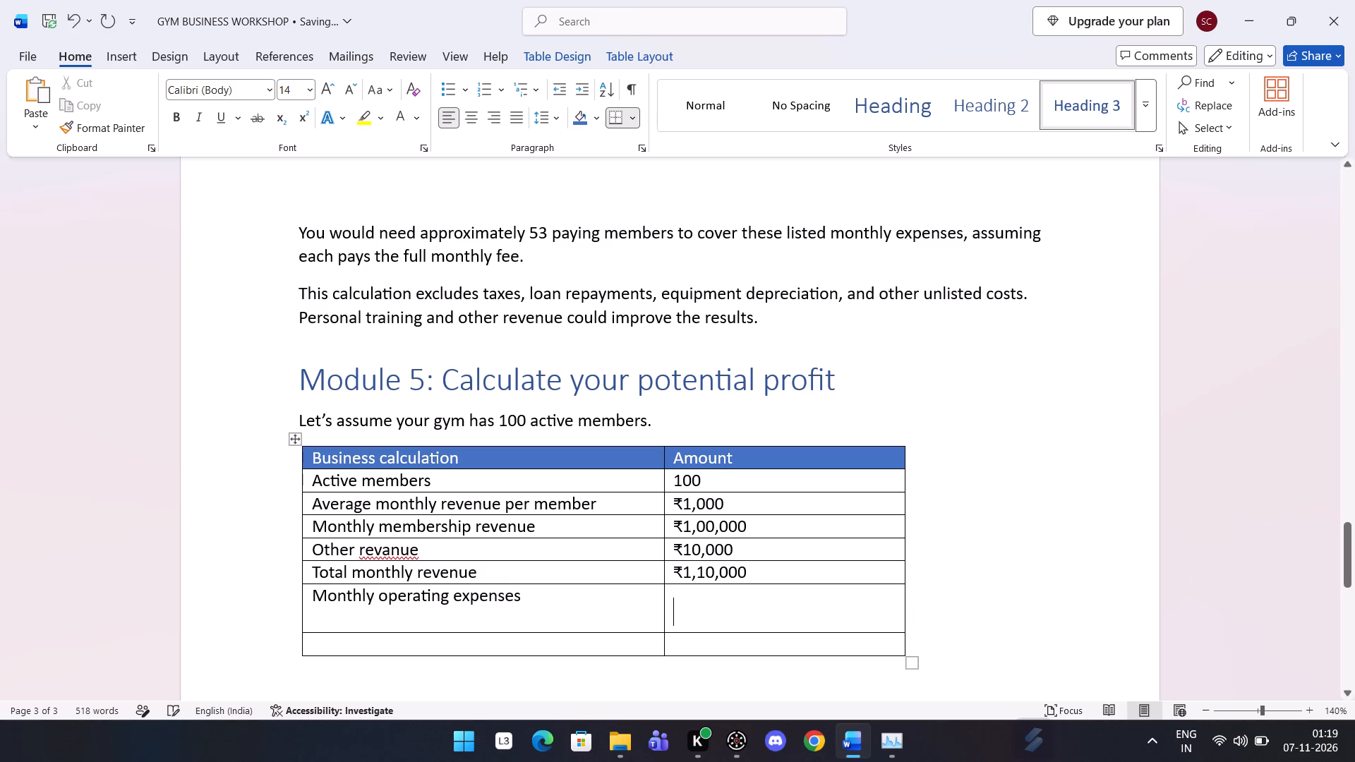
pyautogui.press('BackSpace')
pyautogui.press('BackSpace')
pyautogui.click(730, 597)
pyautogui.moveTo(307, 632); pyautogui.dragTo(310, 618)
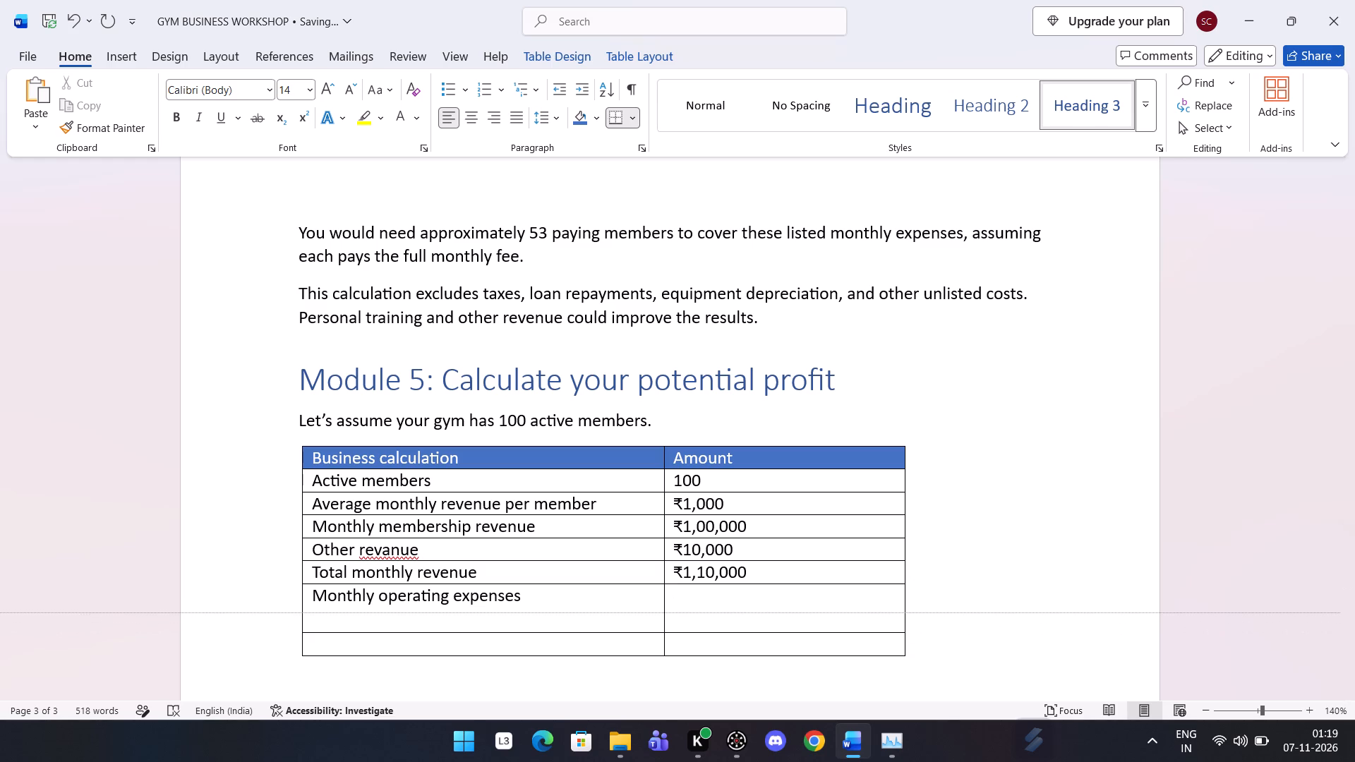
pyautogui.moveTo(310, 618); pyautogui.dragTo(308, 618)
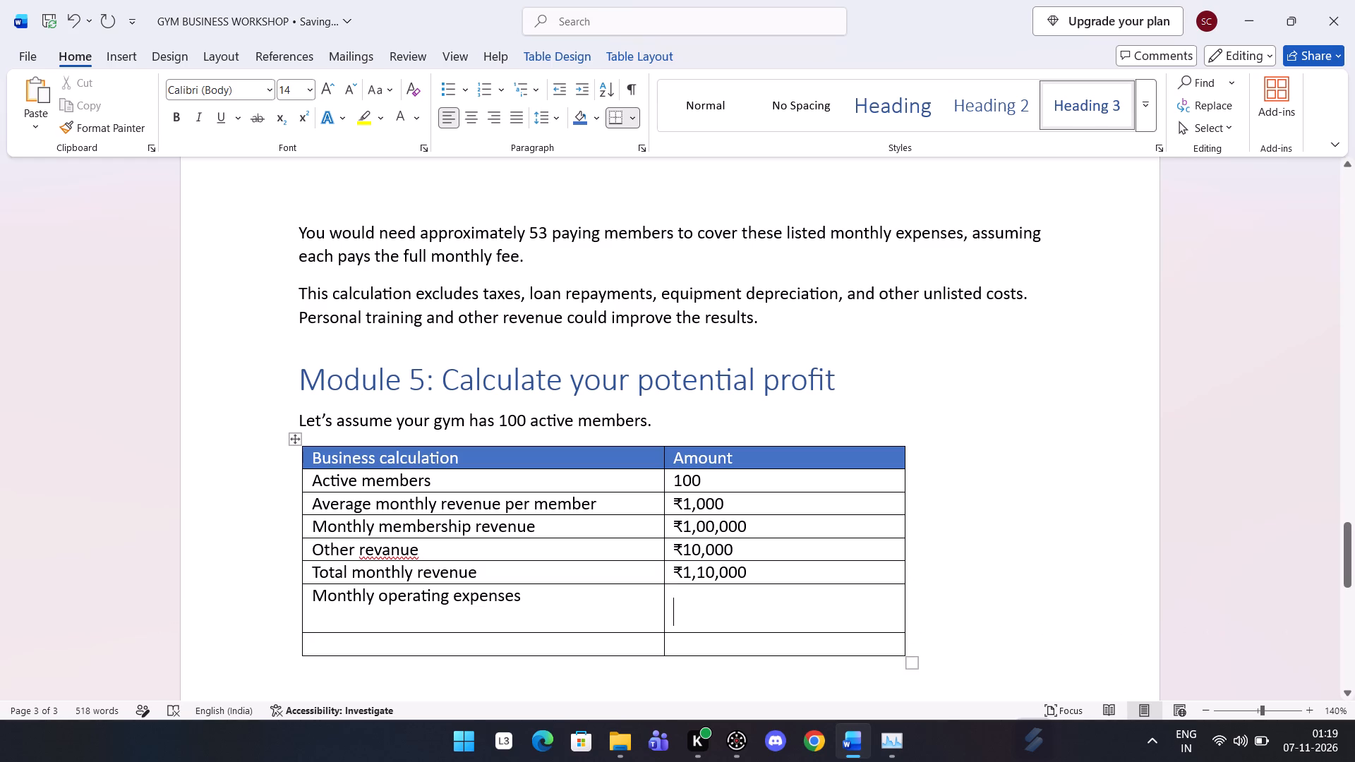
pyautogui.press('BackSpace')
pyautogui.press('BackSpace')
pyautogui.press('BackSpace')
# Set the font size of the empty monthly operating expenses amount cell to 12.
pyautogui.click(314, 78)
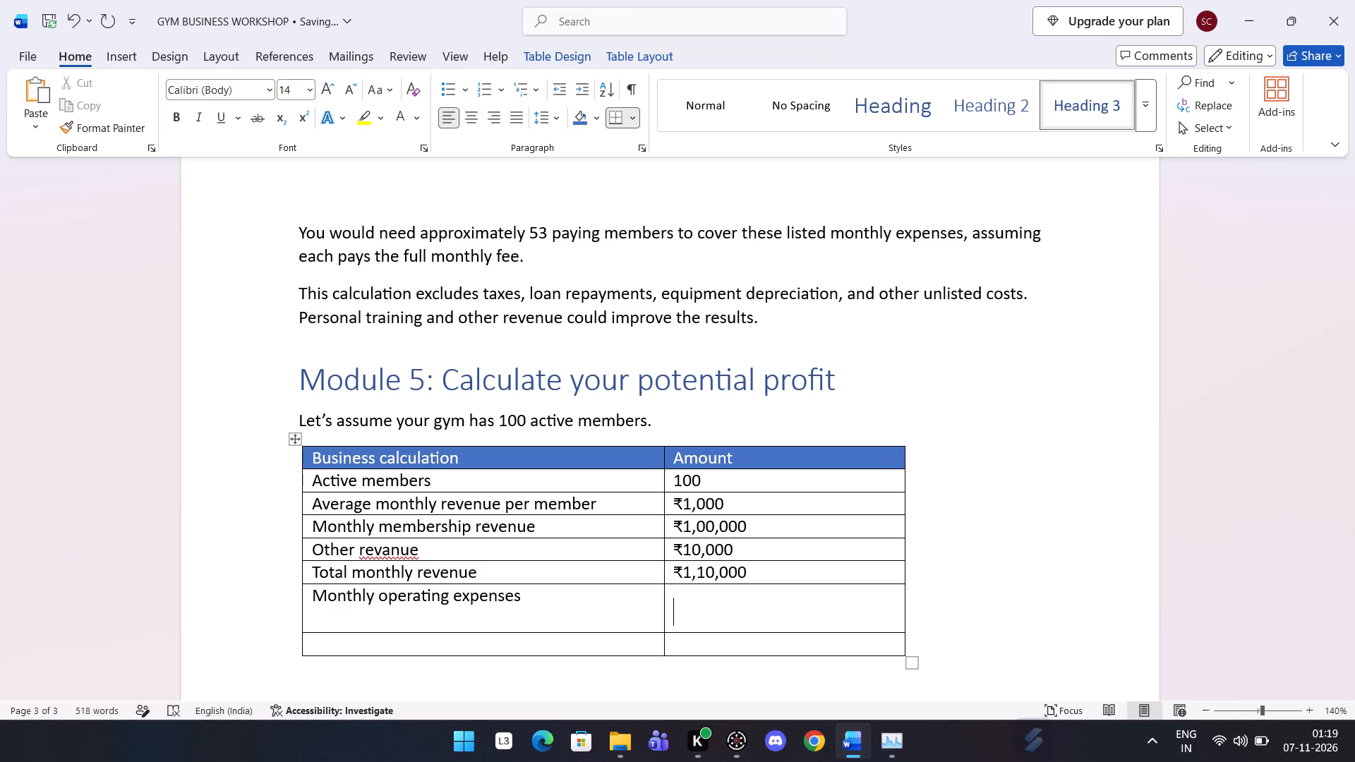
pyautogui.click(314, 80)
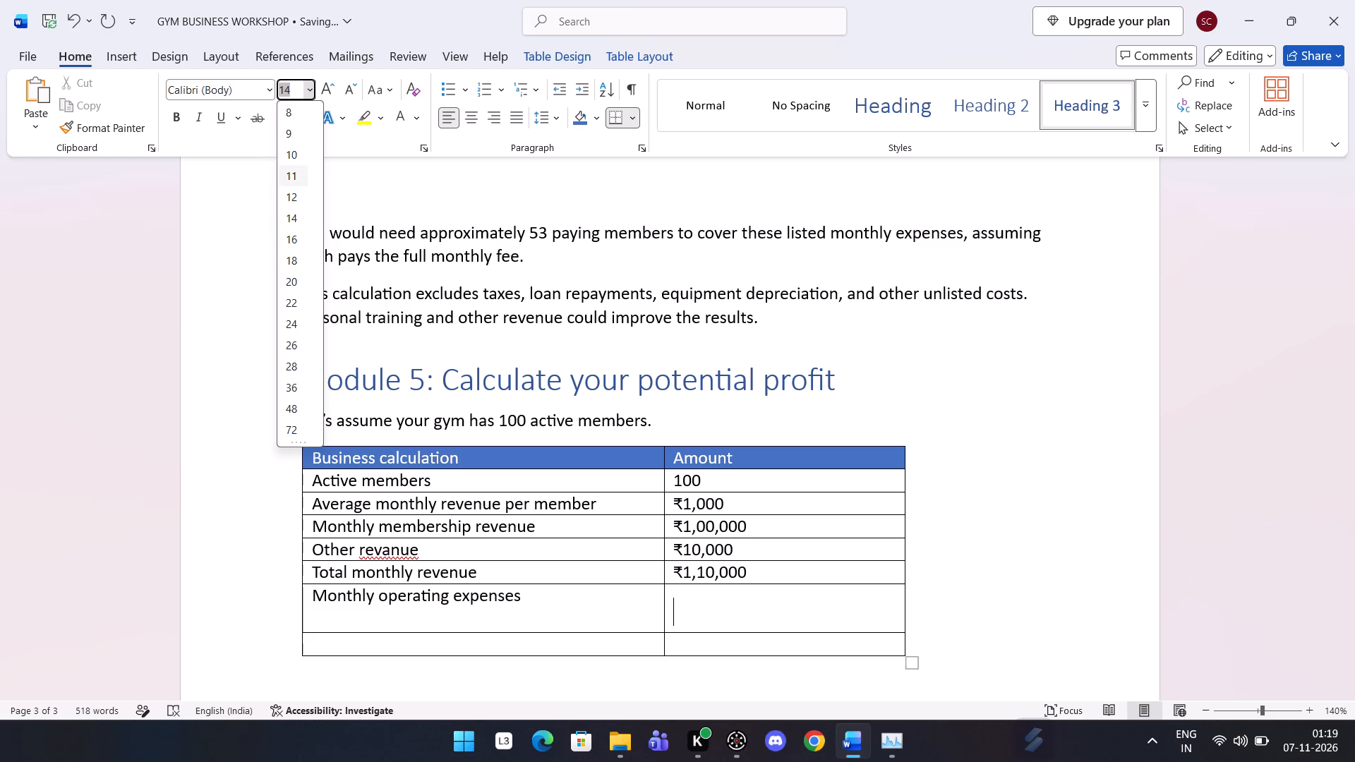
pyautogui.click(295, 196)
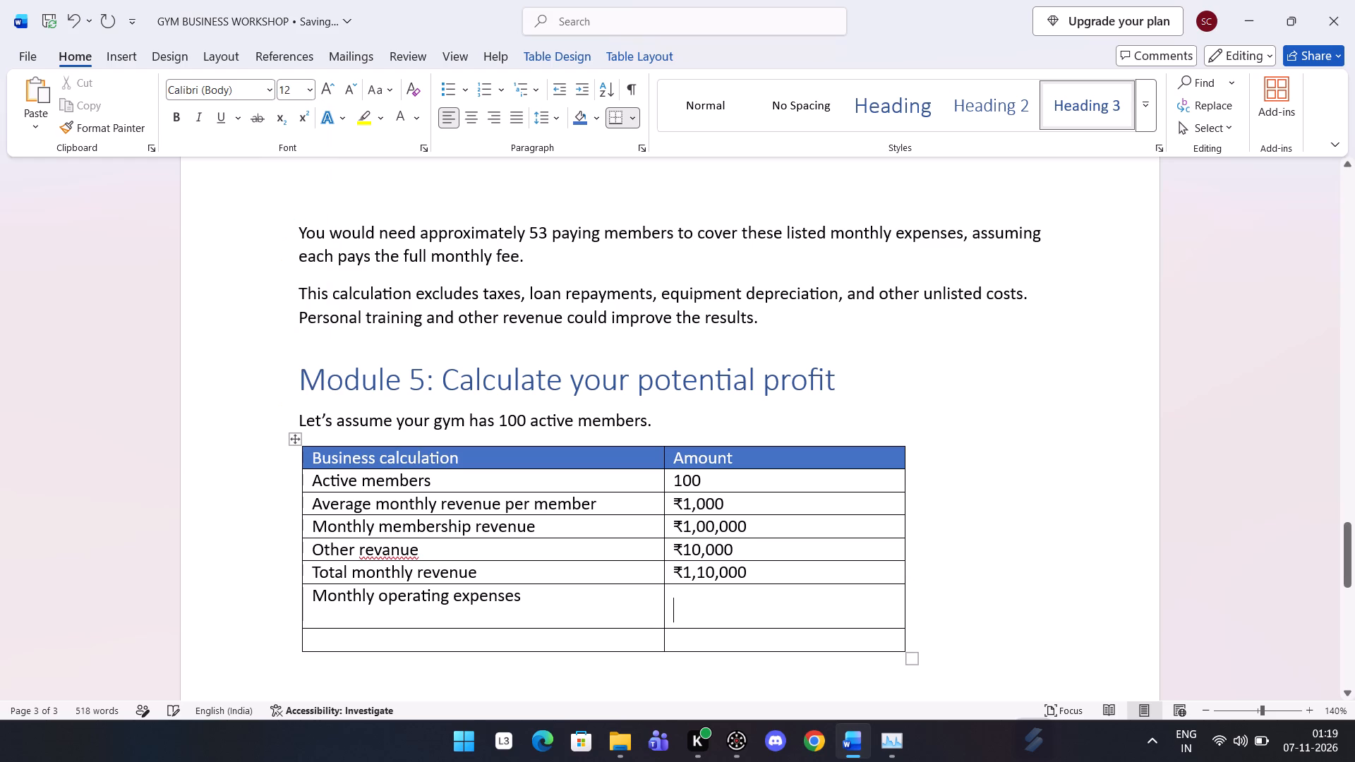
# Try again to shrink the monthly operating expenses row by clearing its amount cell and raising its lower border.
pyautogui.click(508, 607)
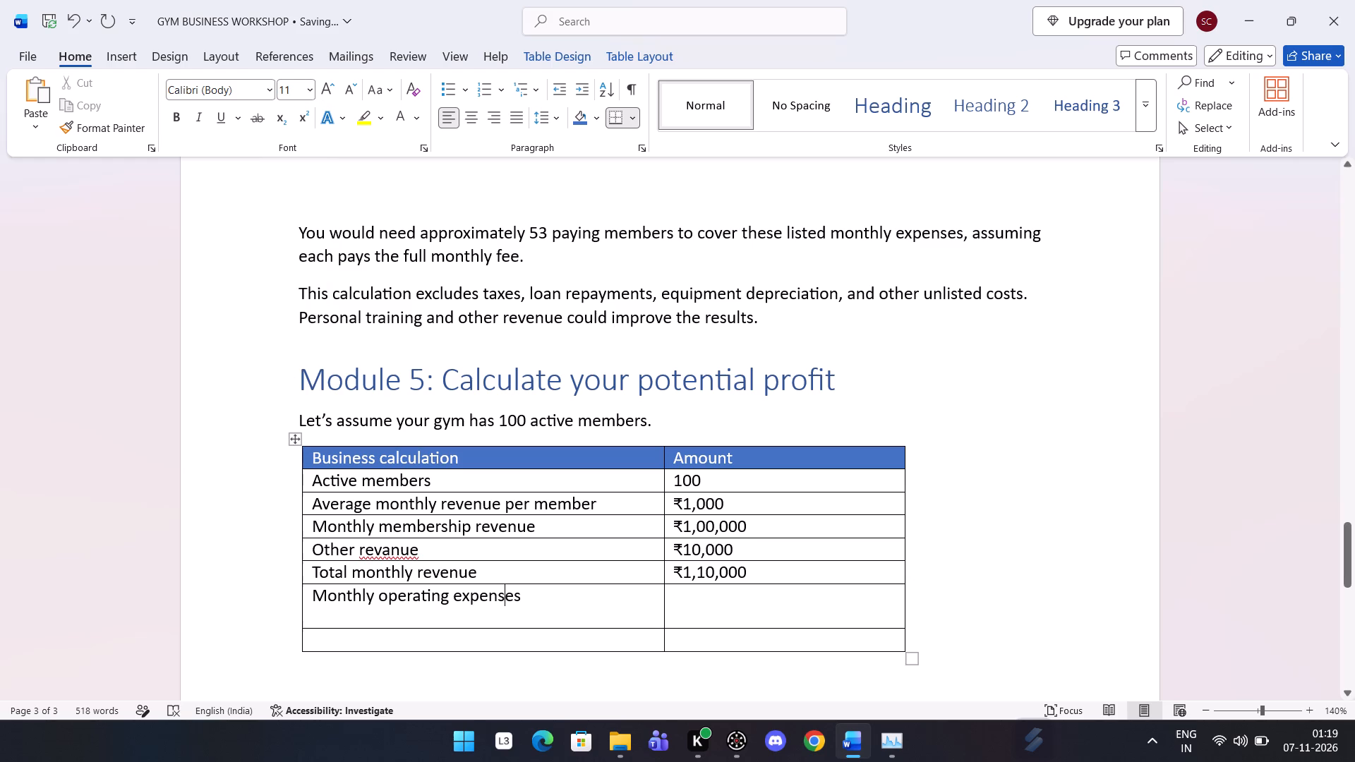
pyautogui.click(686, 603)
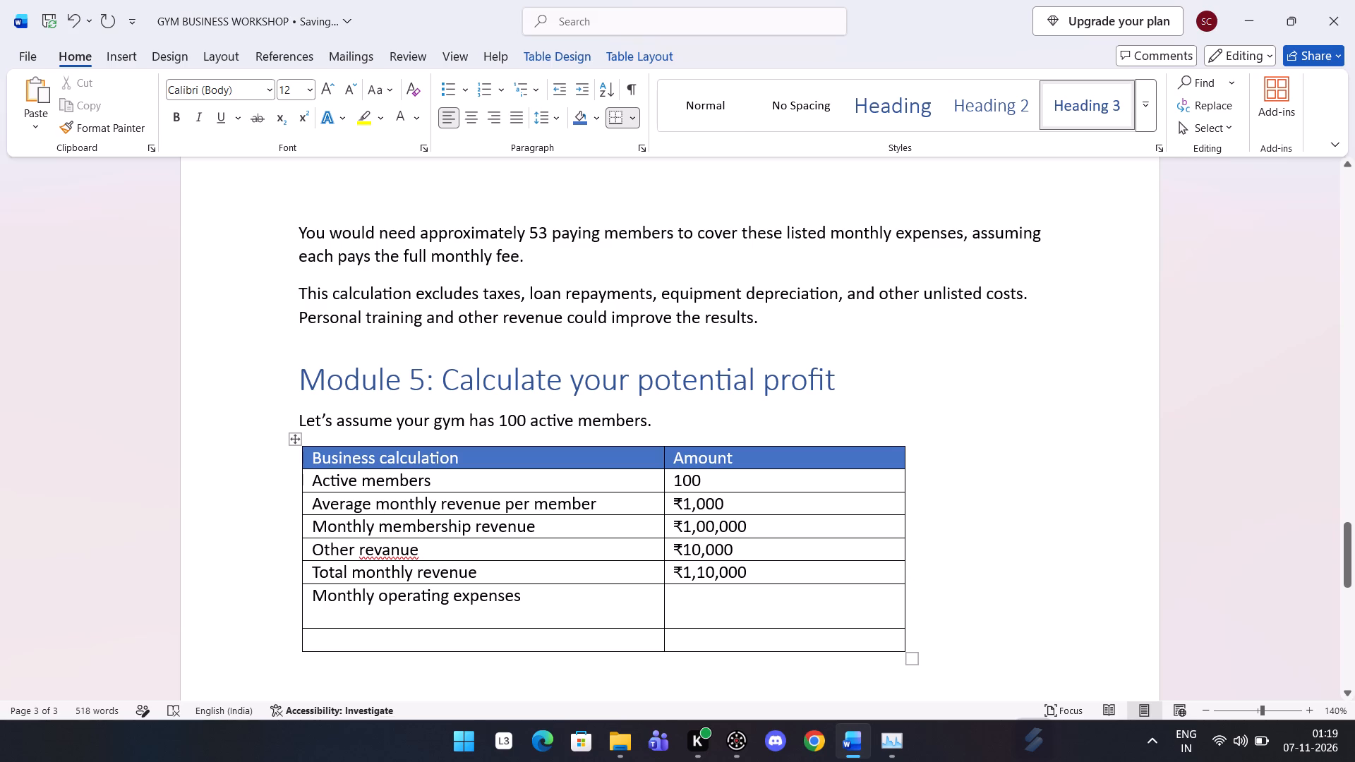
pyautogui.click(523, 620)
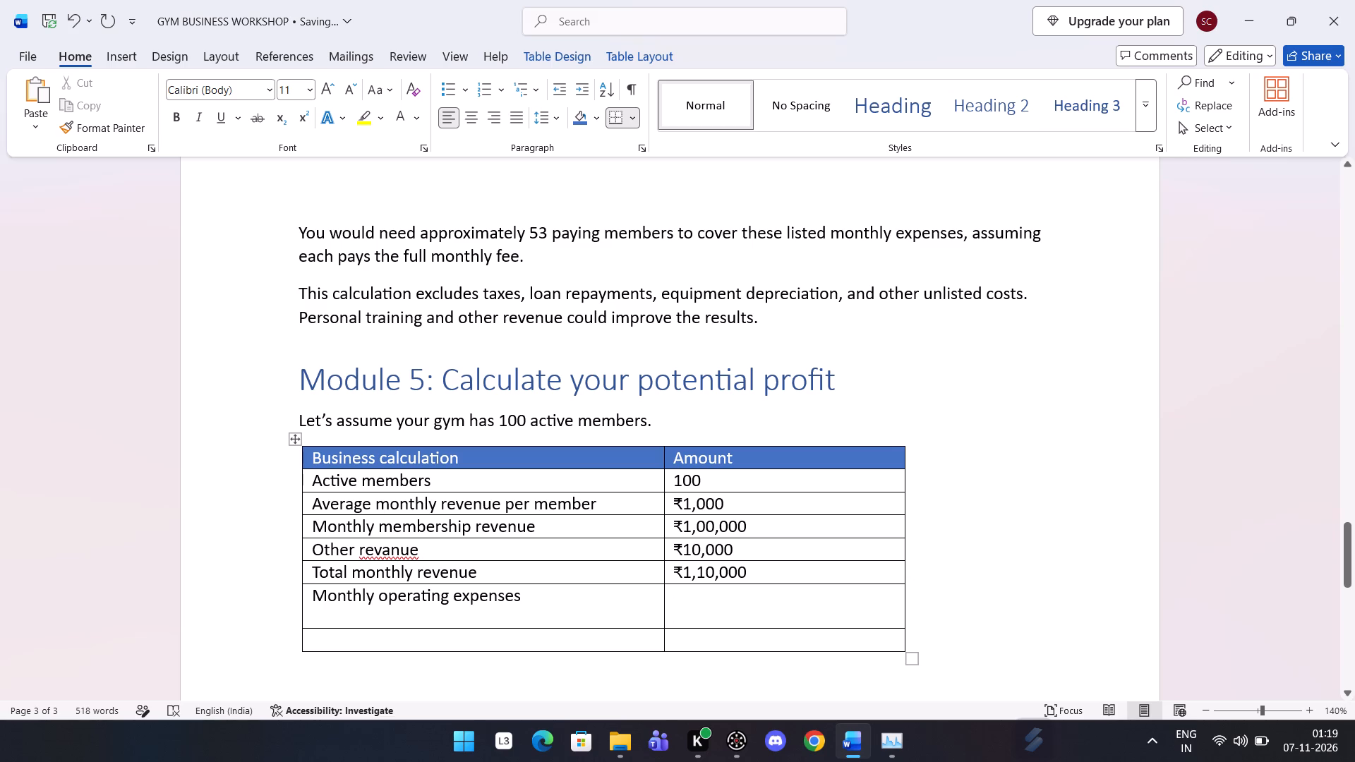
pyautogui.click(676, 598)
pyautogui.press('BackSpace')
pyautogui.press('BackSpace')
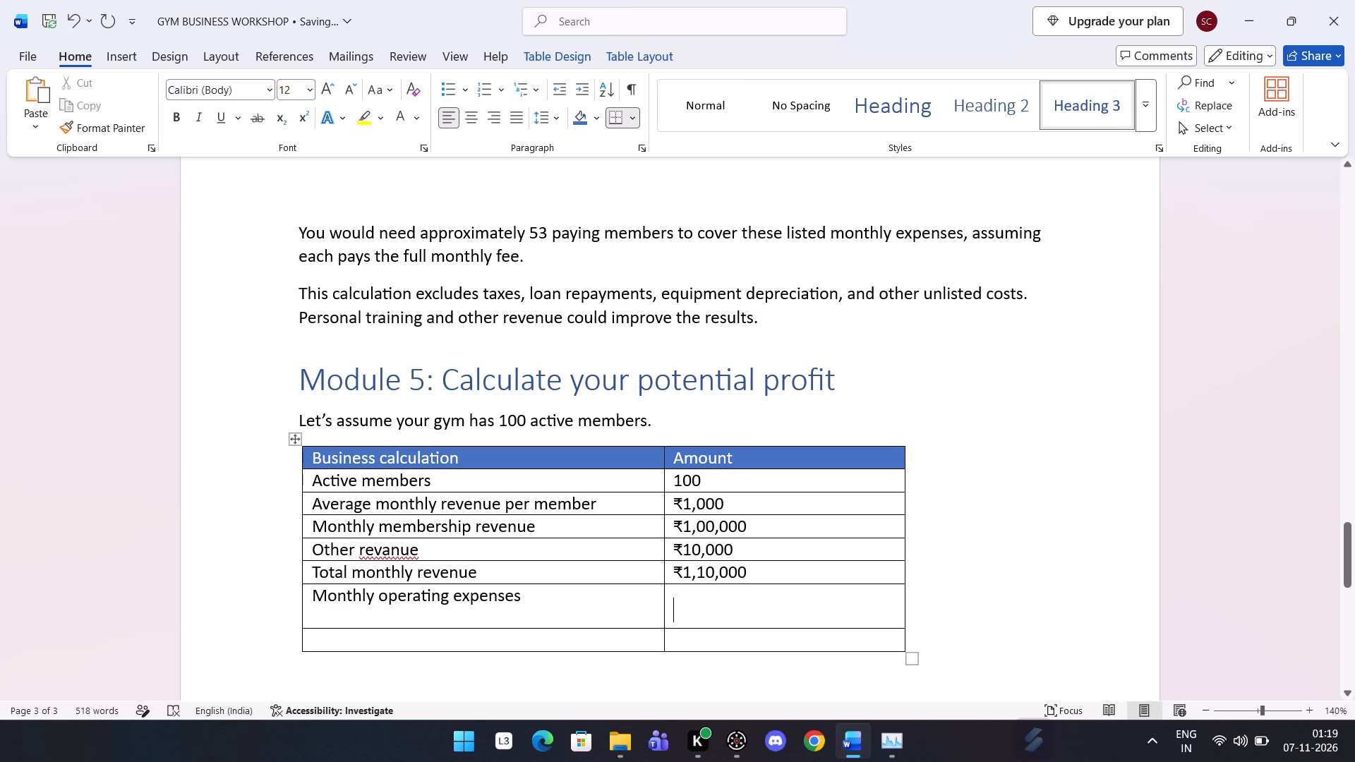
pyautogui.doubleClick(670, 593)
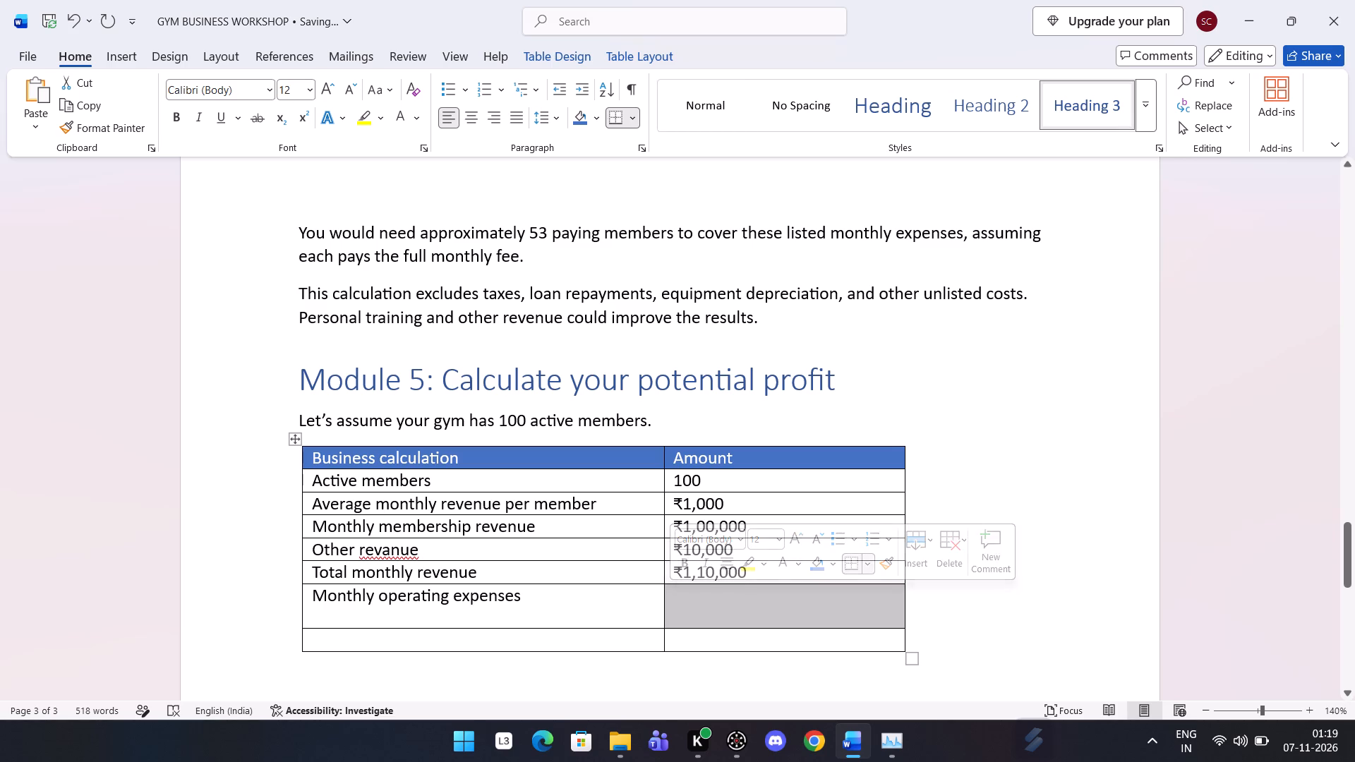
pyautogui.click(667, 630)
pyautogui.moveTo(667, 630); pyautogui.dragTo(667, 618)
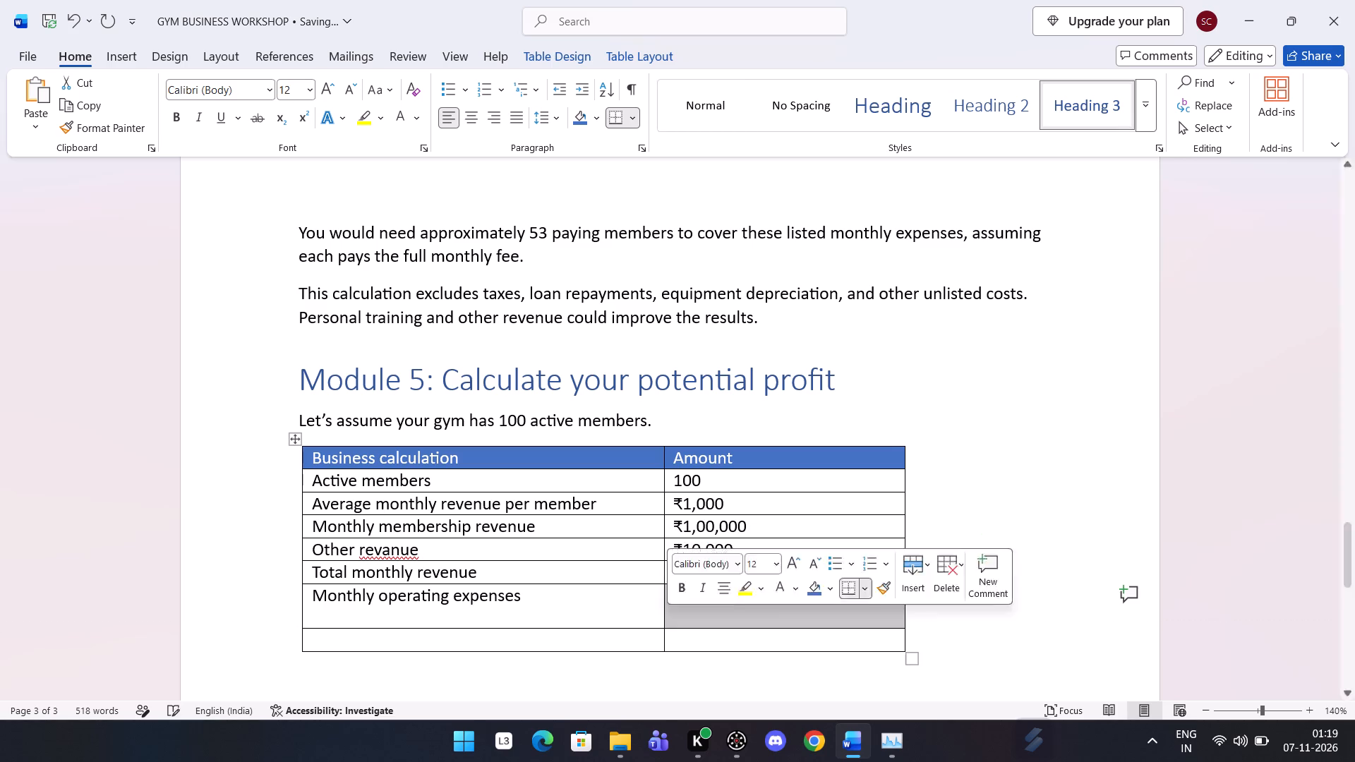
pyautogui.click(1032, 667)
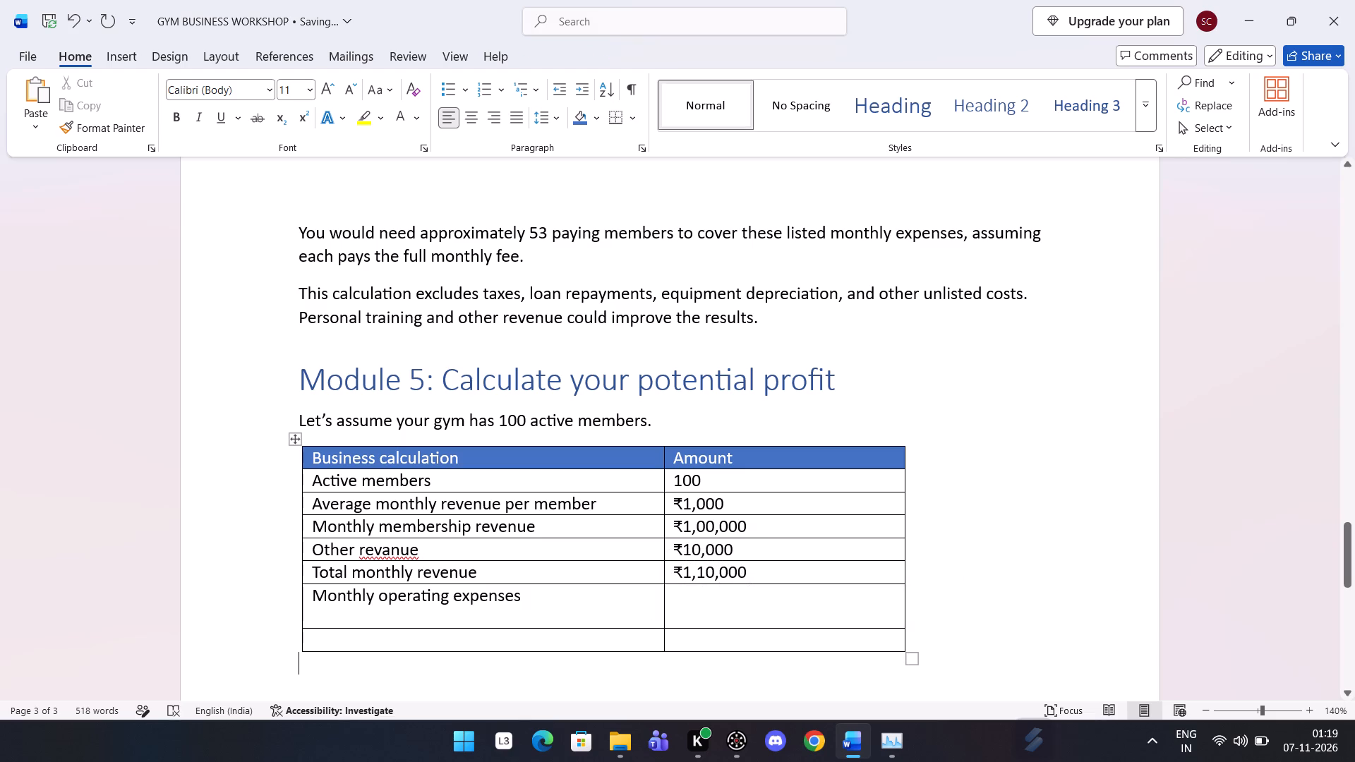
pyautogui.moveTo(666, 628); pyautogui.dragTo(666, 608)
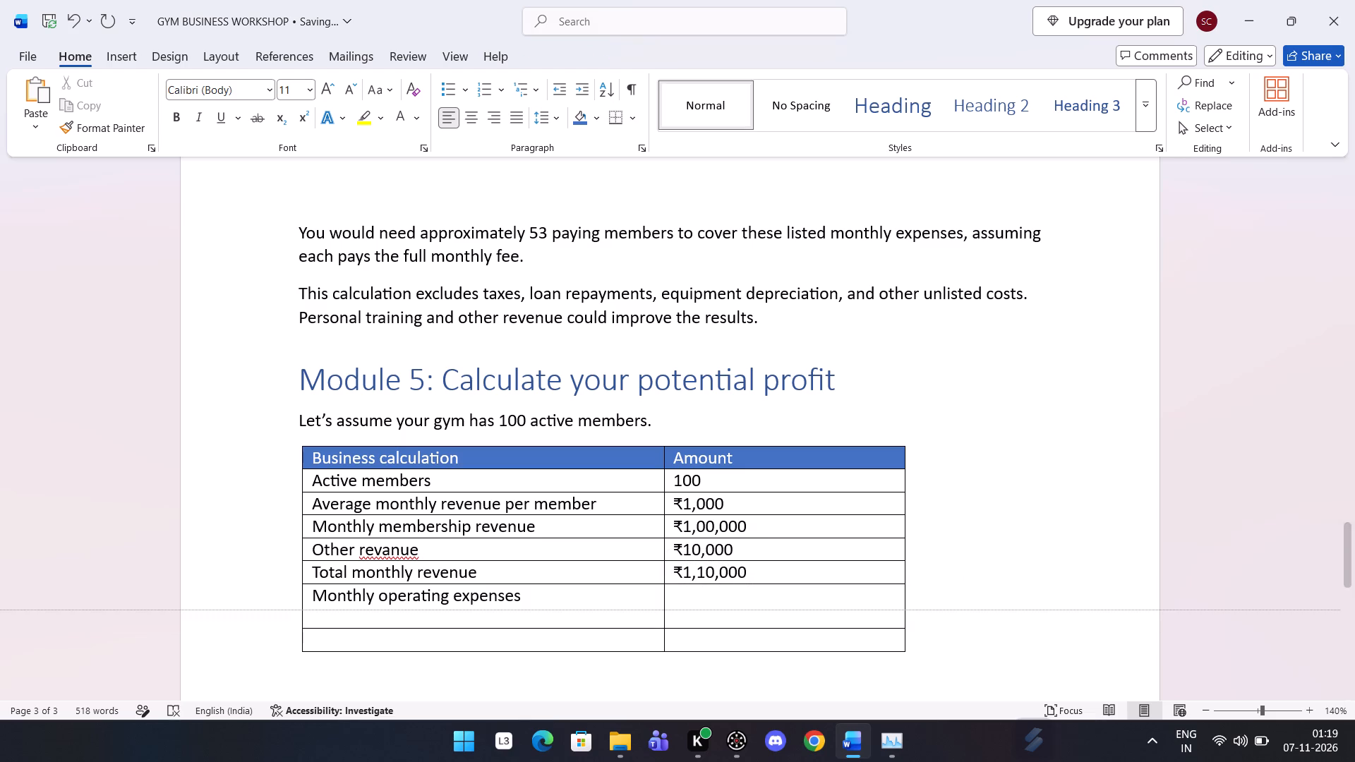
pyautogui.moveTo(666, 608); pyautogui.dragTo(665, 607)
# Delete the entire "Monthly operating expenses" row from the Module 5 table.
pyautogui.moveTo(361, 589); pyautogui.dragTo(550, 599)
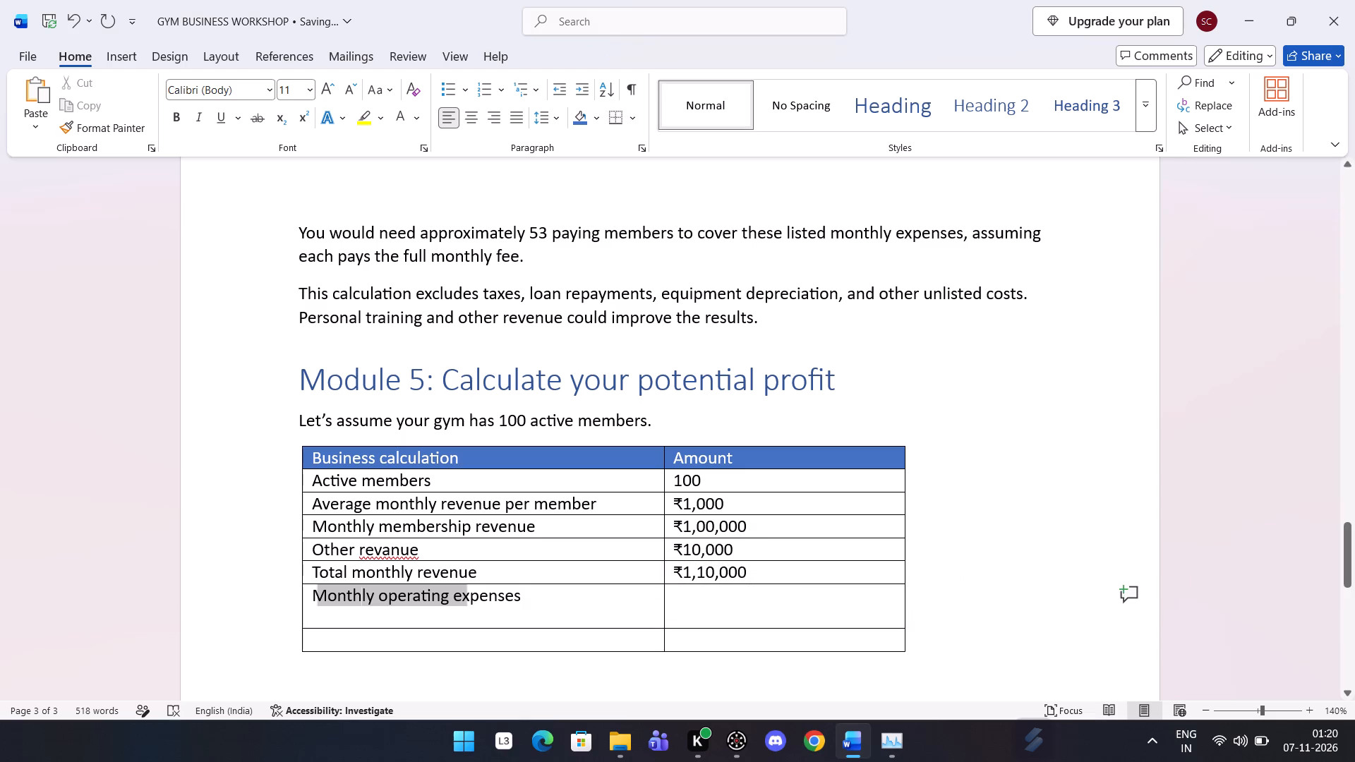
pyautogui.moveTo(550, 599); pyautogui.dragTo(697, 614)
pyautogui.rightClick(697, 614)
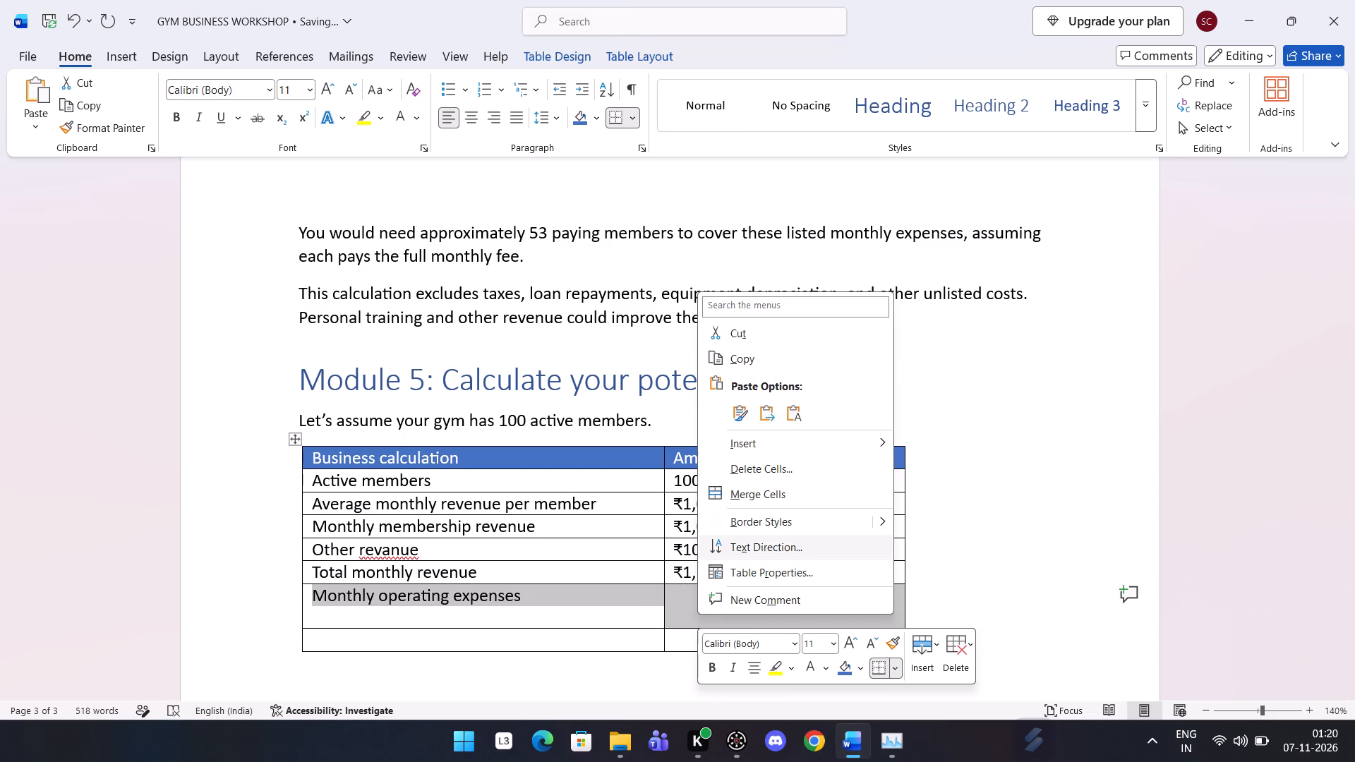
pyautogui.click(763, 470)
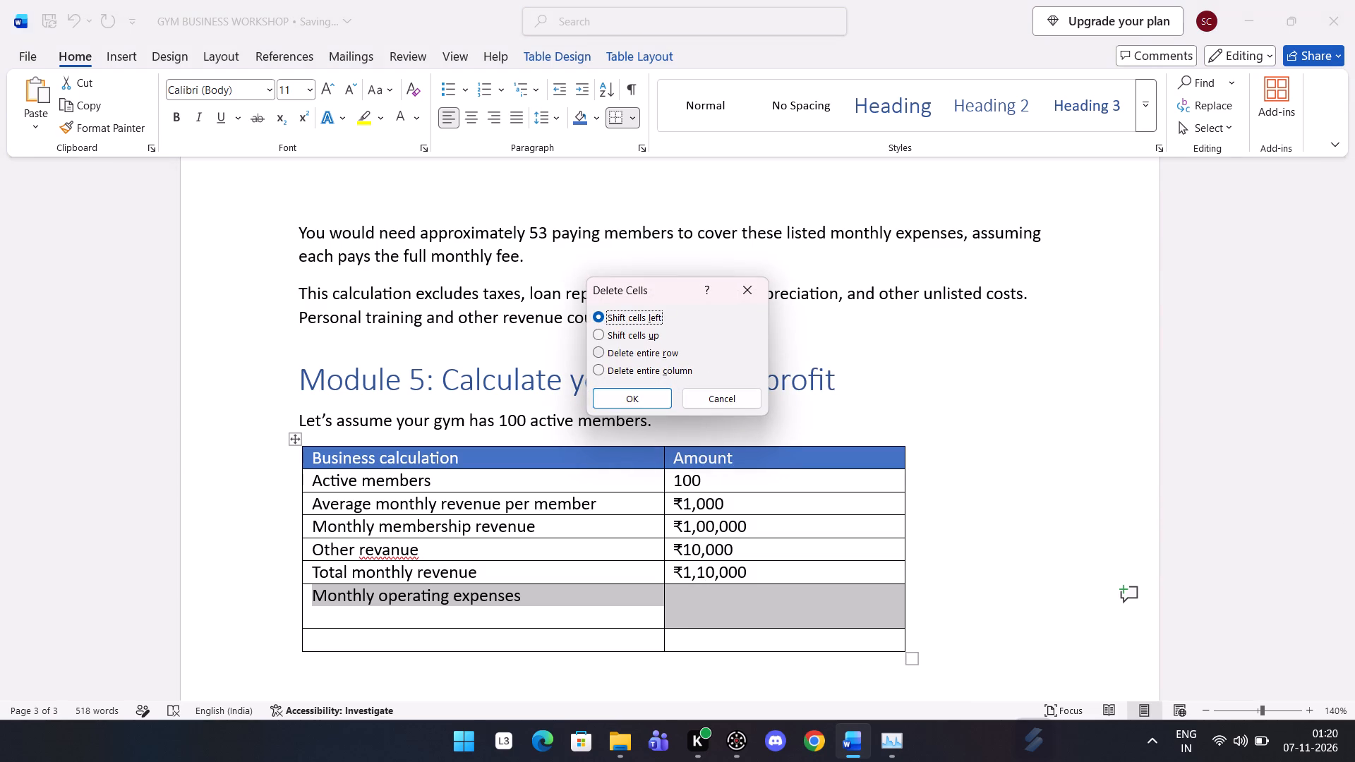
pyautogui.click(600, 354)
pyautogui.click(615, 397)
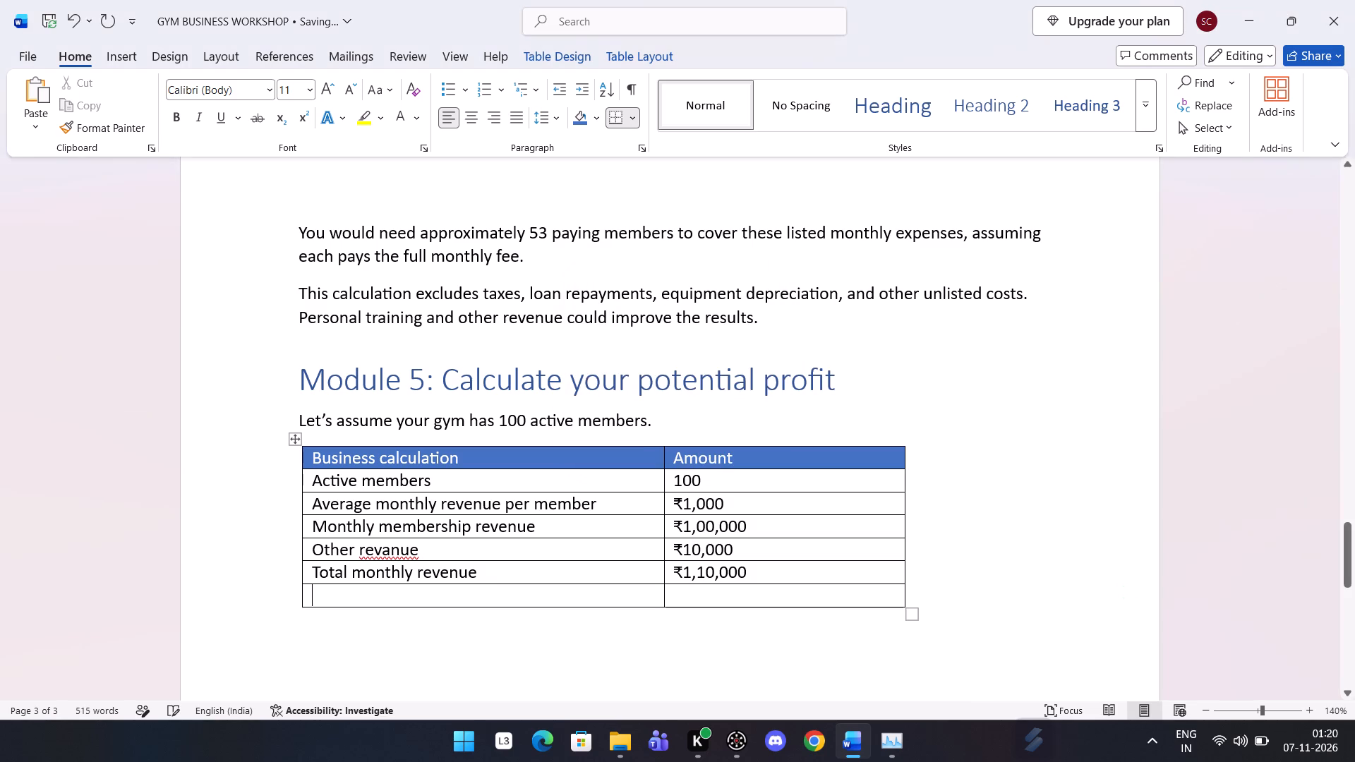
# Fill the empty last row of the Module 5 table with "monthly operating expenses" and the amount ₹53,000.
pyautogui.click(328, 597)
pyautogui.write('monthly')
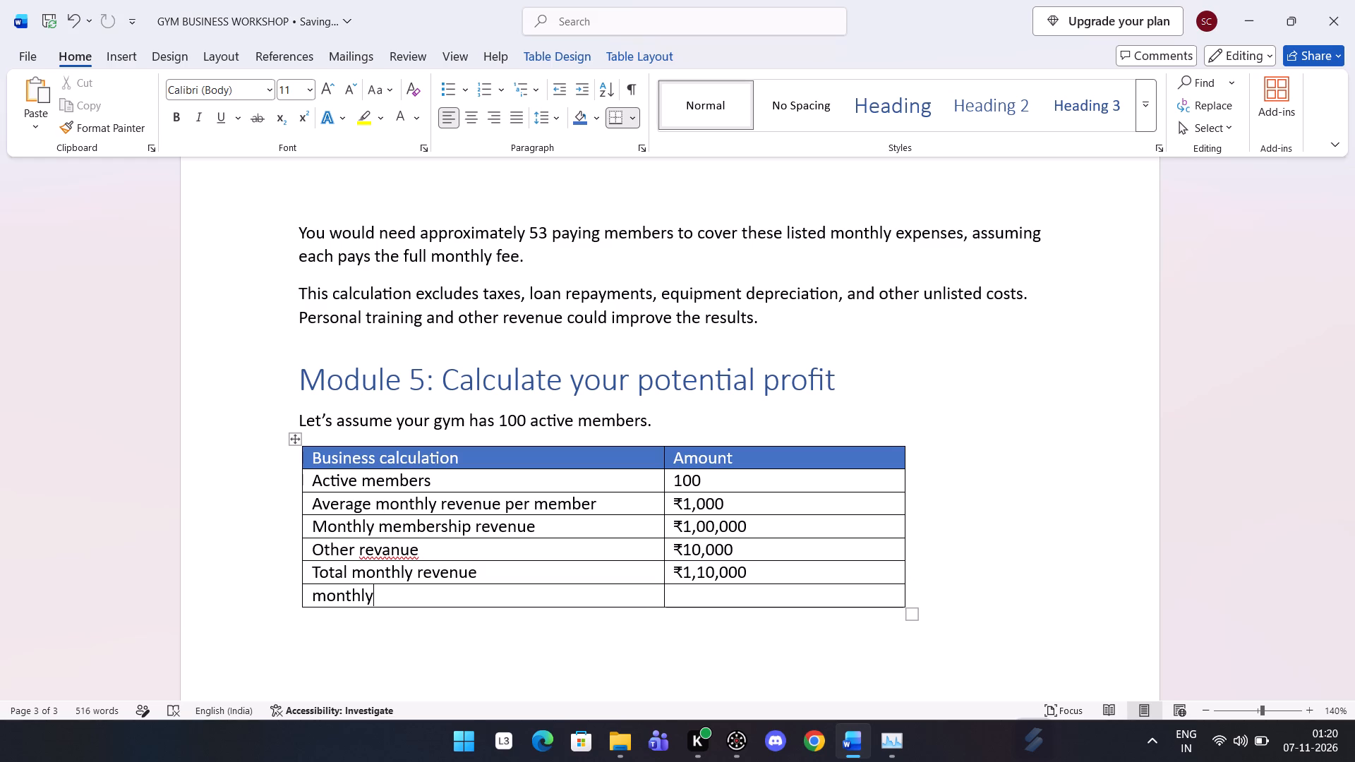
pyautogui.press('space')
pyautogui.write('p')
pyautogui.press('BackSpace')
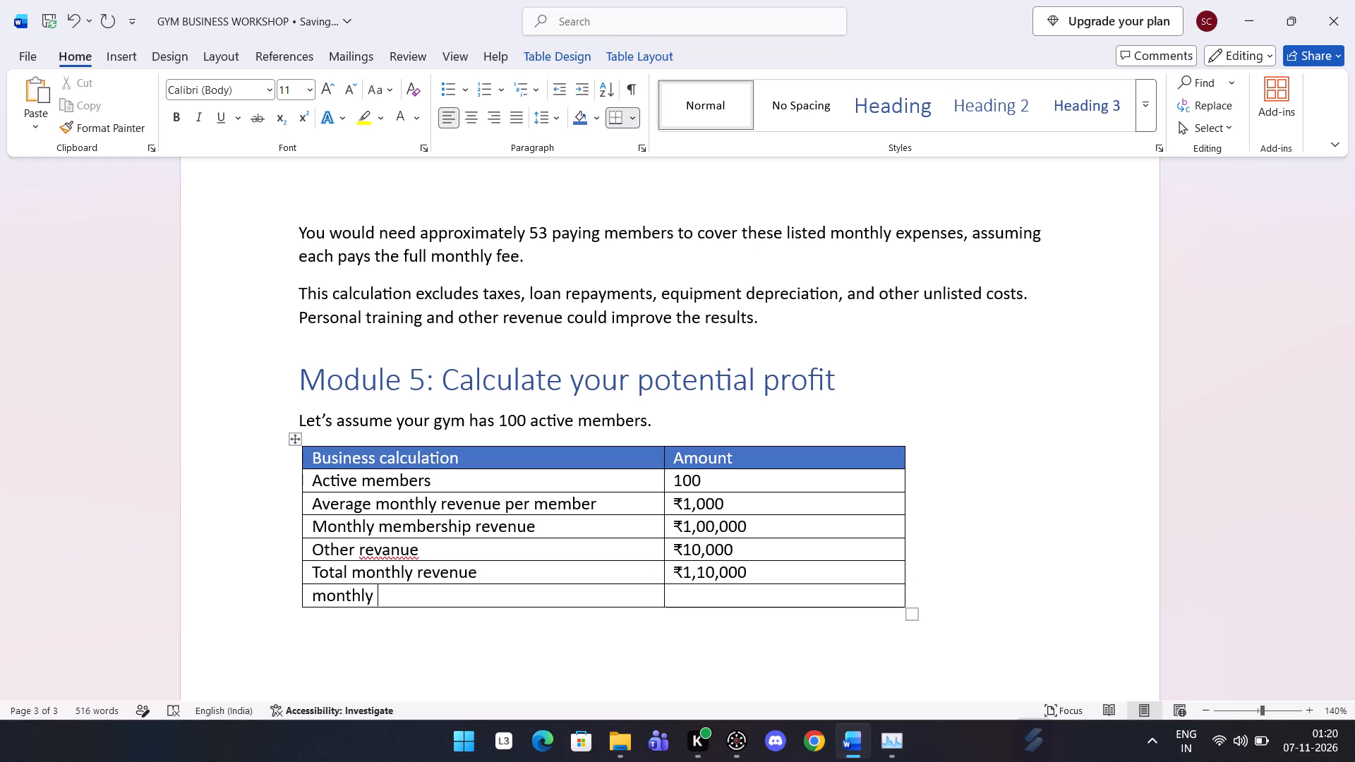
pyautogui.write('opera')
pyautogui.write('ting')
pyautogui.press('space')
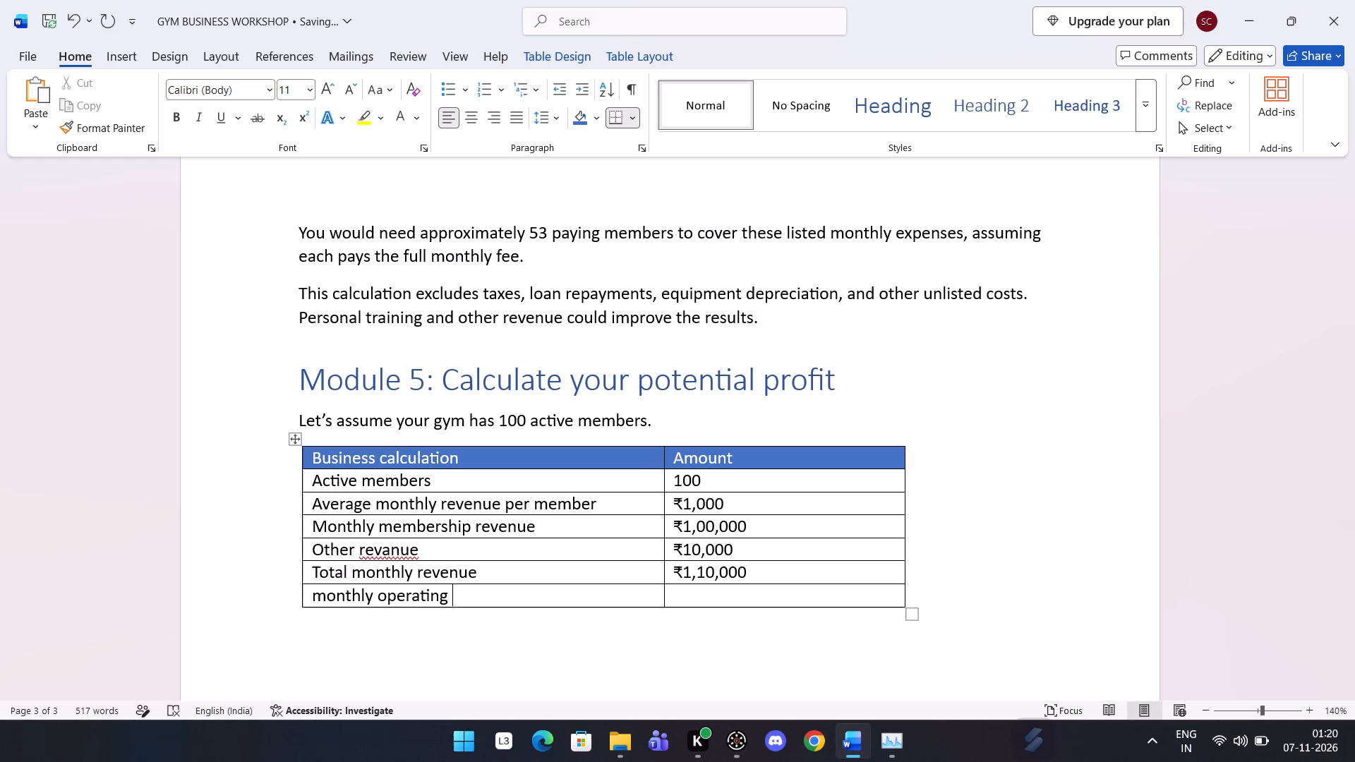
pyautogui.write('expenses')
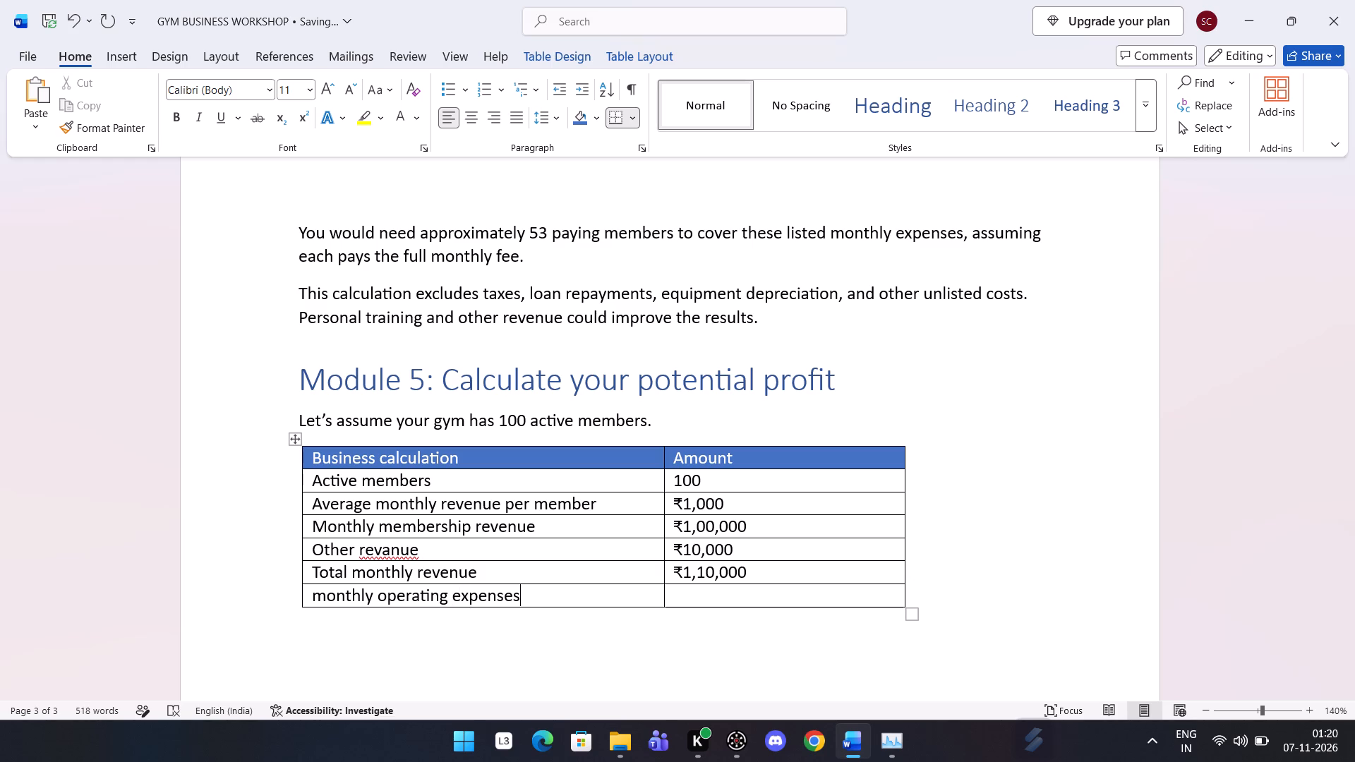
pyautogui.press('space')
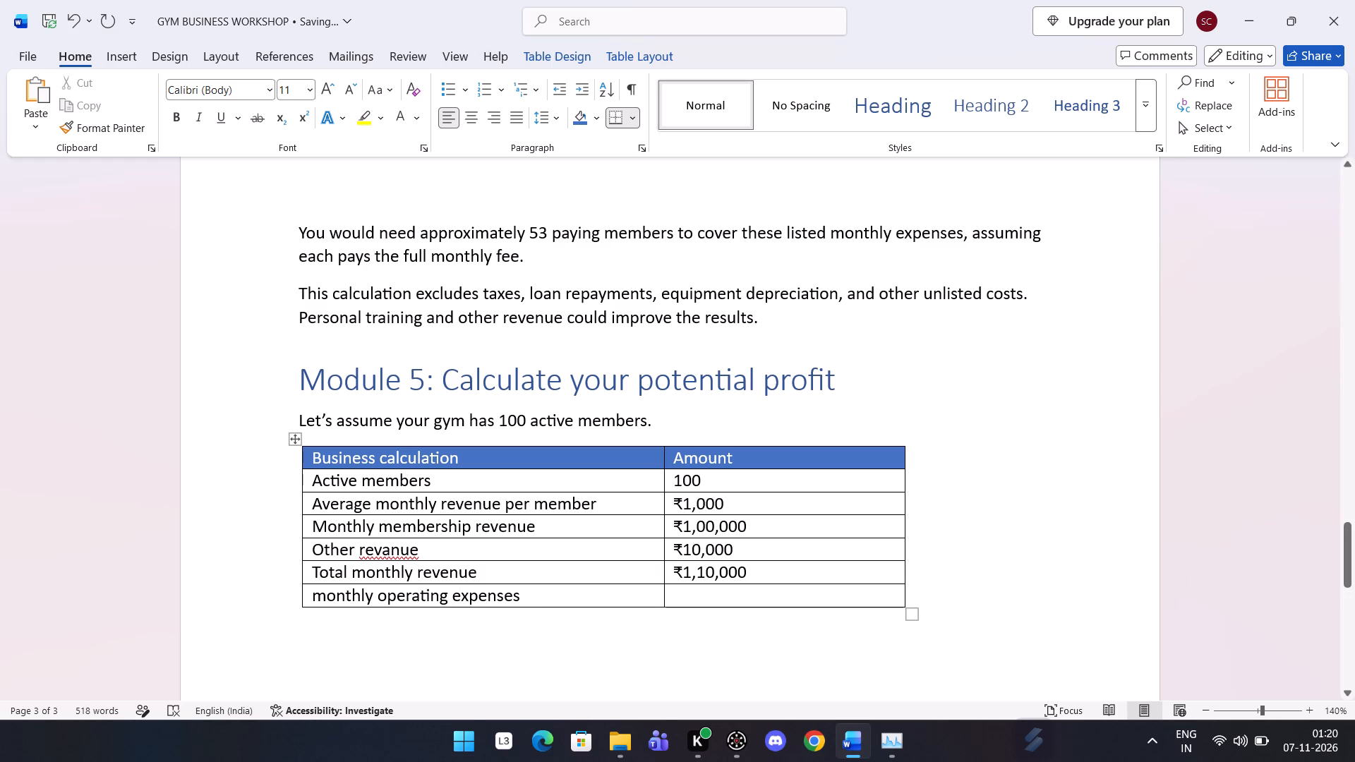
pyautogui.click(688, 605)
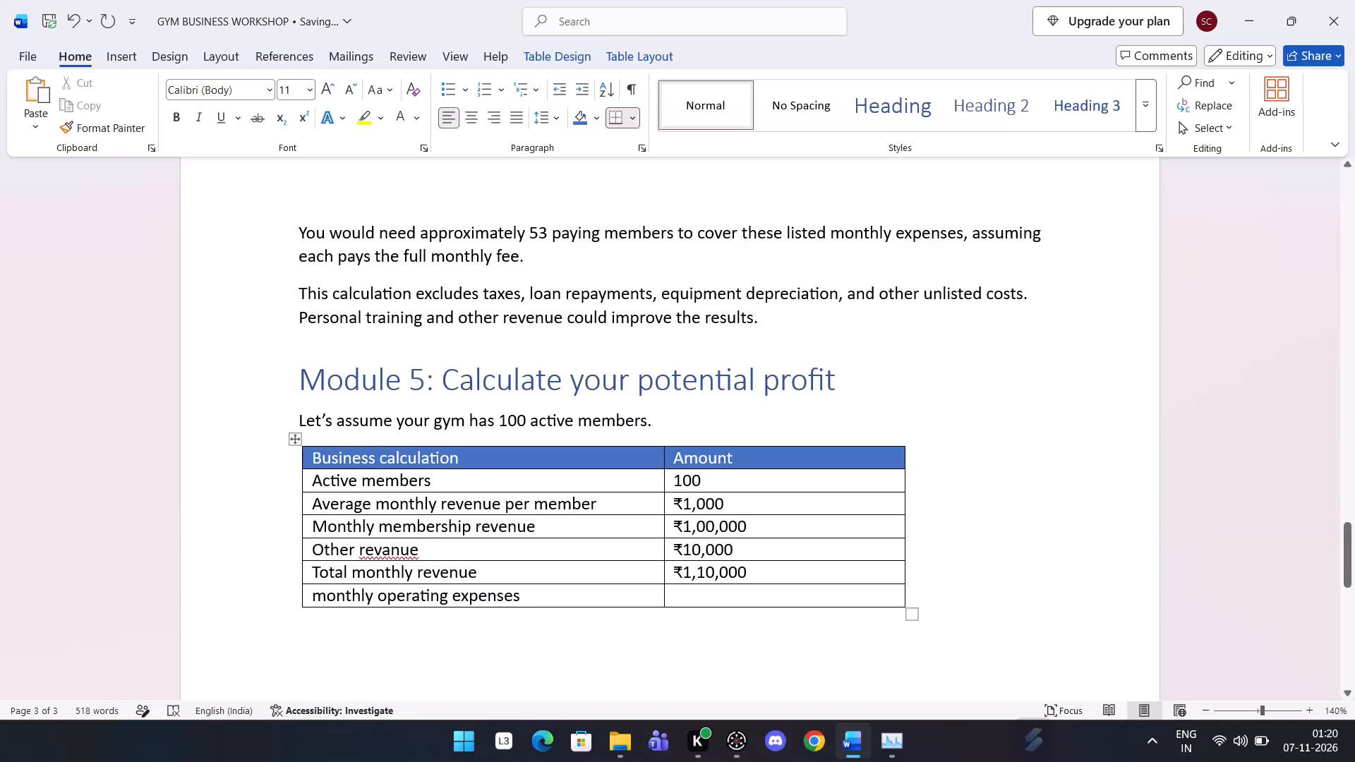
pyautogui.click(688, 605)
pyautogui.click(688, 603)
pyautogui.hotkey('ctrl', 'alt', '4')
pyautogui.write('53,000')
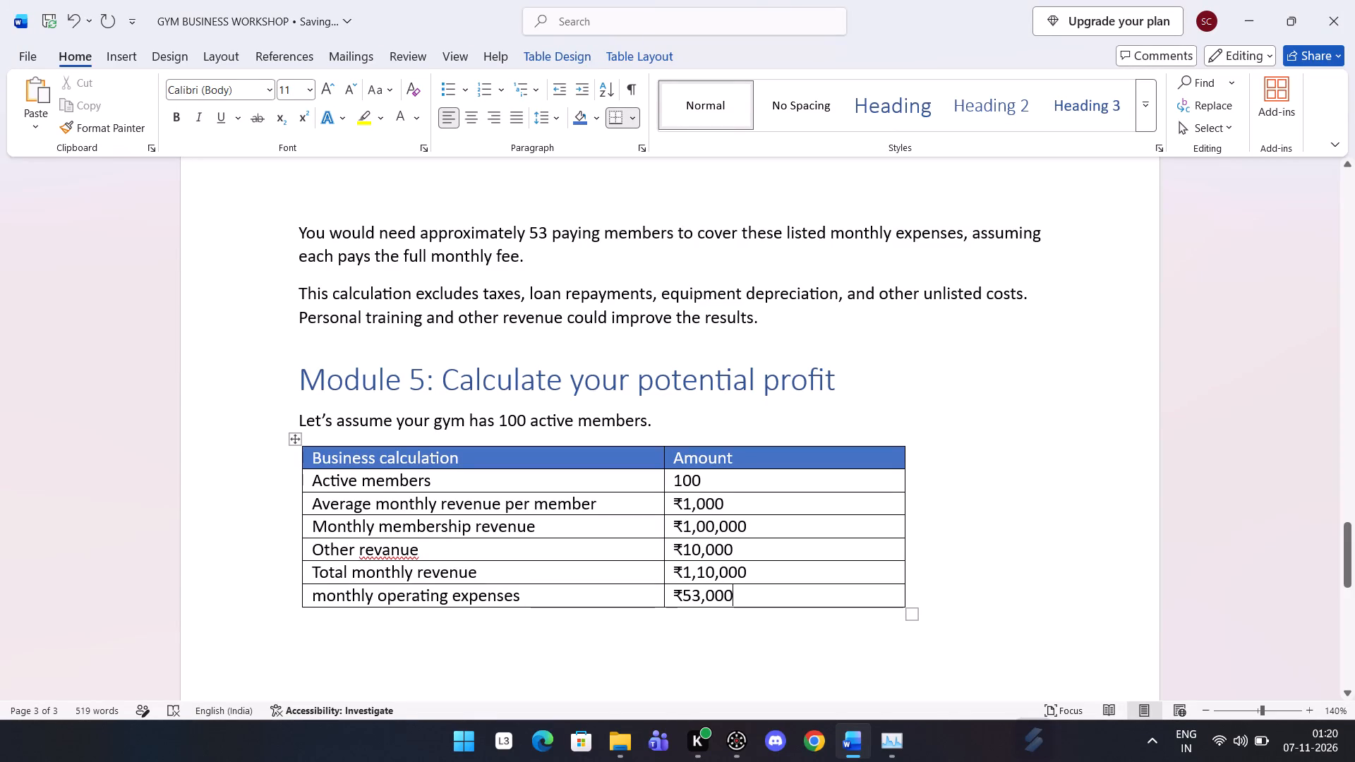
# Add a row at the bottom of the Module 5 table with "Estimated operating surplus" and the amount ₹57,000.
pyautogui.click(296, 607)
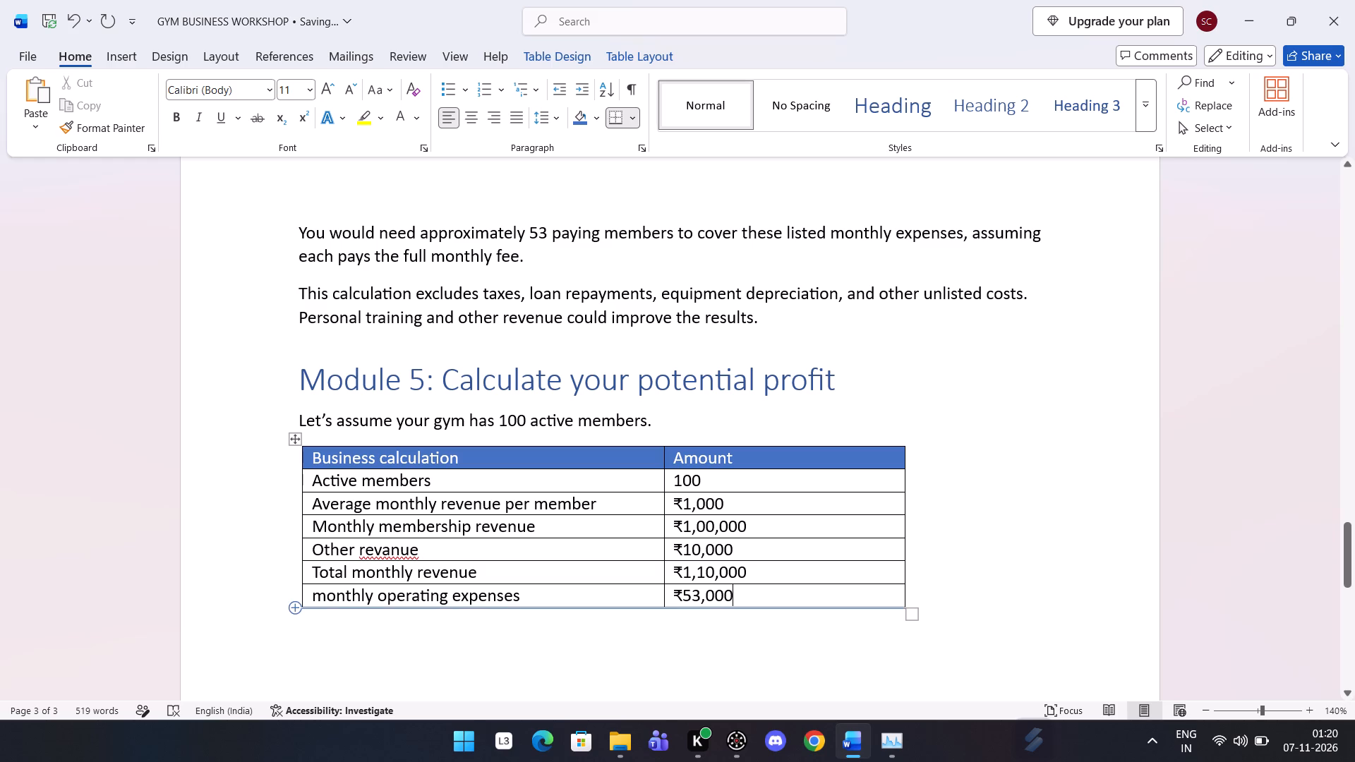
pyautogui.doubleClick(322, 620)
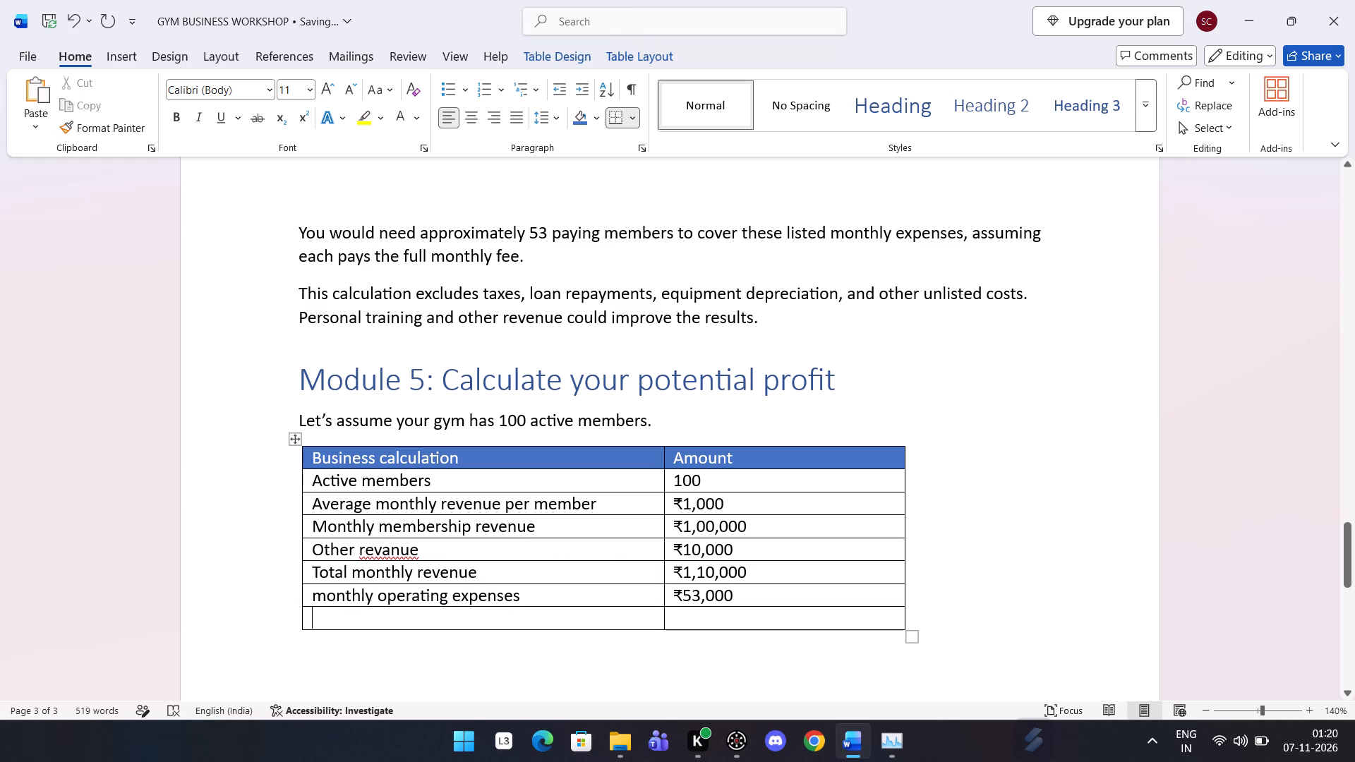
pyautogui.write('ess')
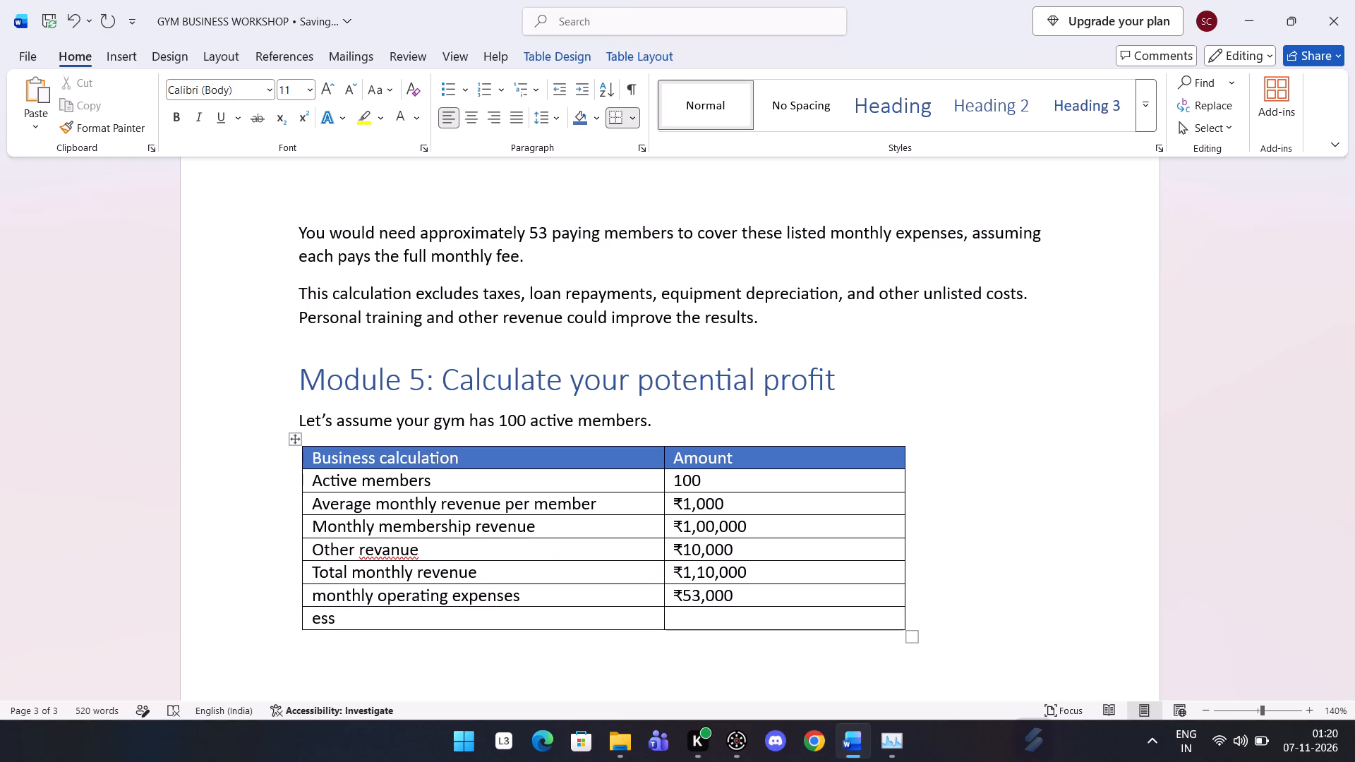
pyautogui.press('BackSpace')
pyautogui.write('timated')
pyautogui.press('space')
pyautogui.write('ope')
pyautogui.write('rating su')
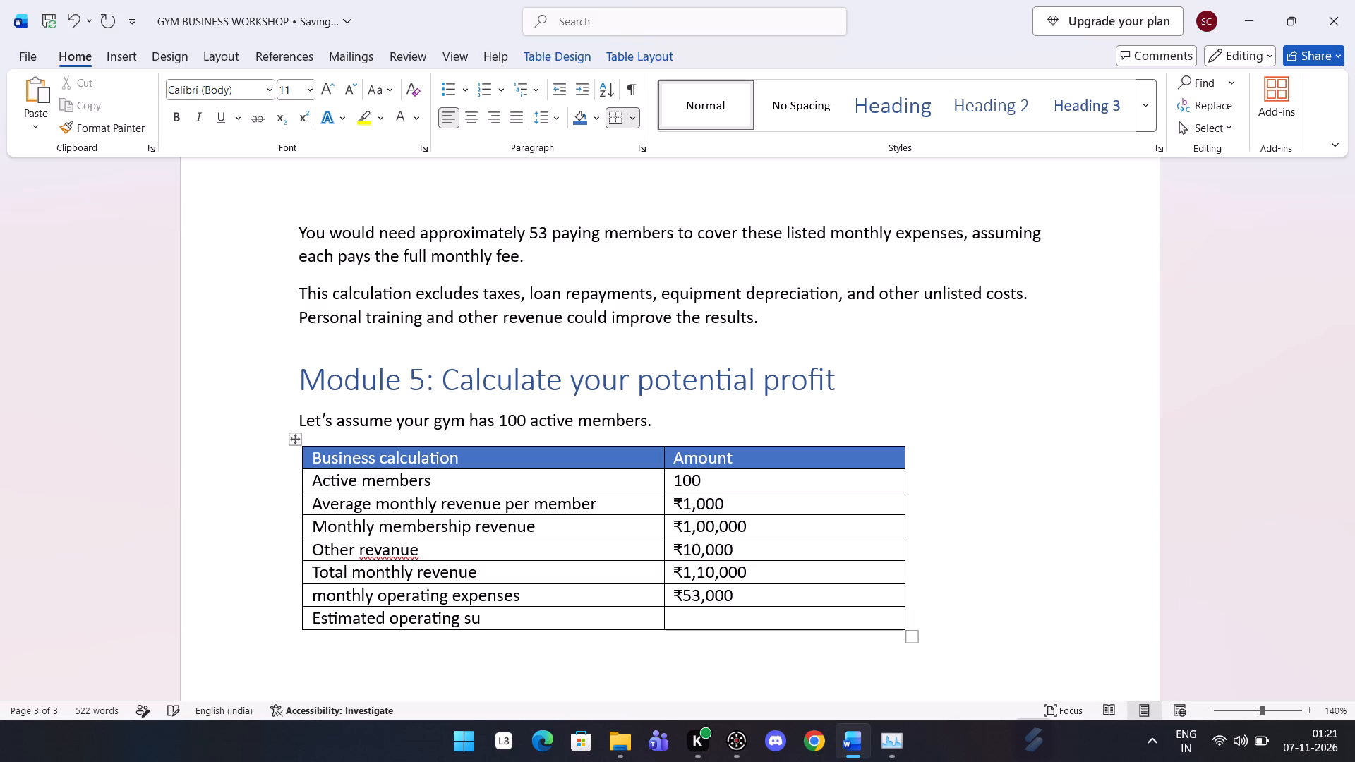
pyautogui.write('rplus')
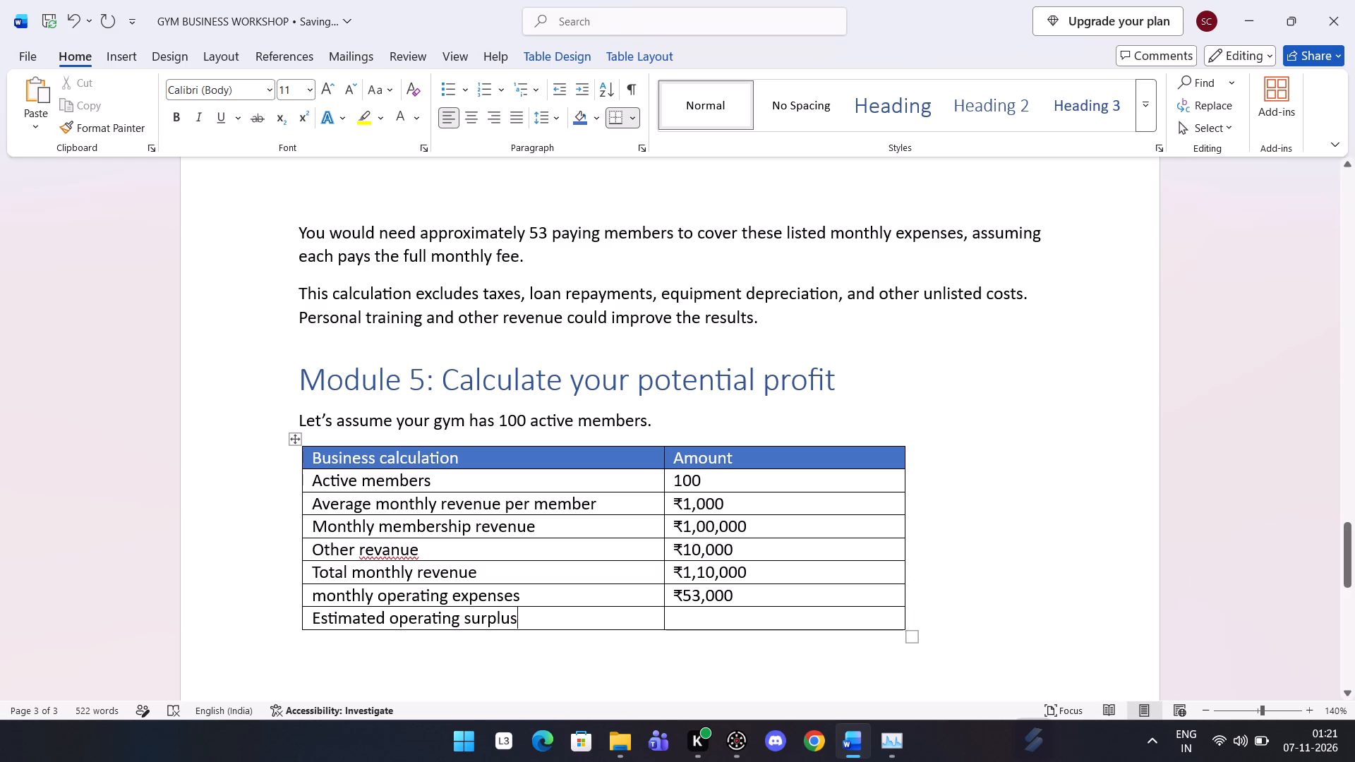
pyautogui.click(698, 612)
pyautogui.hotkey('ctrl', 'alt', '4')
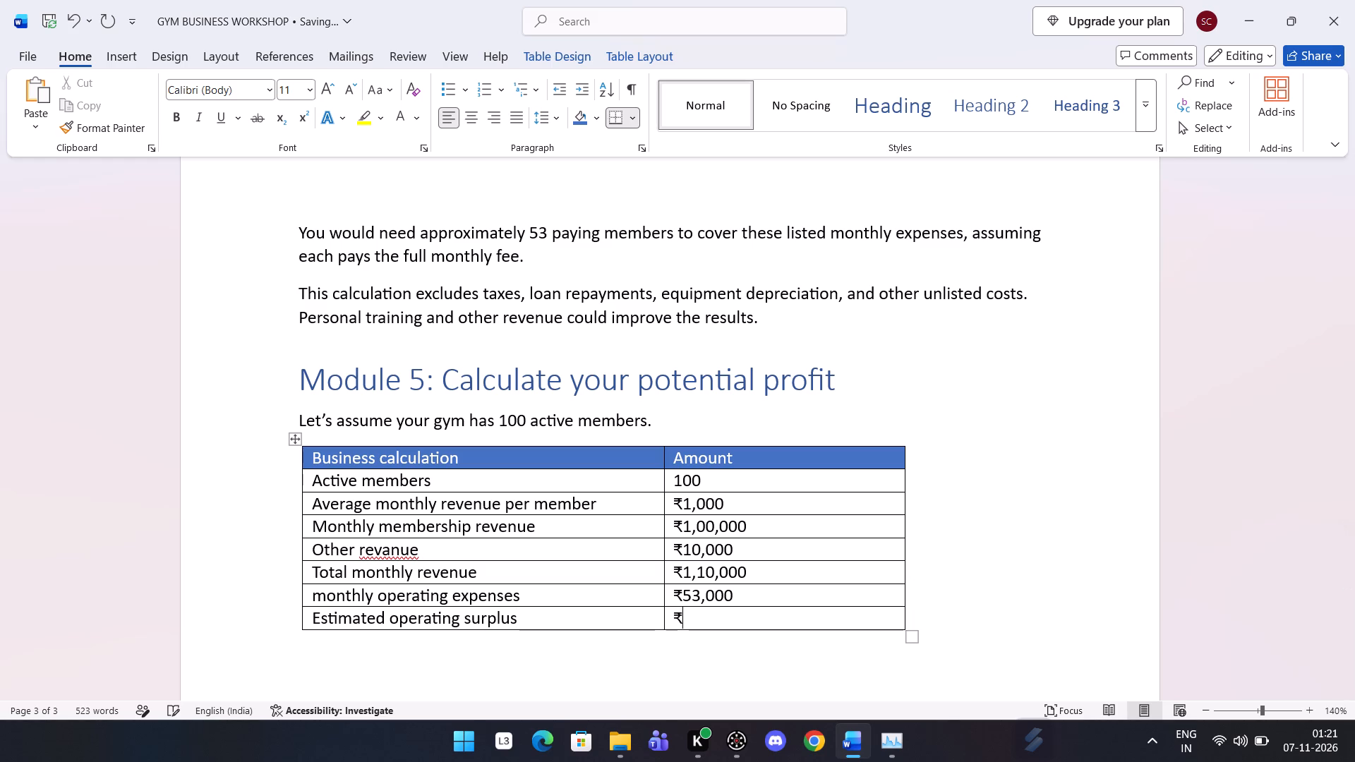
pyautogui.write('57,000')
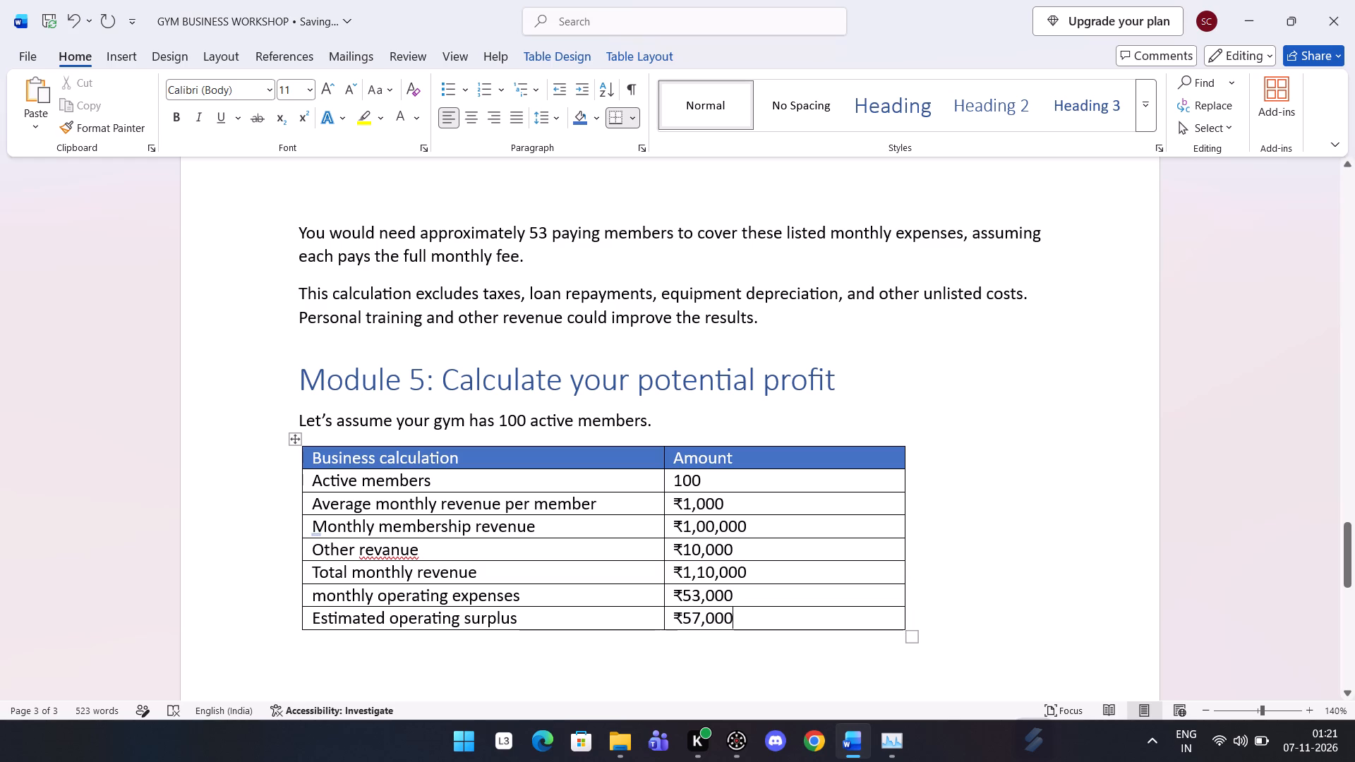
# Correct the misspelled word in the "Other revanue" row to "revenue".
pyautogui.rightClick(396, 557)
pyautogui.scroll(-1, 396, 557)
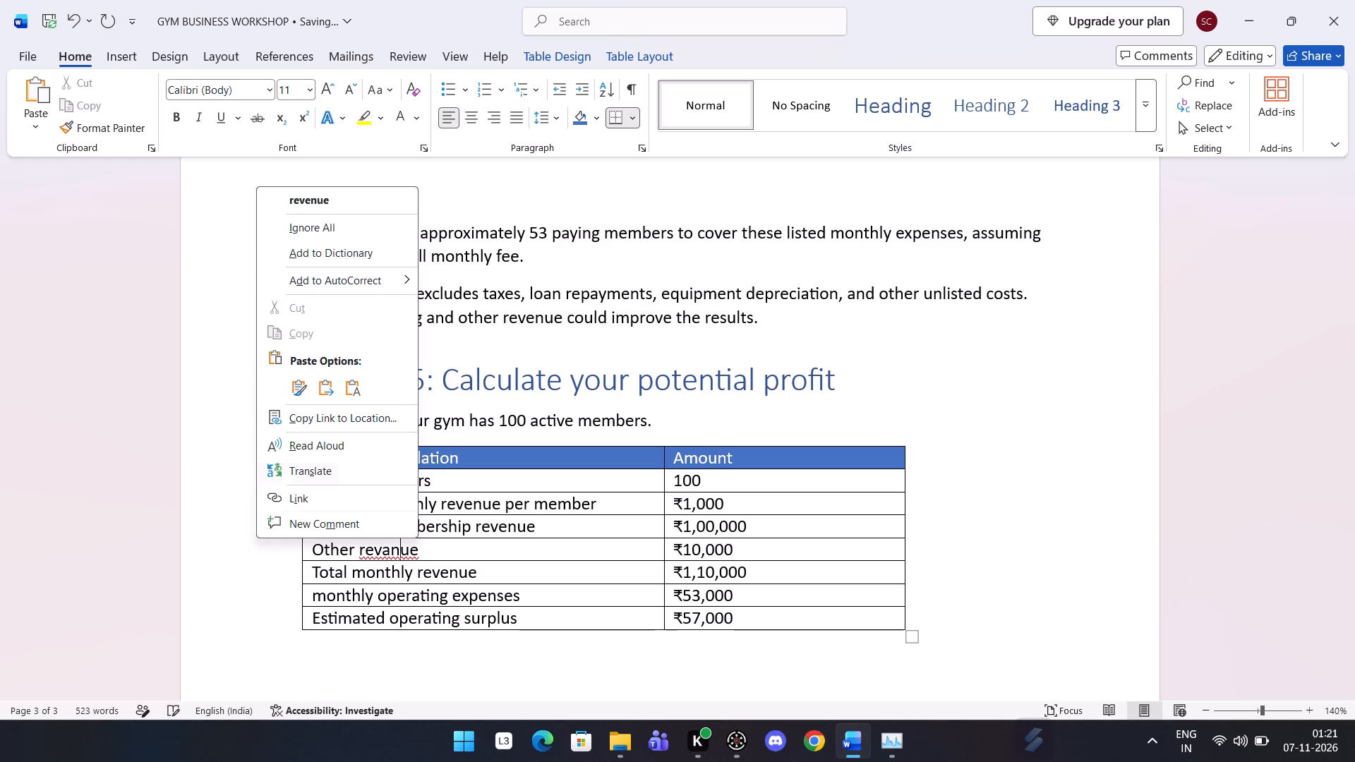
pyautogui.scroll(-1, 382, 483)
pyautogui.click(330, 195)
# Make the whole "Estimated operating surplus" row bold, including its amount.
pyautogui.scroll(1, 330, 195)
pyautogui.scroll(-1, 548, 458)
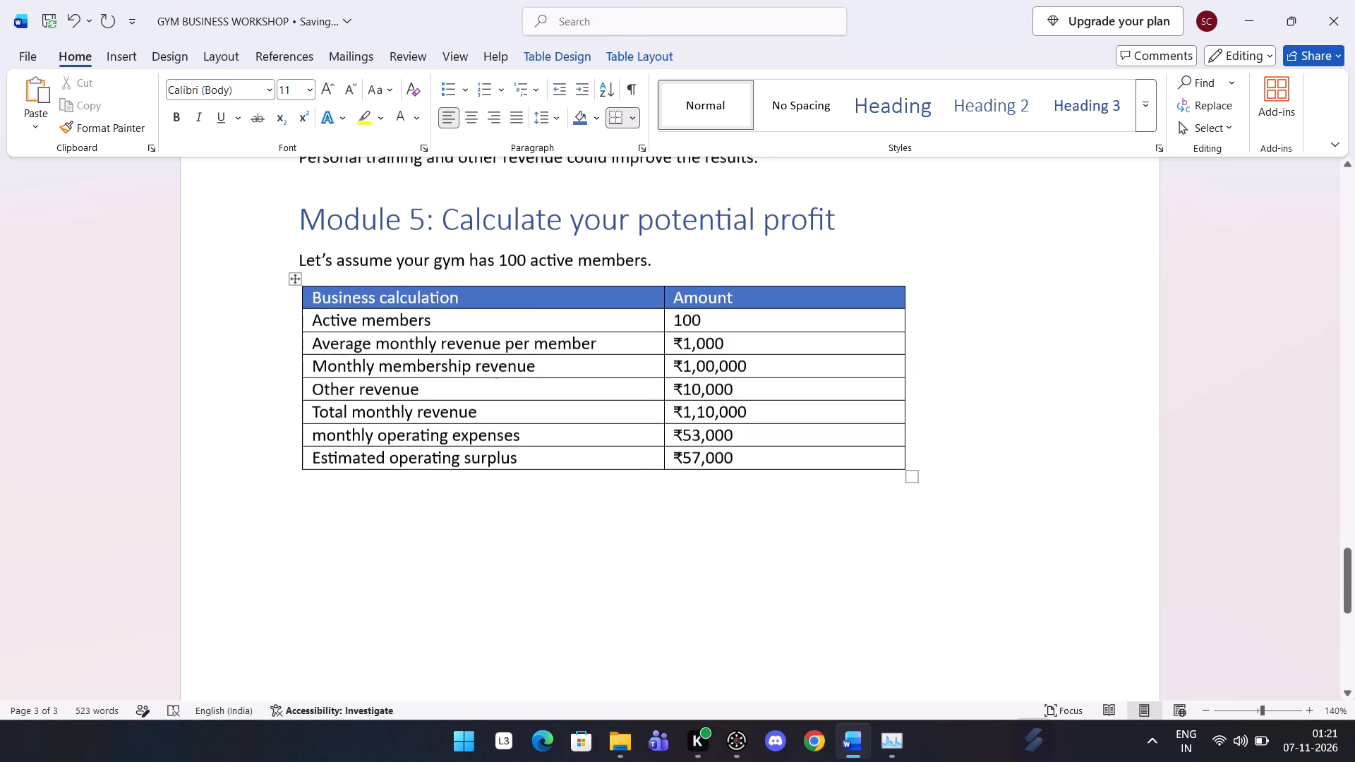
pyautogui.scroll(-1, 548, 458)
pyautogui.hscroll(-1, 498, 458)
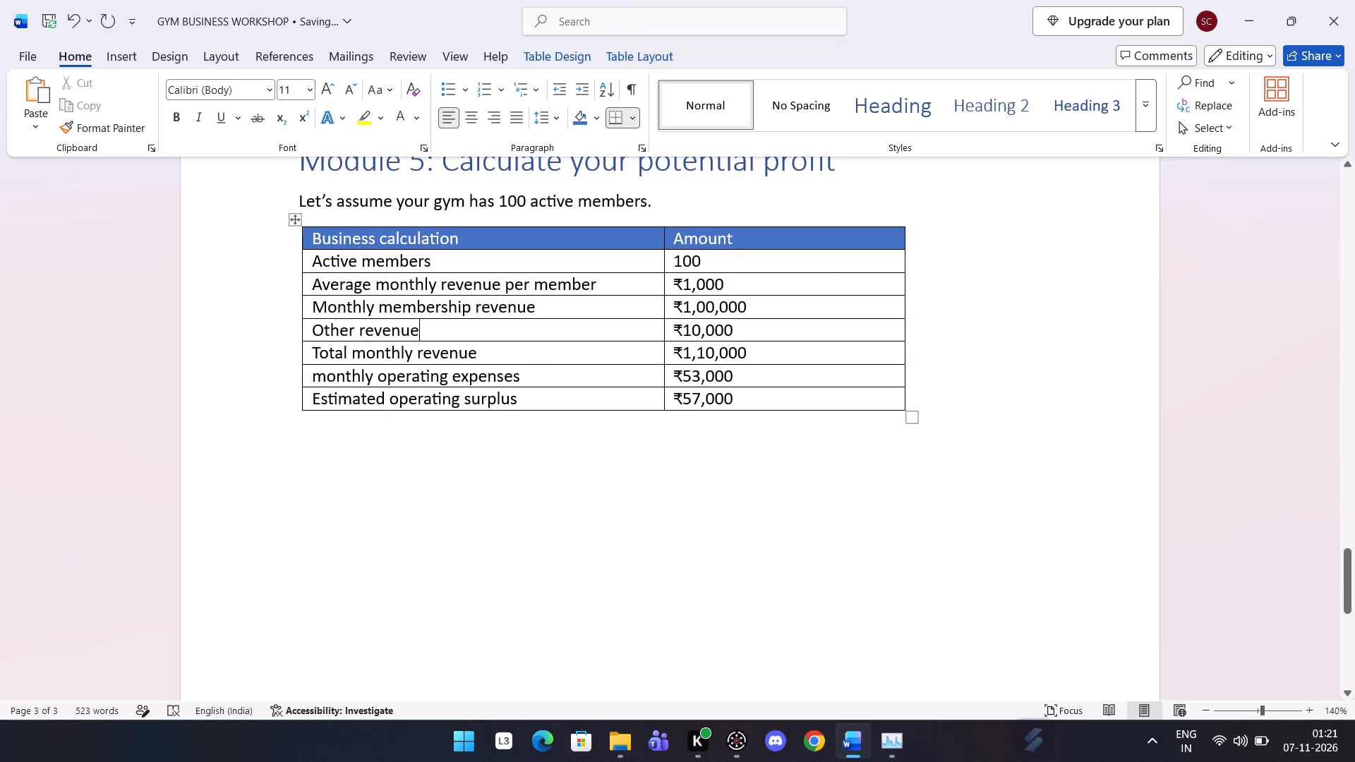
pyautogui.click(311, 395)
pyautogui.click(311, 395)
pyautogui.doubleClick(311, 395)
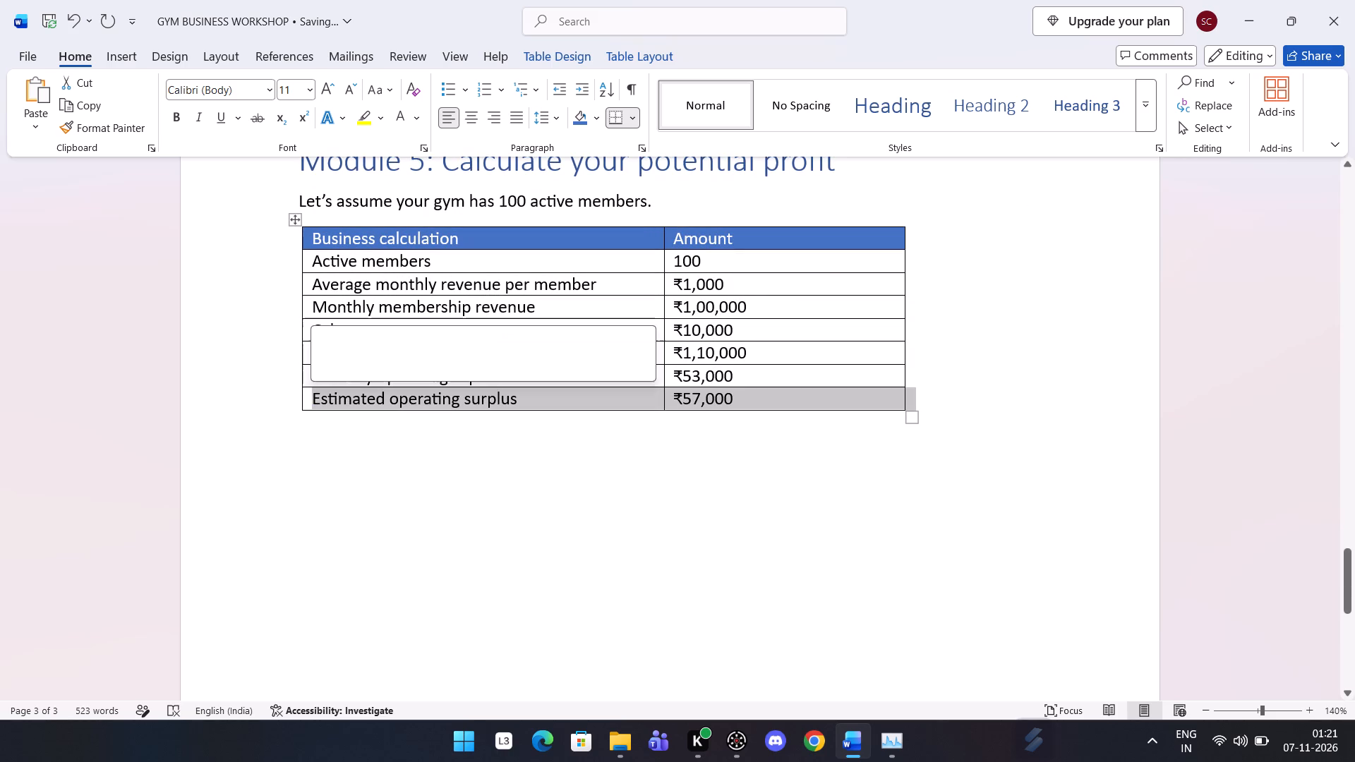
pyautogui.click(313, 397)
pyautogui.moveTo(313, 397); pyautogui.dragTo(748, 392)
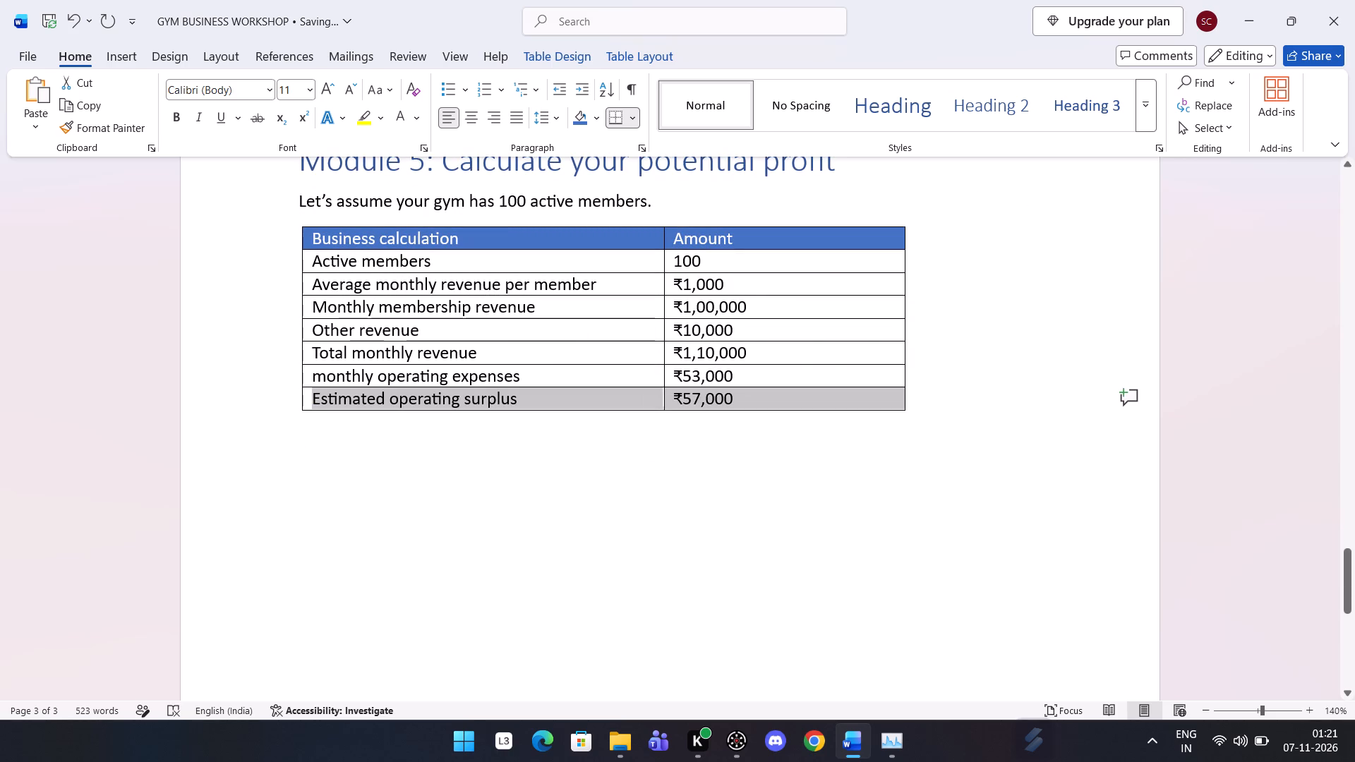
pyautogui.moveTo(748, 392); pyautogui.dragTo(751, 393)
pyautogui.click(769, 361)
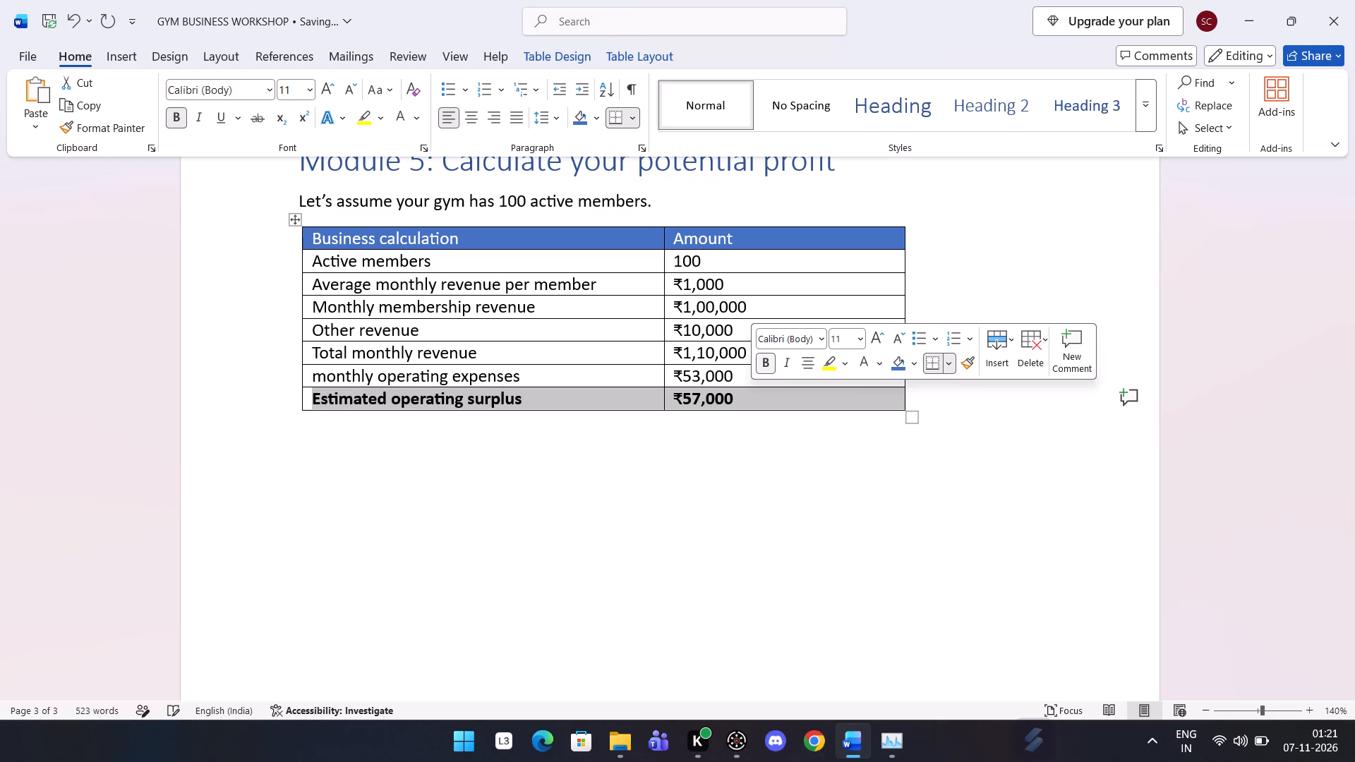
# Start a new paragraph below the Module 5 table, after a blank line, with "This is a hypothetical scenario.".
pyautogui.click(814, 531)
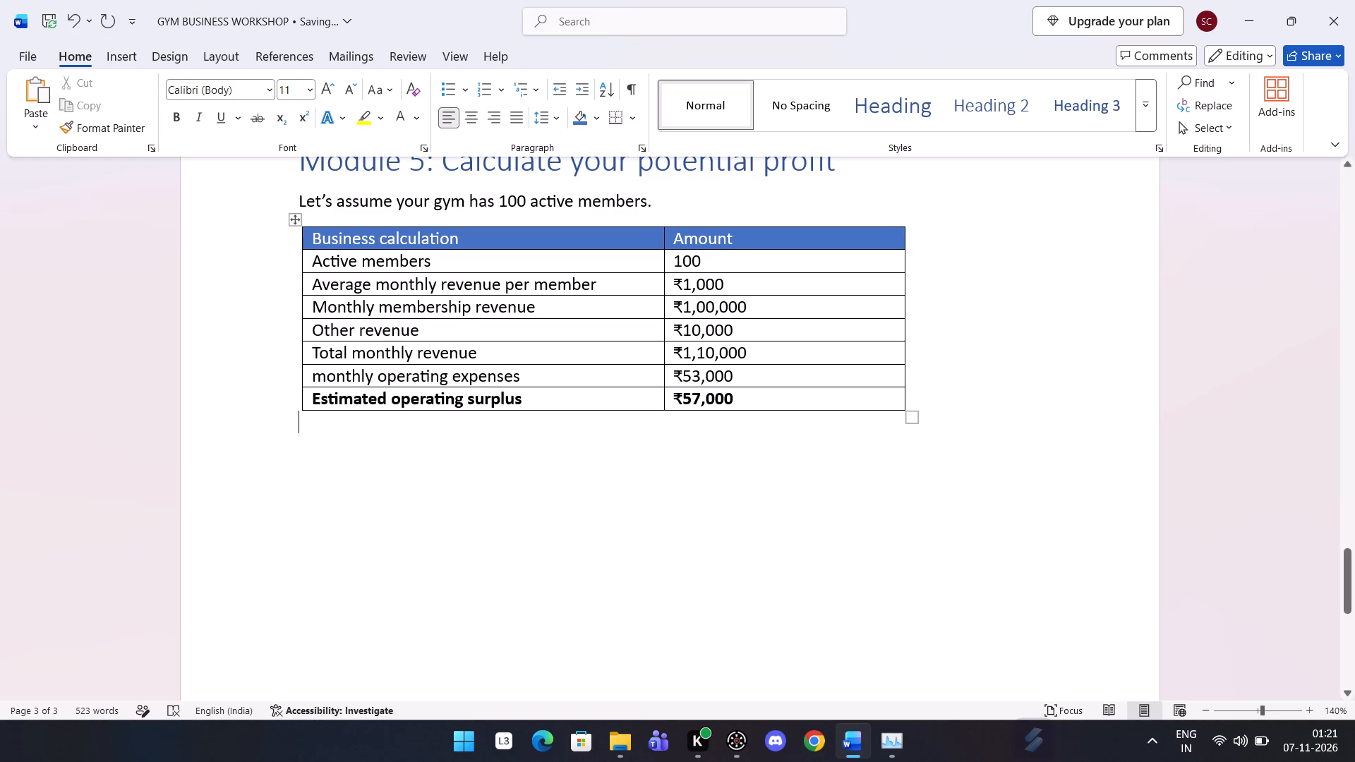
pyautogui.scroll(-1, 495, 459)
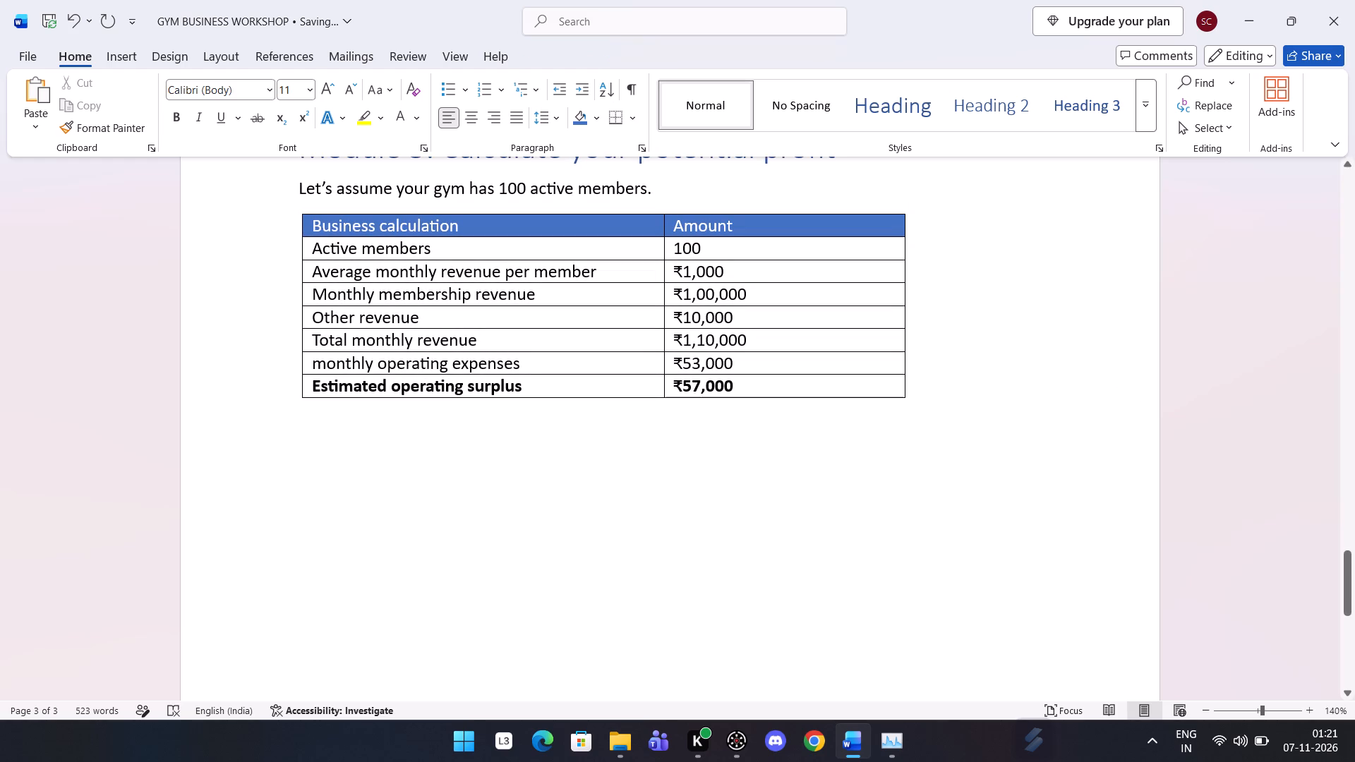
pyautogui.click(915, 398)
pyautogui.press('Return')
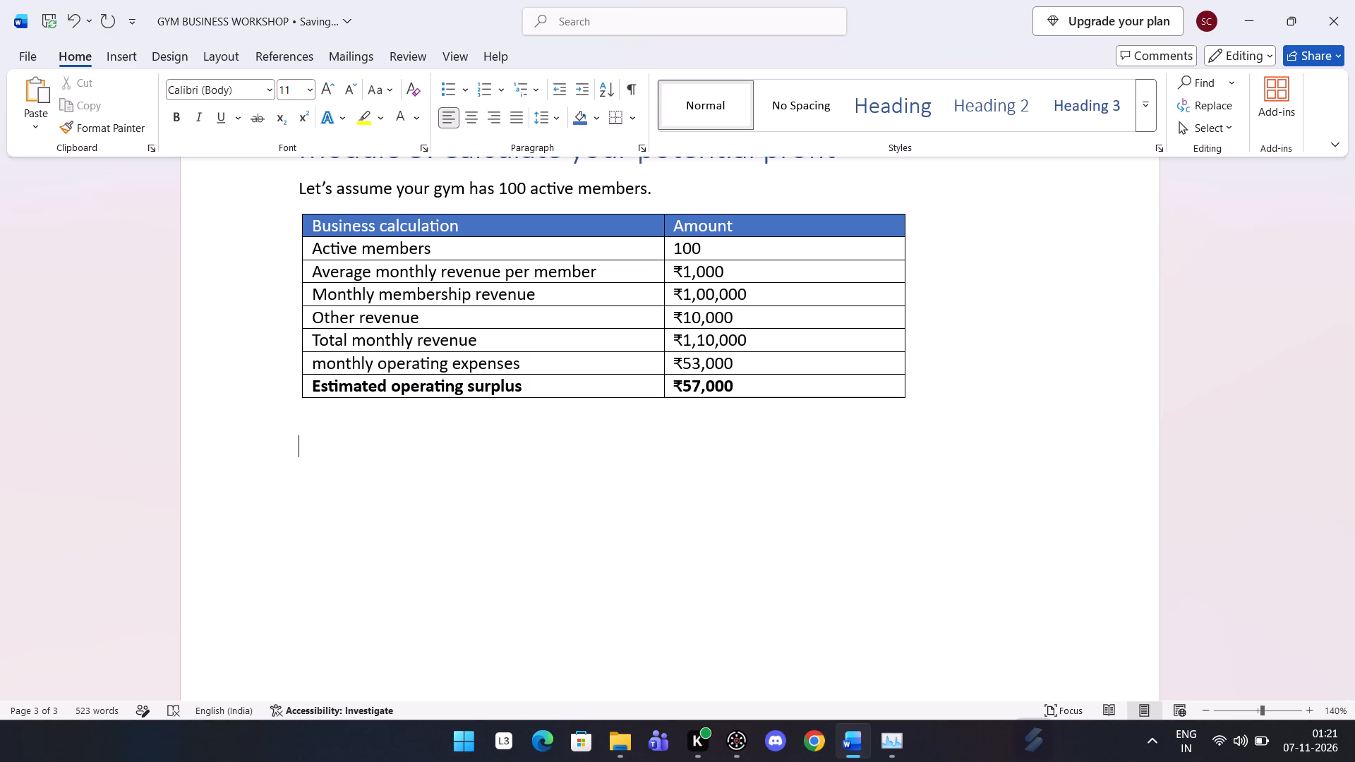
pyautogui.write('this')
pyautogui.press('space')
pyautogui.write('is a')
pyautogui.press('space')
pyautogui.write('hypo')
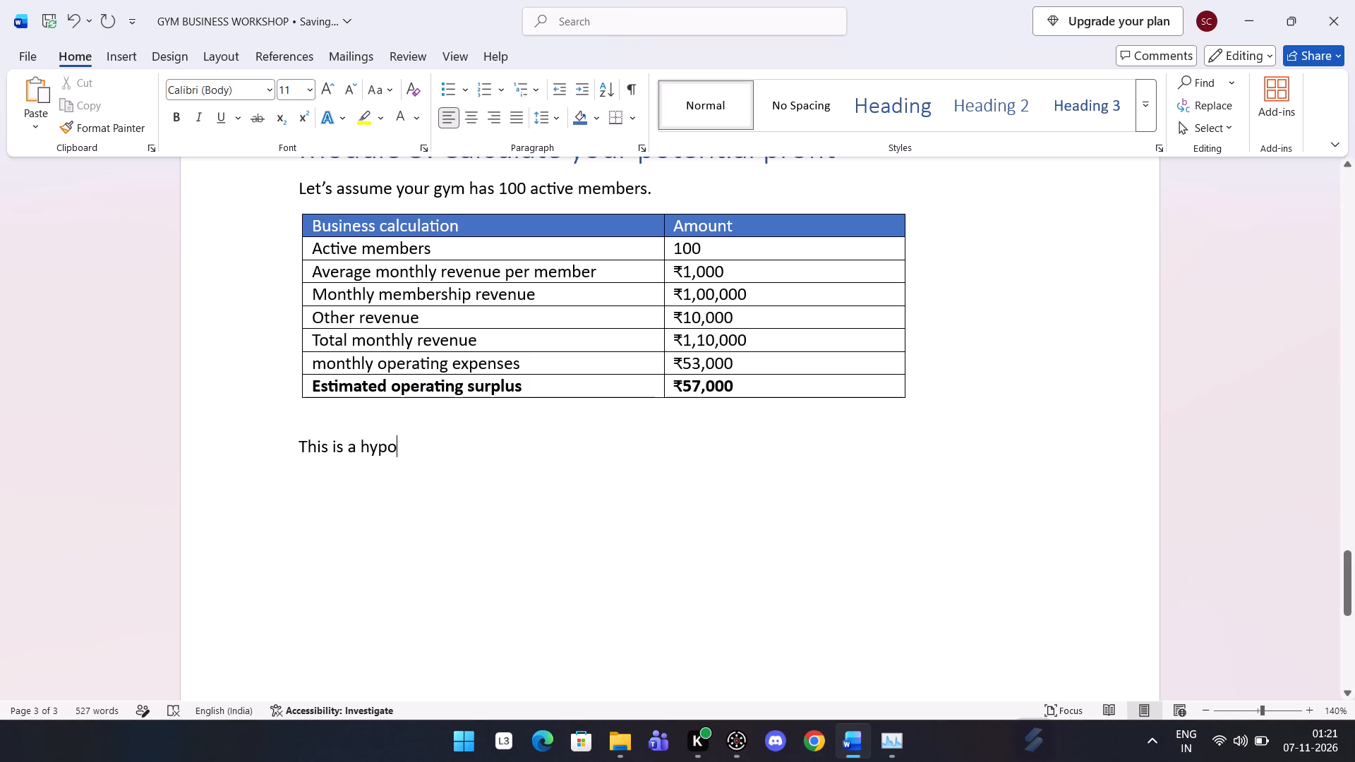
pyautogui.write('thetical')
pyautogui.press('space')
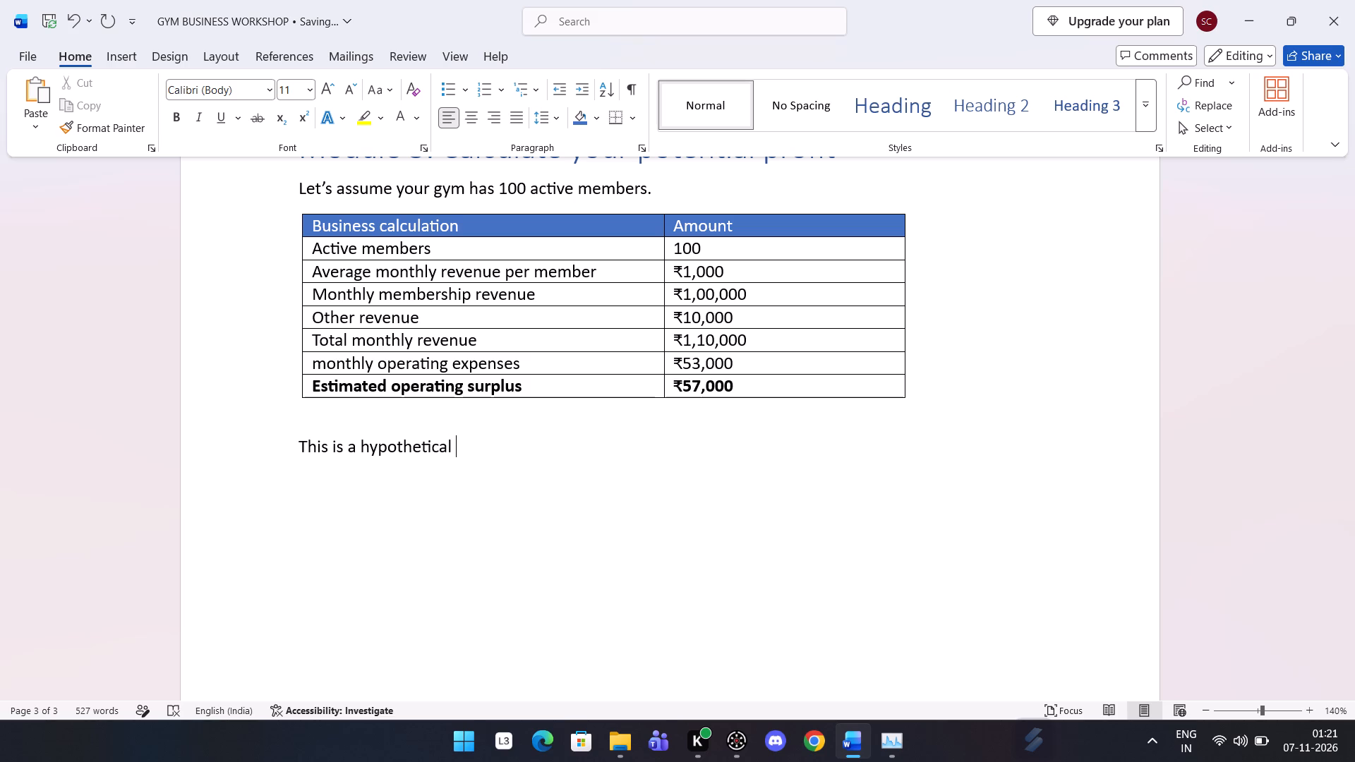
pyautogui.write('sc')
pyautogui.press('e')
pyautogui.write('nario')
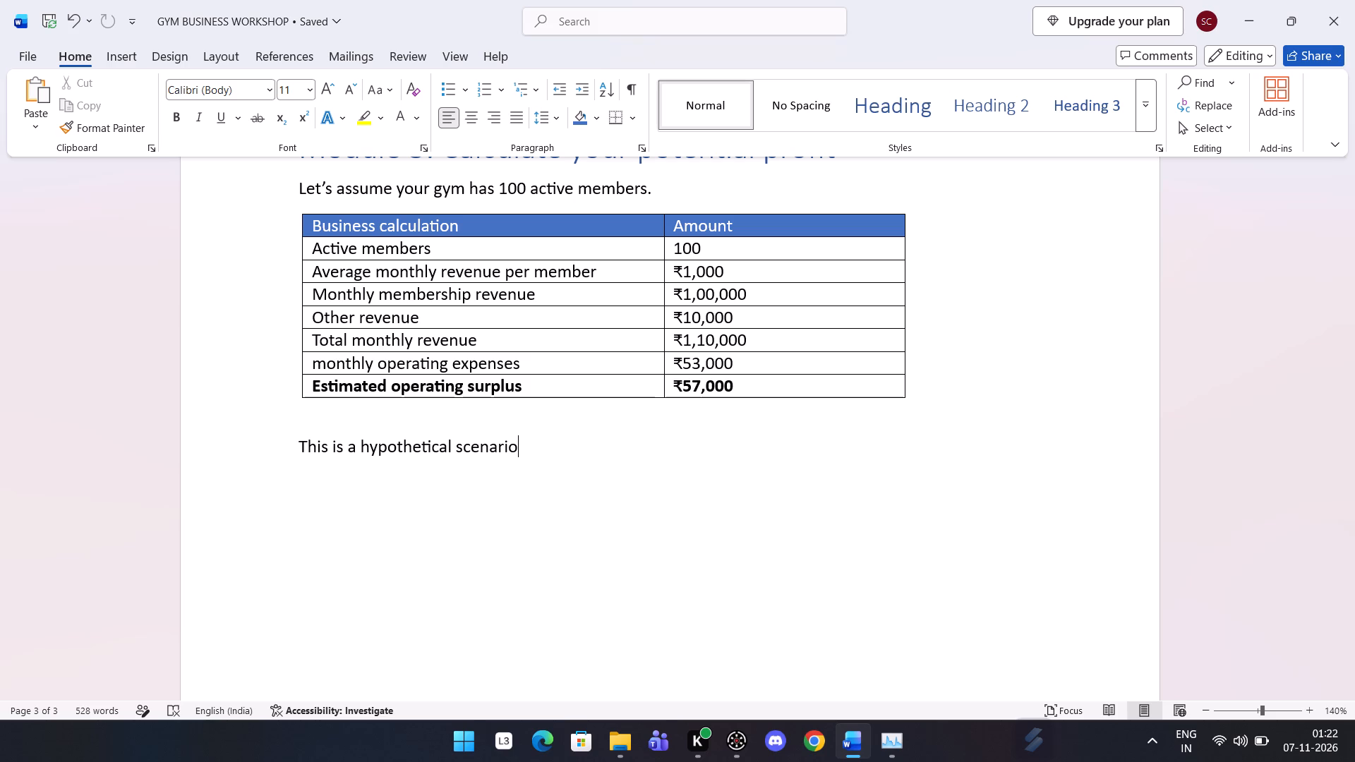
pyautogui.press('.')
pyautogui.press('space')
# Continue the note after "scenario." with ", not a guaranteded profit forecast.".
pyautogui.press('BackSpace')
pyautogui.write(', not a')
pyautogui.press('space')
pyautogui.press('g')
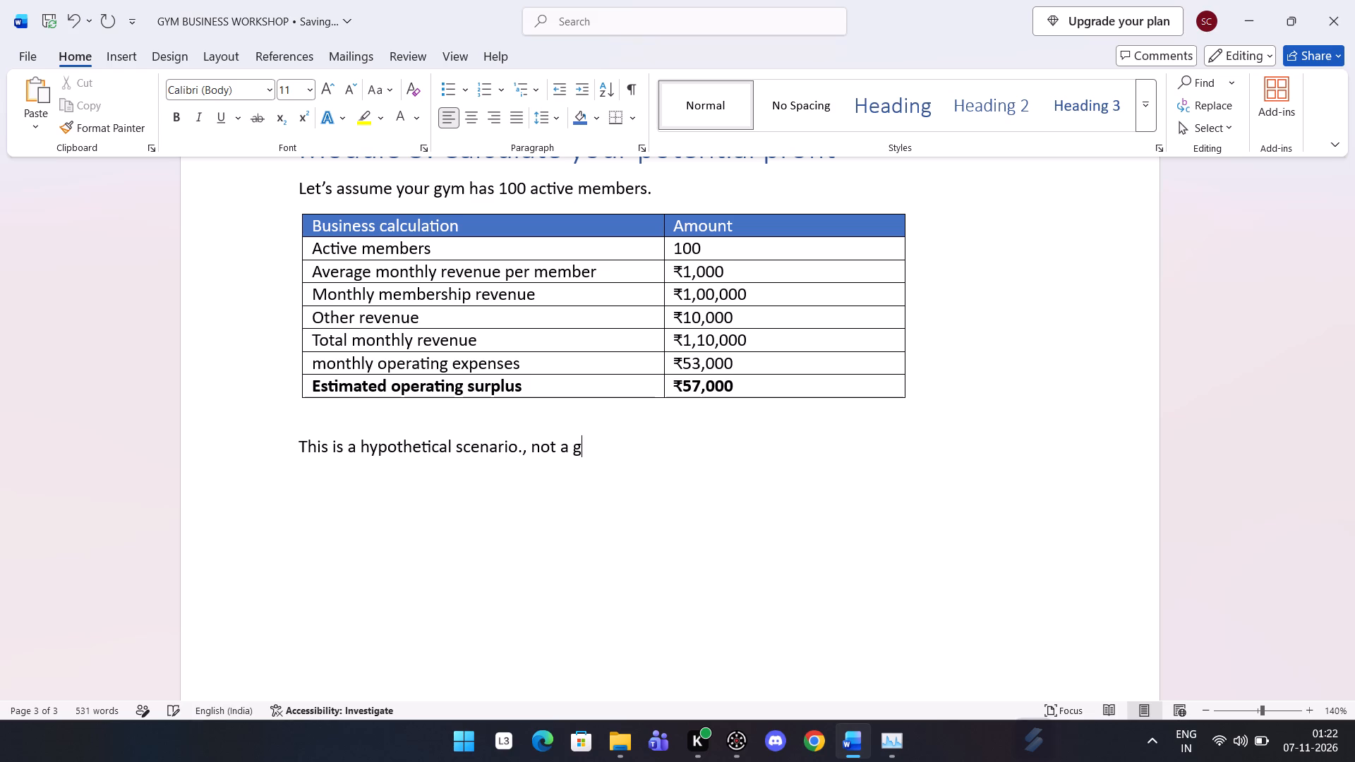
pyautogui.press('u')
pyautogui.write('aranted')
pyautogui.press('space')
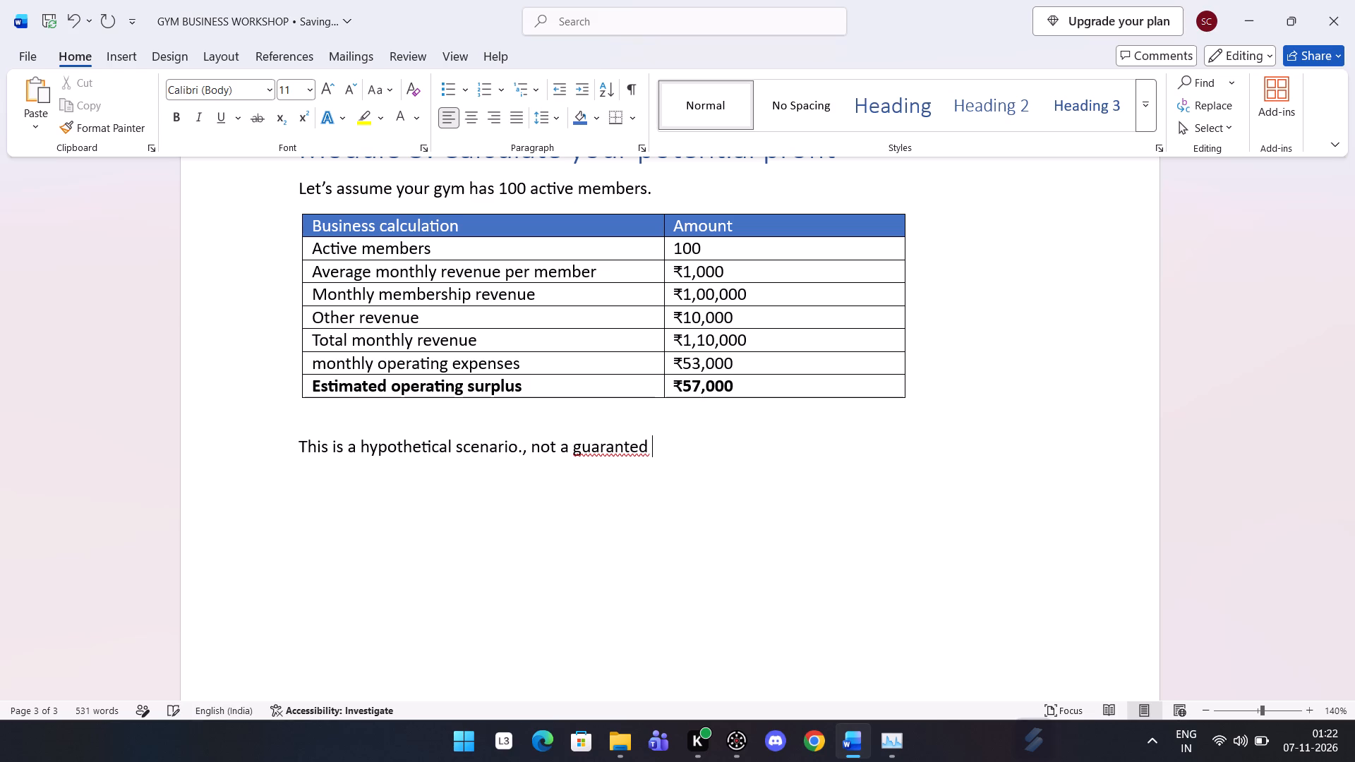
pyautogui.press('BackSpace')
pyautogui.write('ed')
pyautogui.press('space')
pyautogui.write('profit')
pyautogui.press('space')
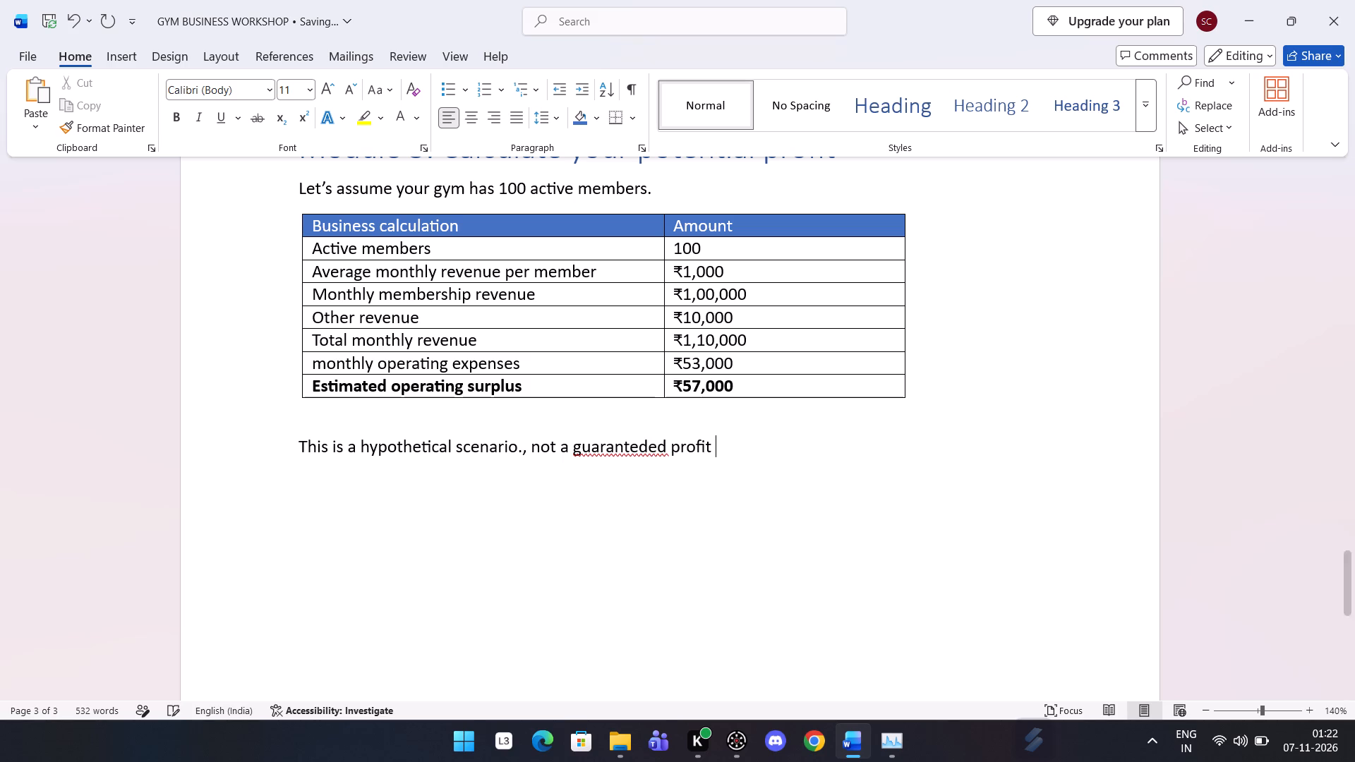
pyautogui.write('forecast')
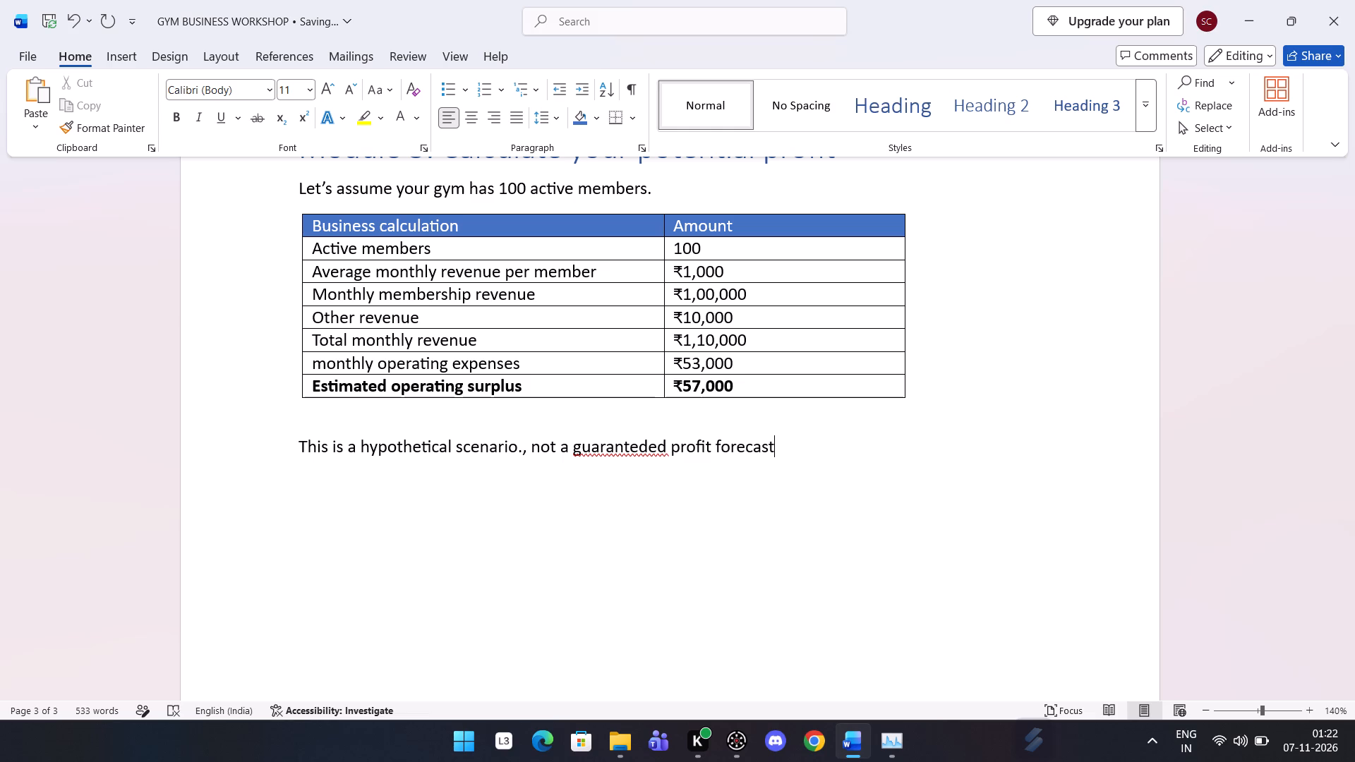
pyautogui.write('.')
pyautogui.press('space')
# Begin the note's second sentence with "It assumes all 100 members pay".
pyautogui.write('t')
pyautogui.press('space')
pyautogui.write('assumes')
pyautogui.press('space')
pyautogui.write('all')
pyautogui.press('space')
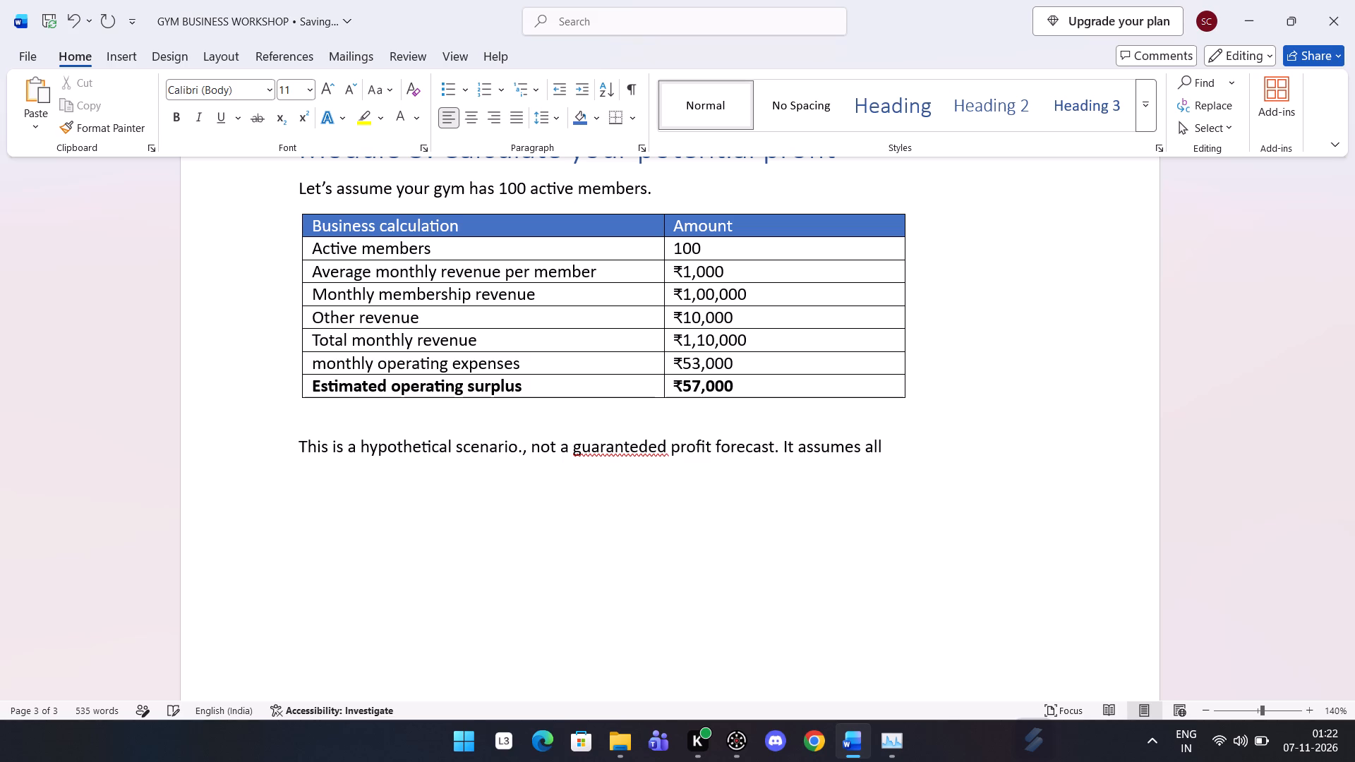
pyautogui.write('100 members')
pyautogui.press('space')
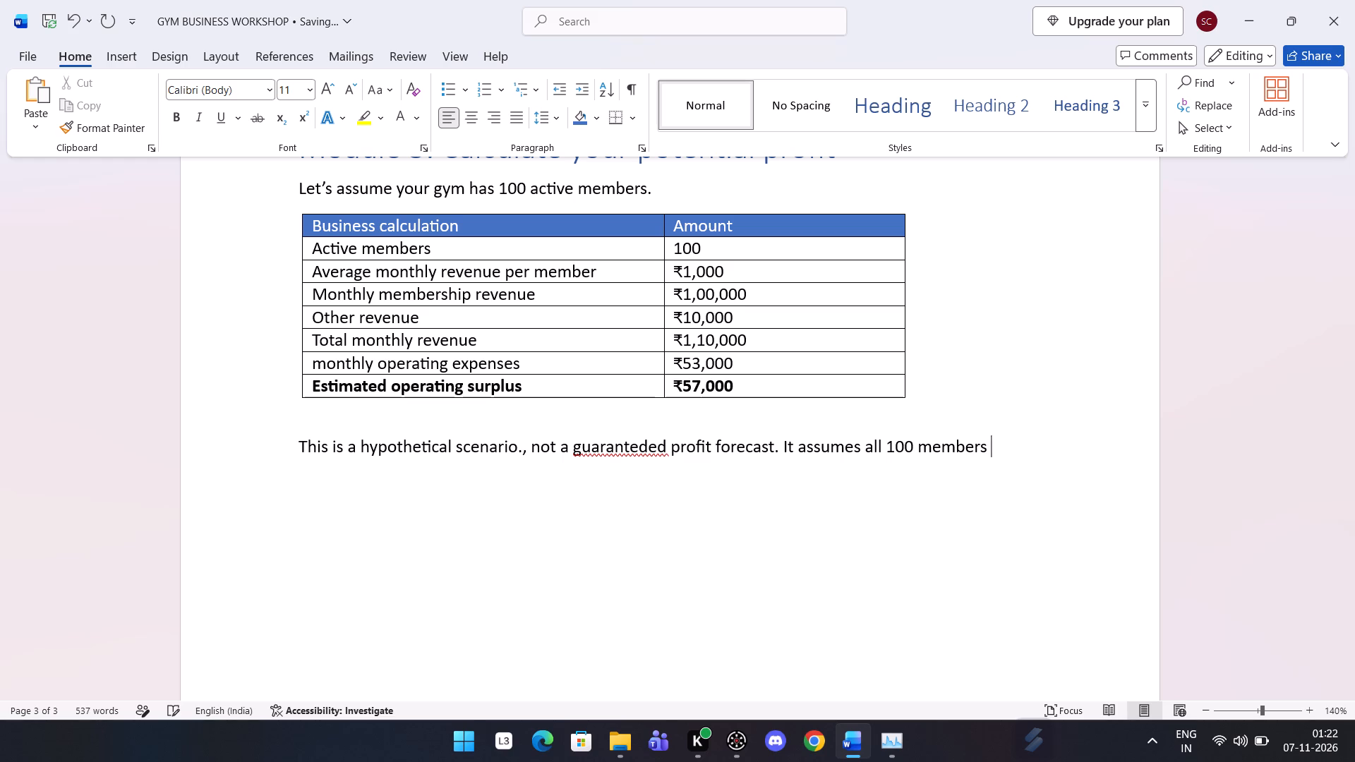
pyautogui.write('pay')
pyautogui.press('space')
# Extend the note's second sentence with "and the gym members pay".
pyautogui.write('and')
pyautogui.press('space')
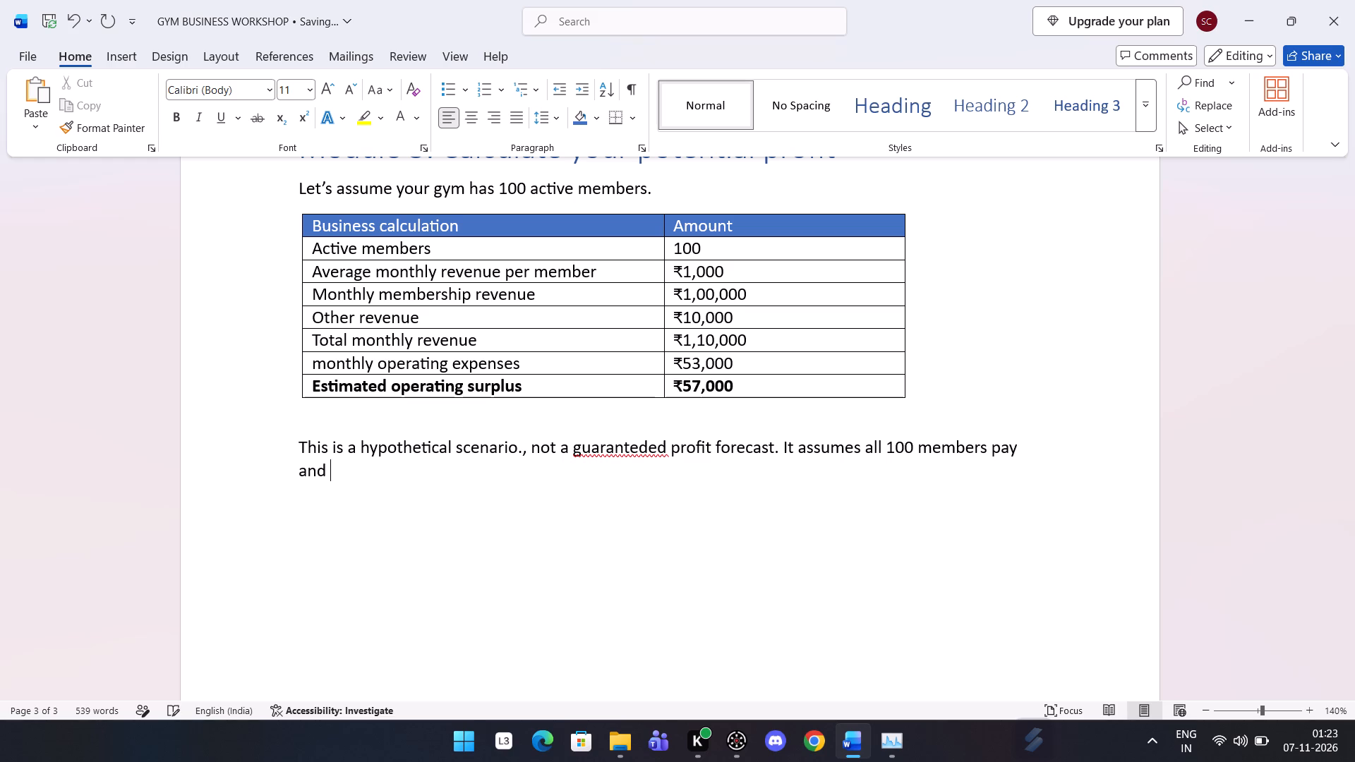
pyautogui.write('the')
pyautogui.press('space')
pyautogui.press('g')
pyautogui.write('ym mem')
pyautogui.write('bers')
pyautogui.press('space')
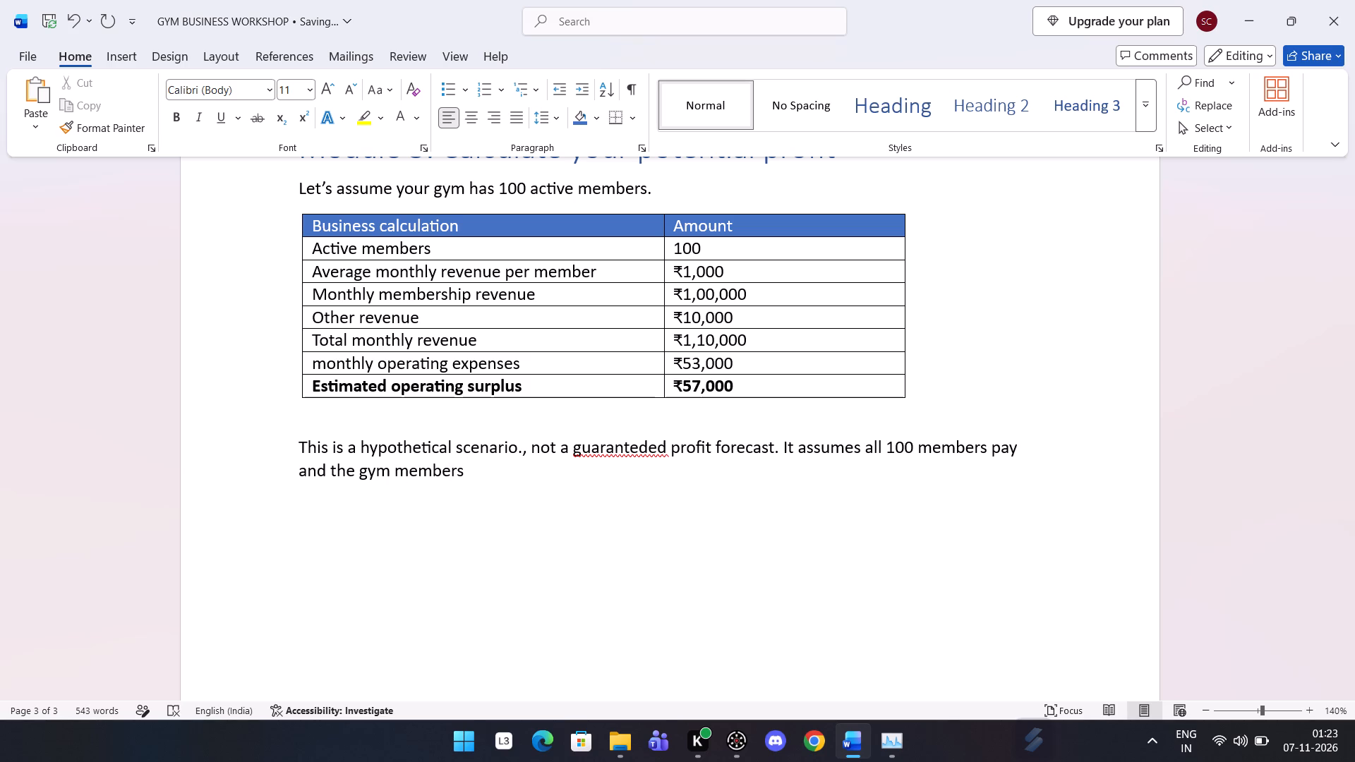
pyautogui.write('pay')
pyautogui.press('space')
pyautogui.press('n')
pyautogui.press('BackSpace')
pyautogui.press('a')
pyautogui.press('BackSpace')
pyautogui.press('BackSpace')
# Continue the note's second sentence with "and the gym generates".
pyautogui.press('space')
pyautogui.write('and')
pyautogui.press('space')
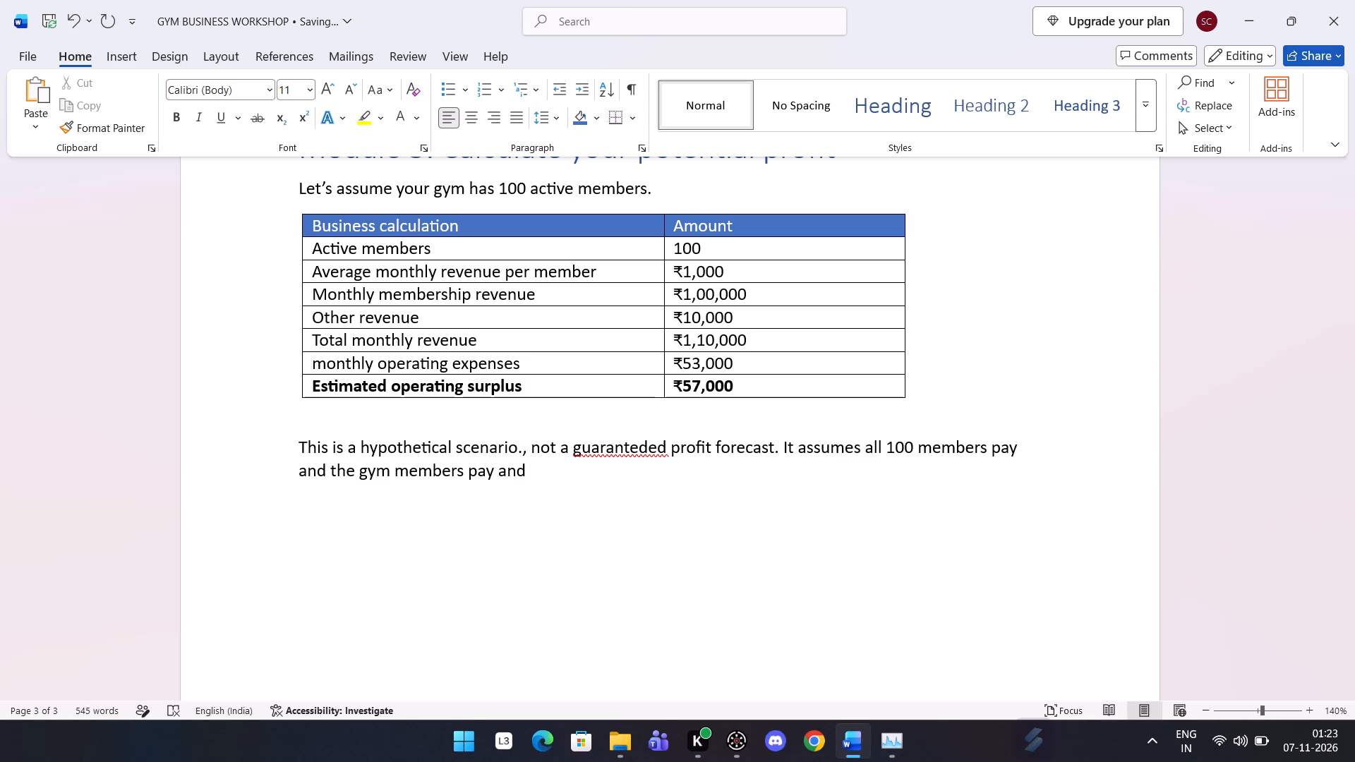
pyautogui.write('the gym')
pyautogui.press('space')
pyautogui.write('gene')
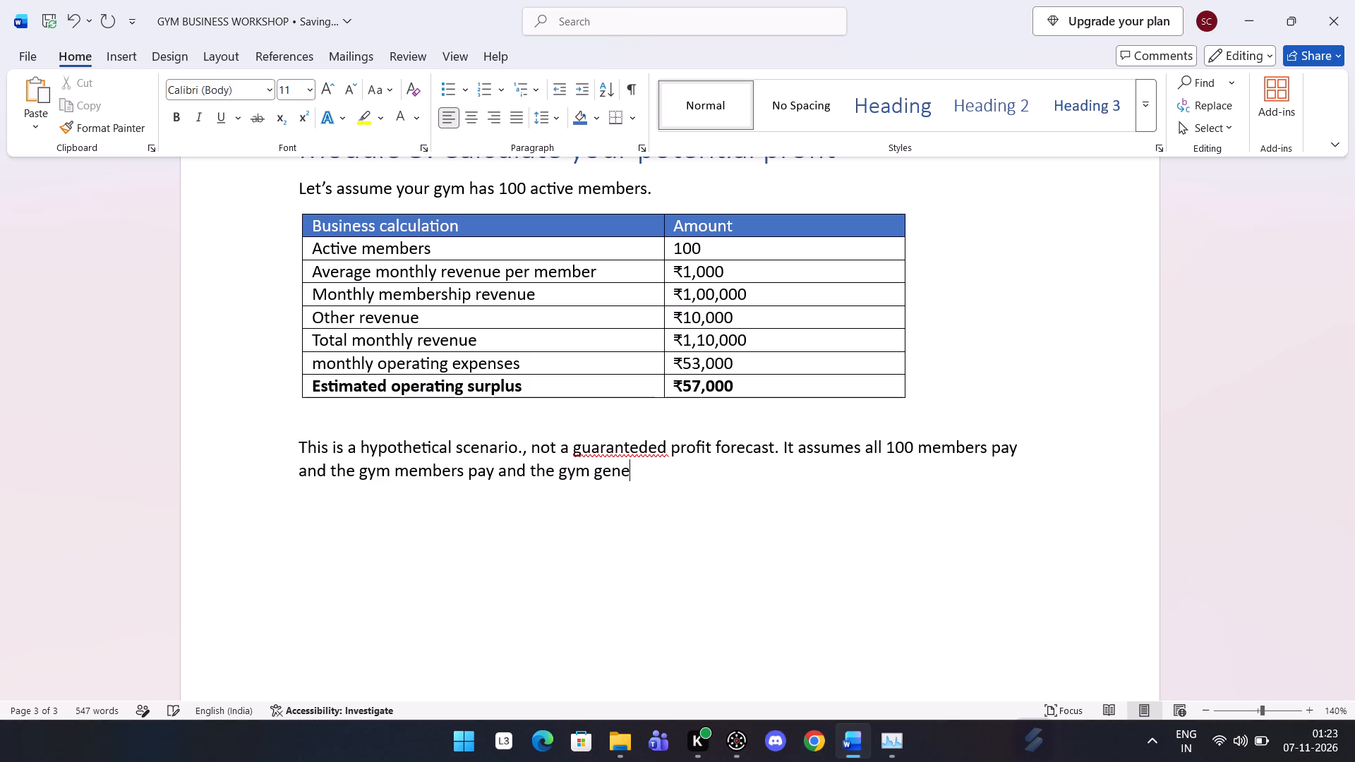
pyautogui.write('rate')
pyautogui.press('s')
pyautogui.press('space')
# Finish the note's second sentence with "₹10,000 in additional revanue.".
pyautogui.hotkey('ctrl', 'alt', '4')
pyautogui.press('1')
pyautogui.write('0,')
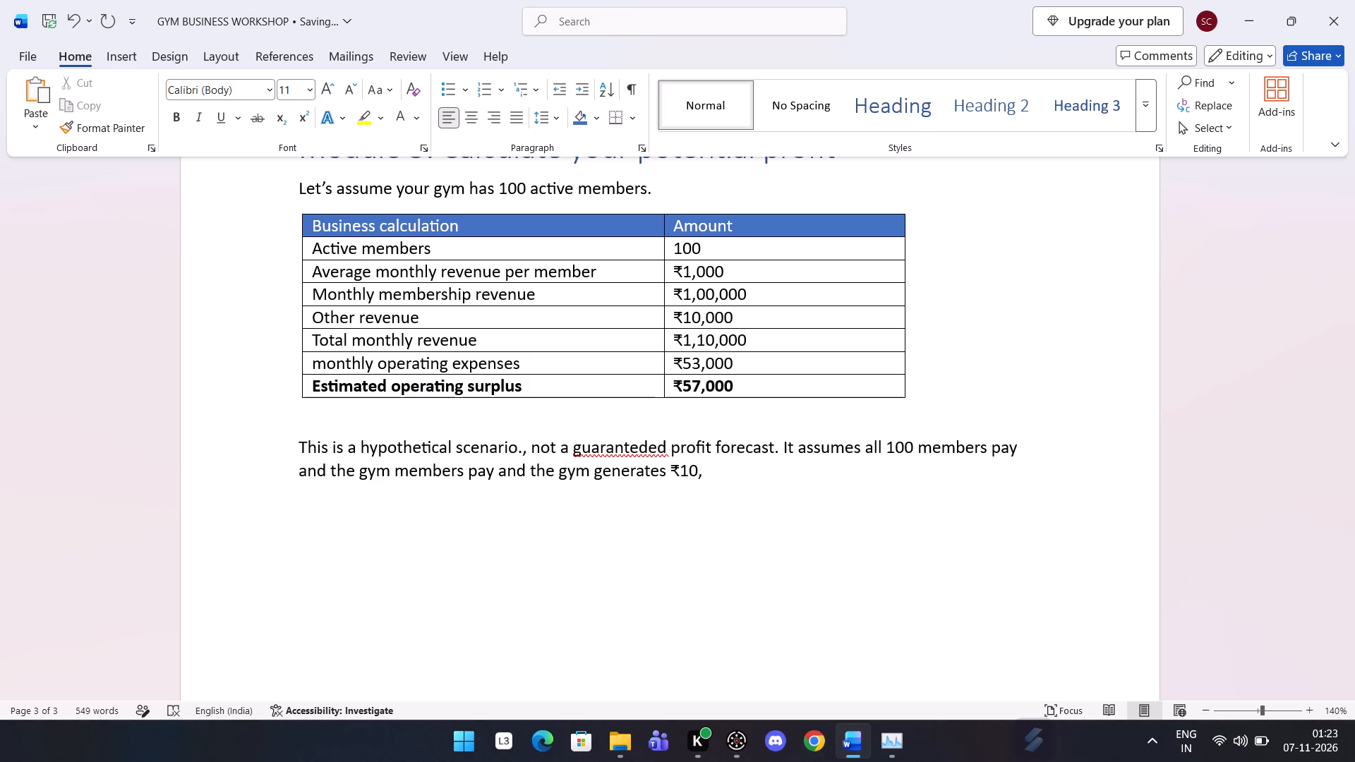
pyautogui.write('000 in')
pyautogui.press('space')
pyautogui.write('a')
pyautogui.write('dditional')
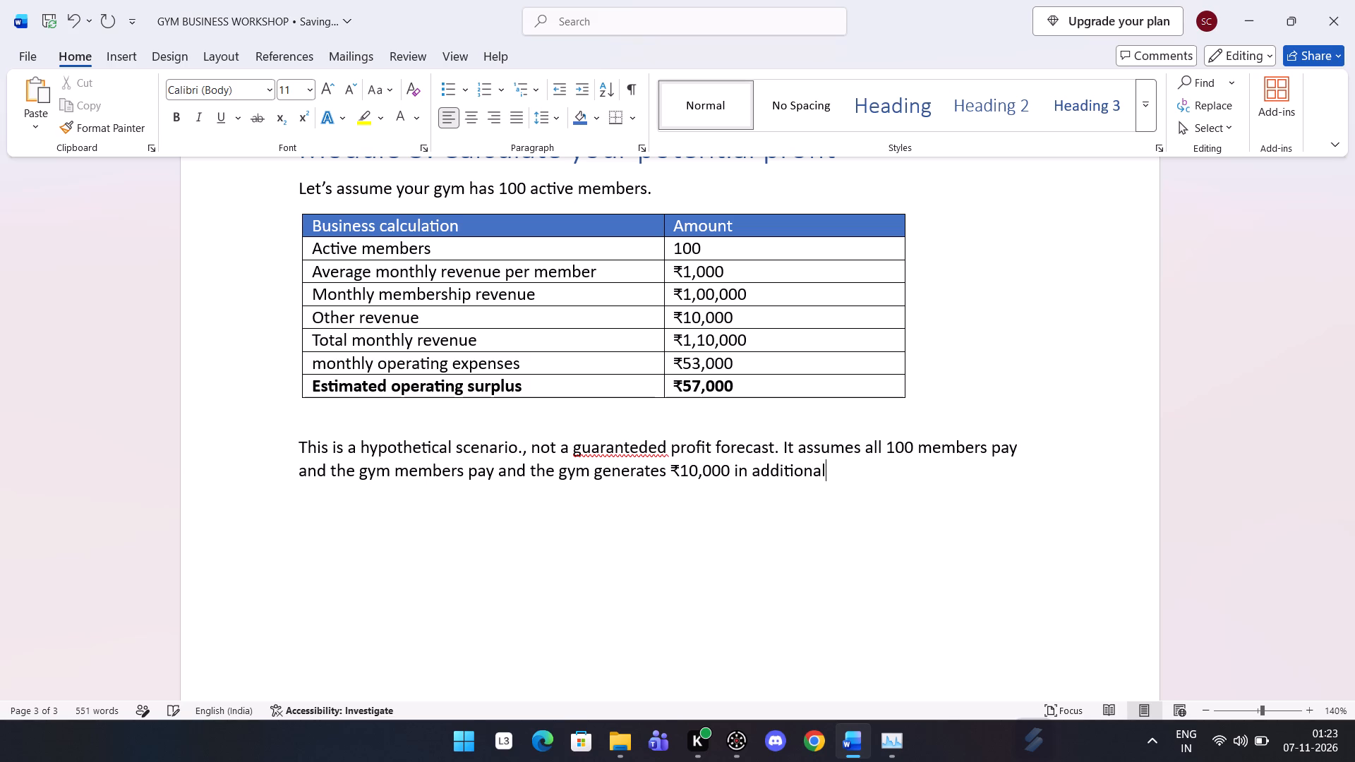
pyautogui.press('space')
pyautogui.write('revanue')
pyautogui.press('.')
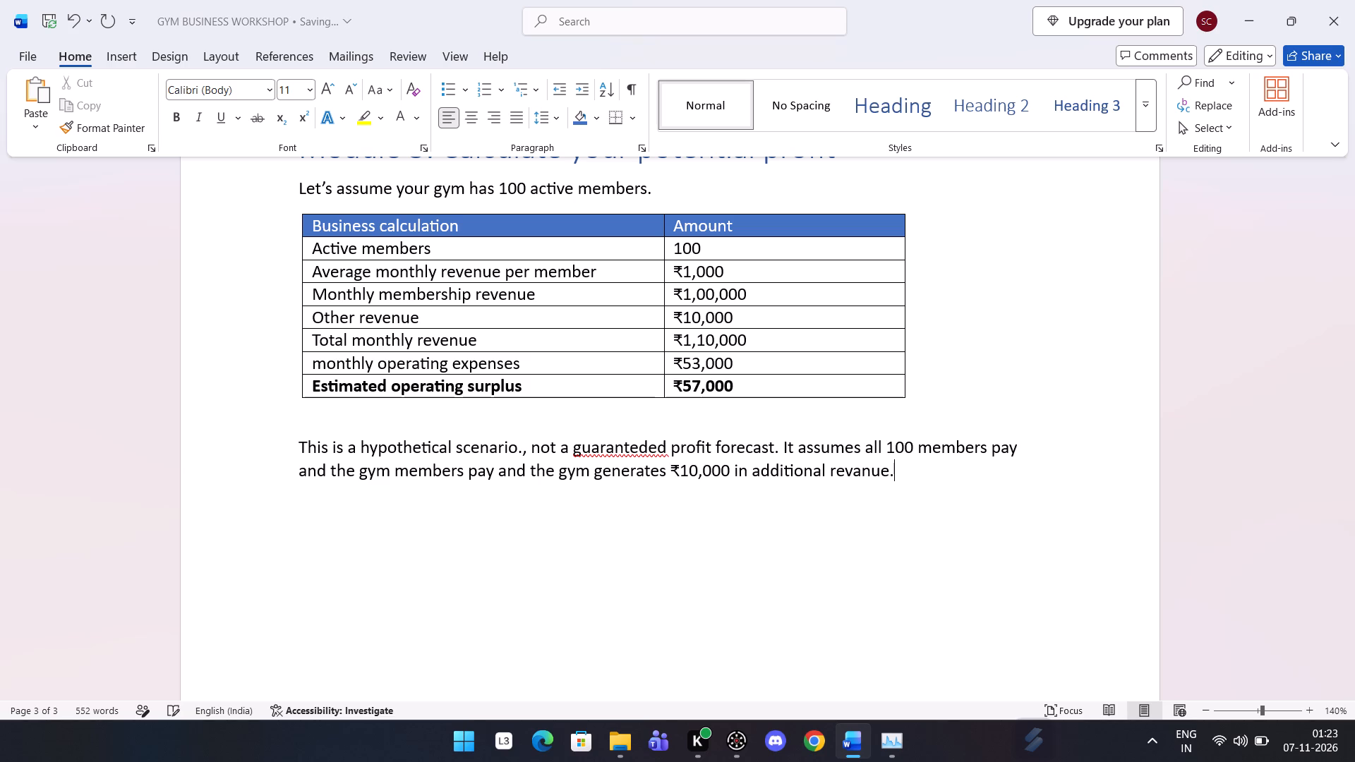
# Proofread the note: correct the misspelled words to "guaranteed" and "revenue", and delete the stray period after "scenario".
pyautogui.rightClick(603, 445)
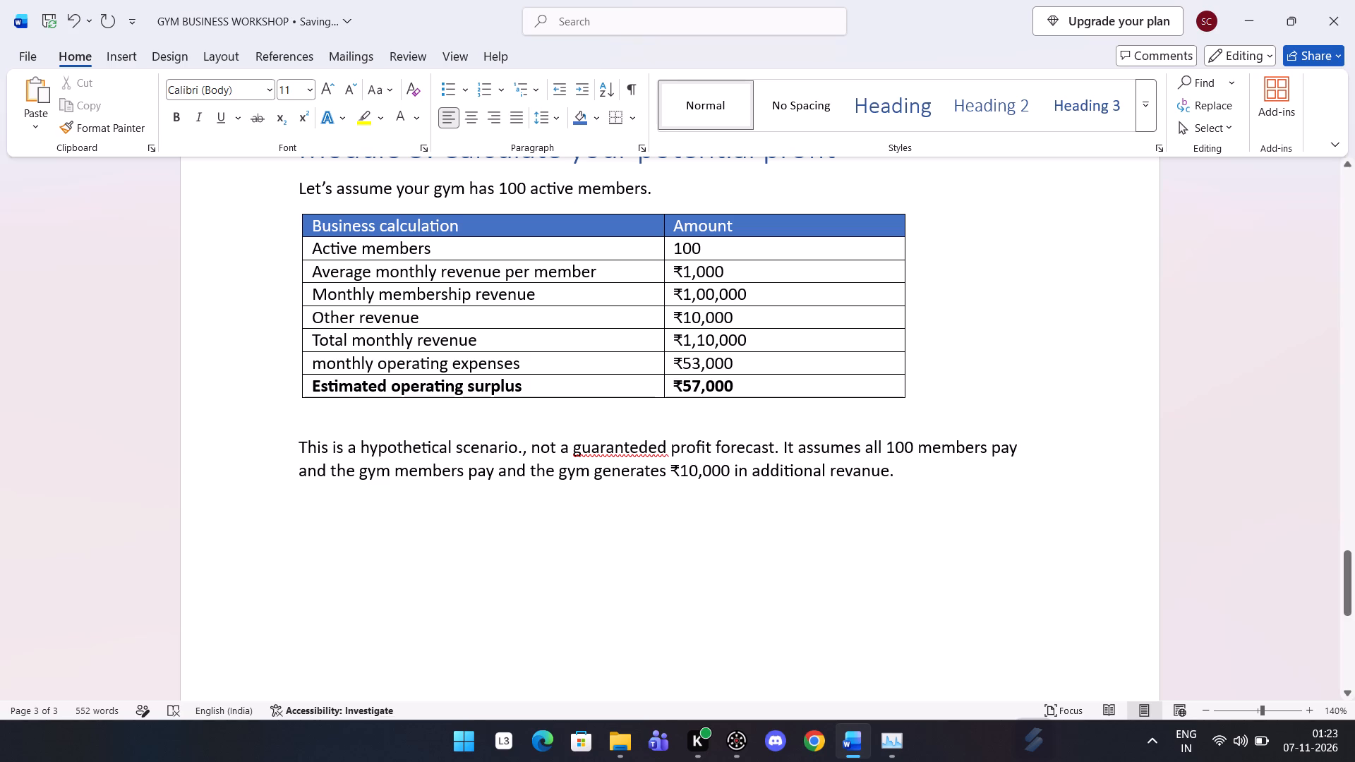
pyautogui.click(594, 76)
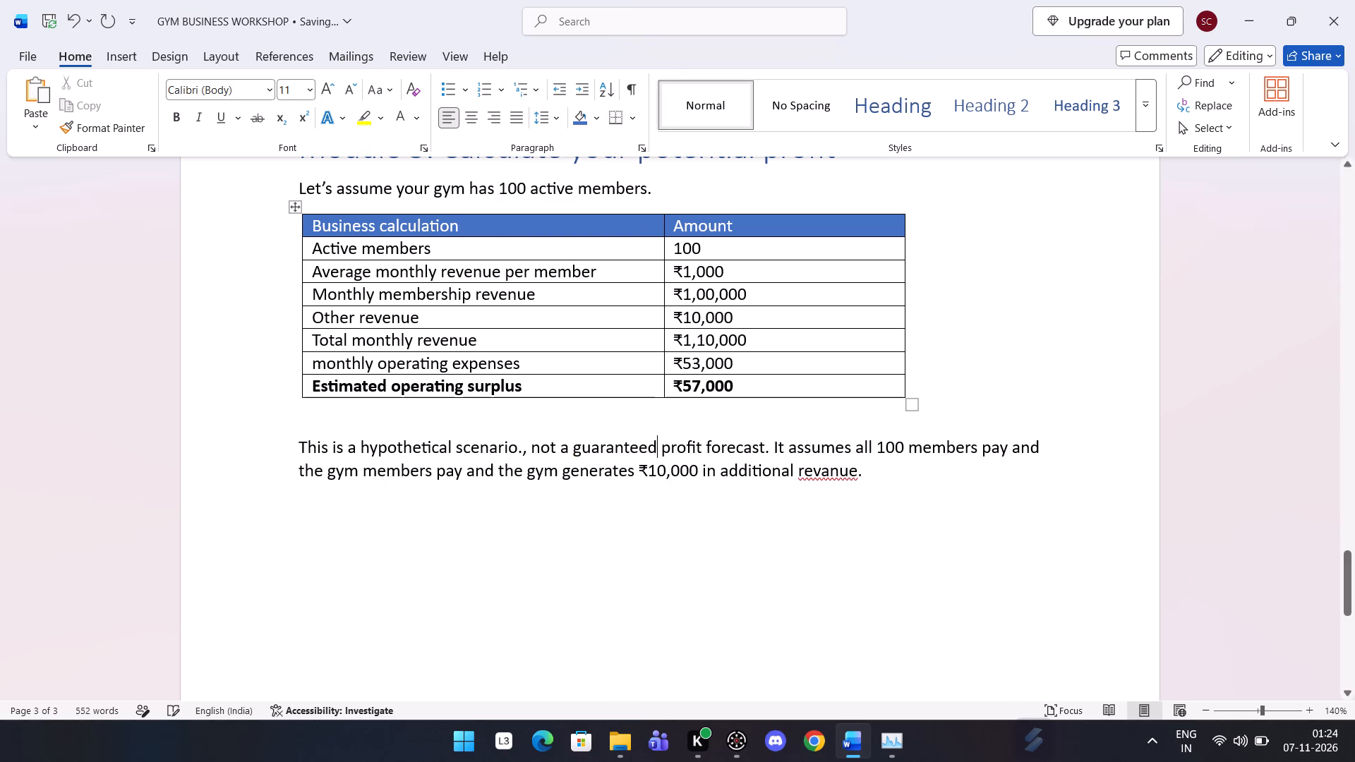
pyautogui.click(524, 448)
pyautogui.press('BackSpace')
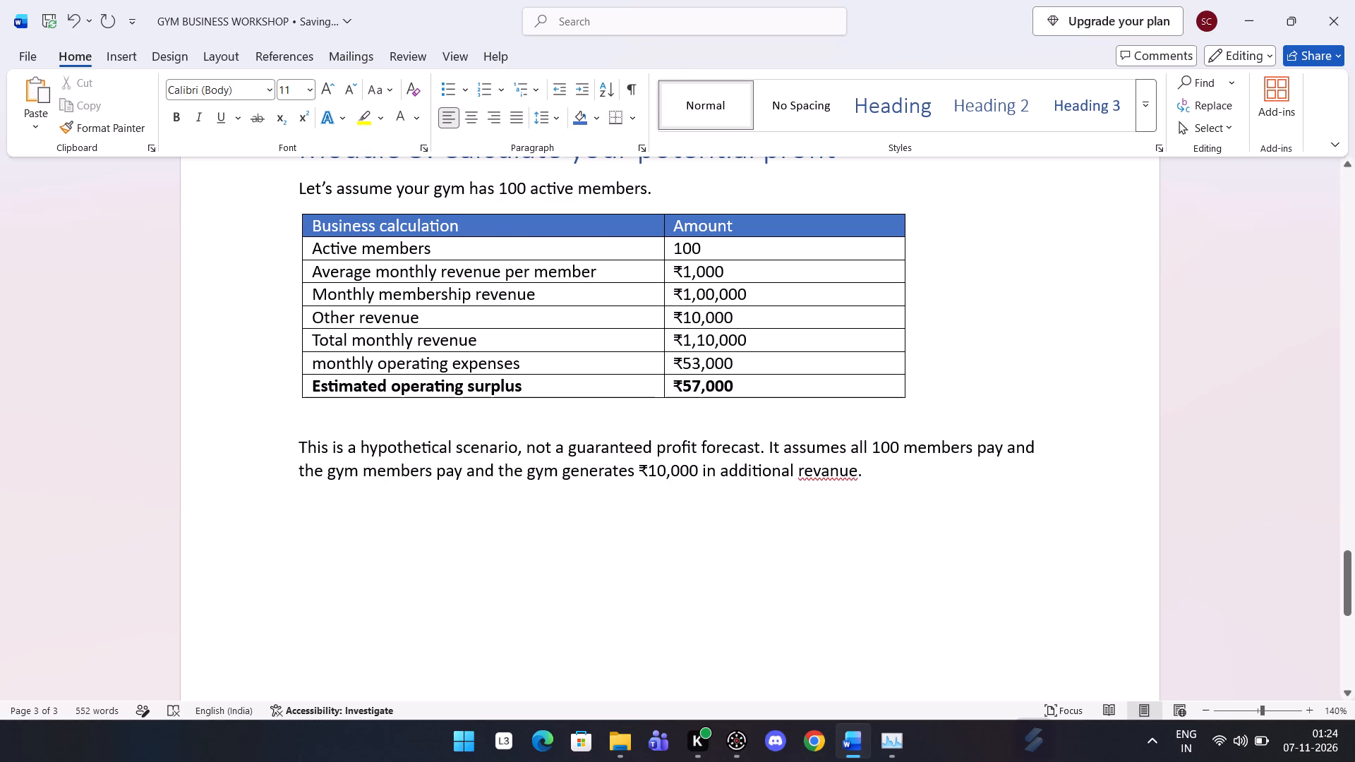
pyautogui.rightClick(840, 476)
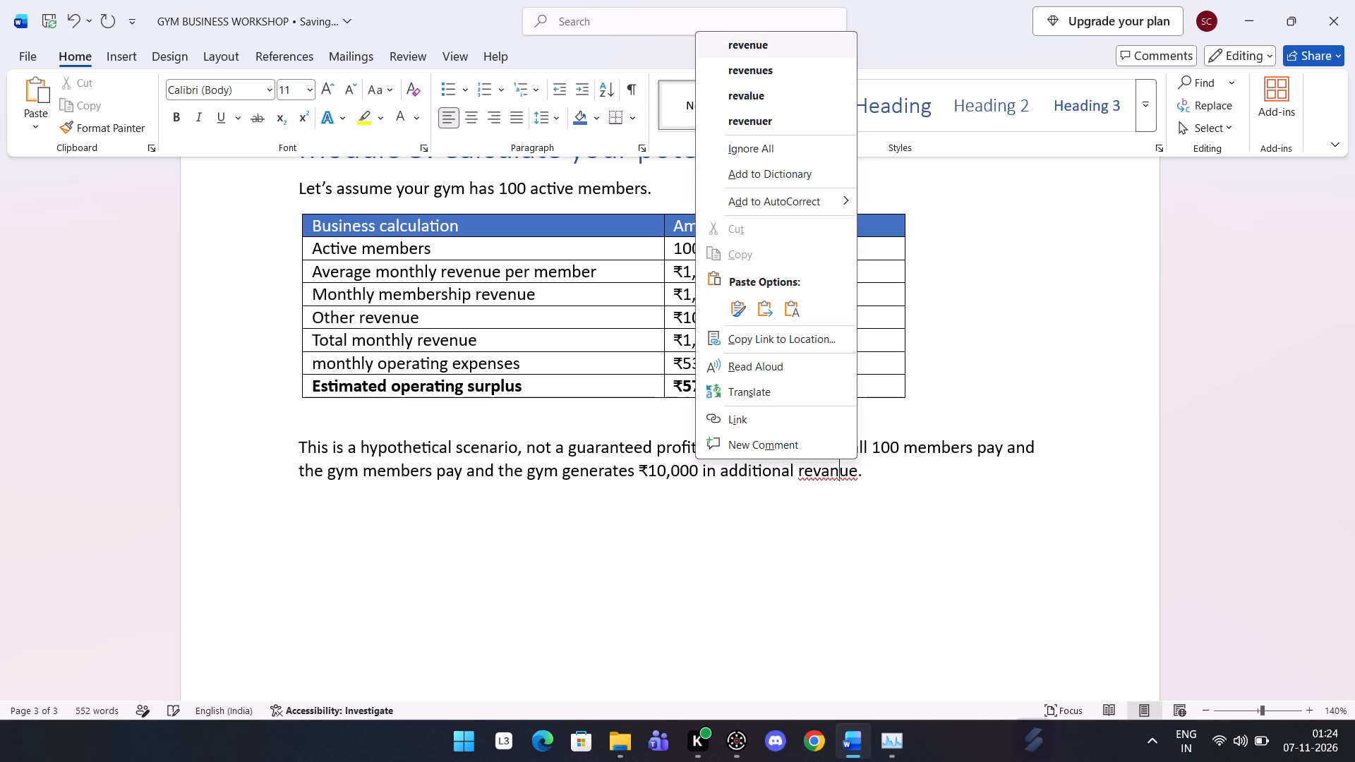
pyautogui.click(776, 39)
# Start a new paragraph below the hypothetical-scenario note with "Actual earning".
pyautogui.click(872, 471)
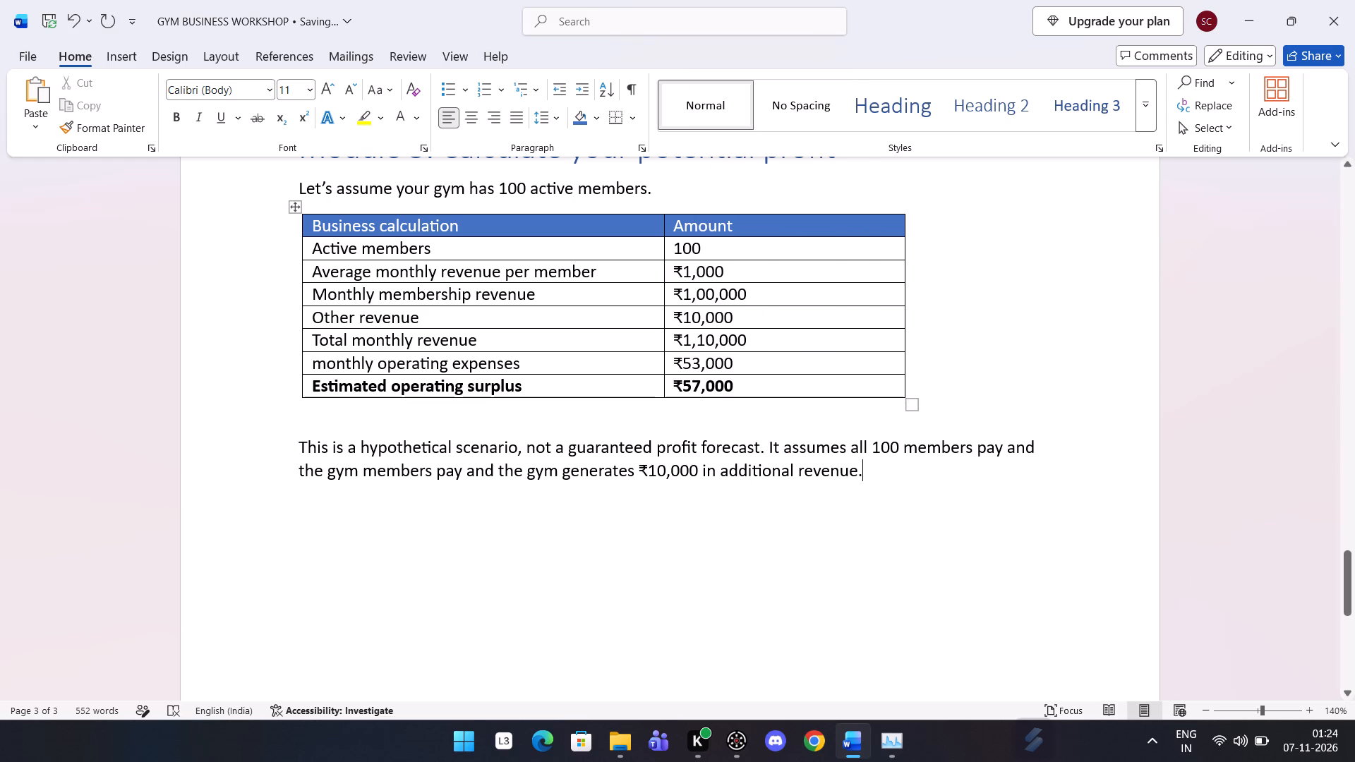
pyautogui.press('Return')
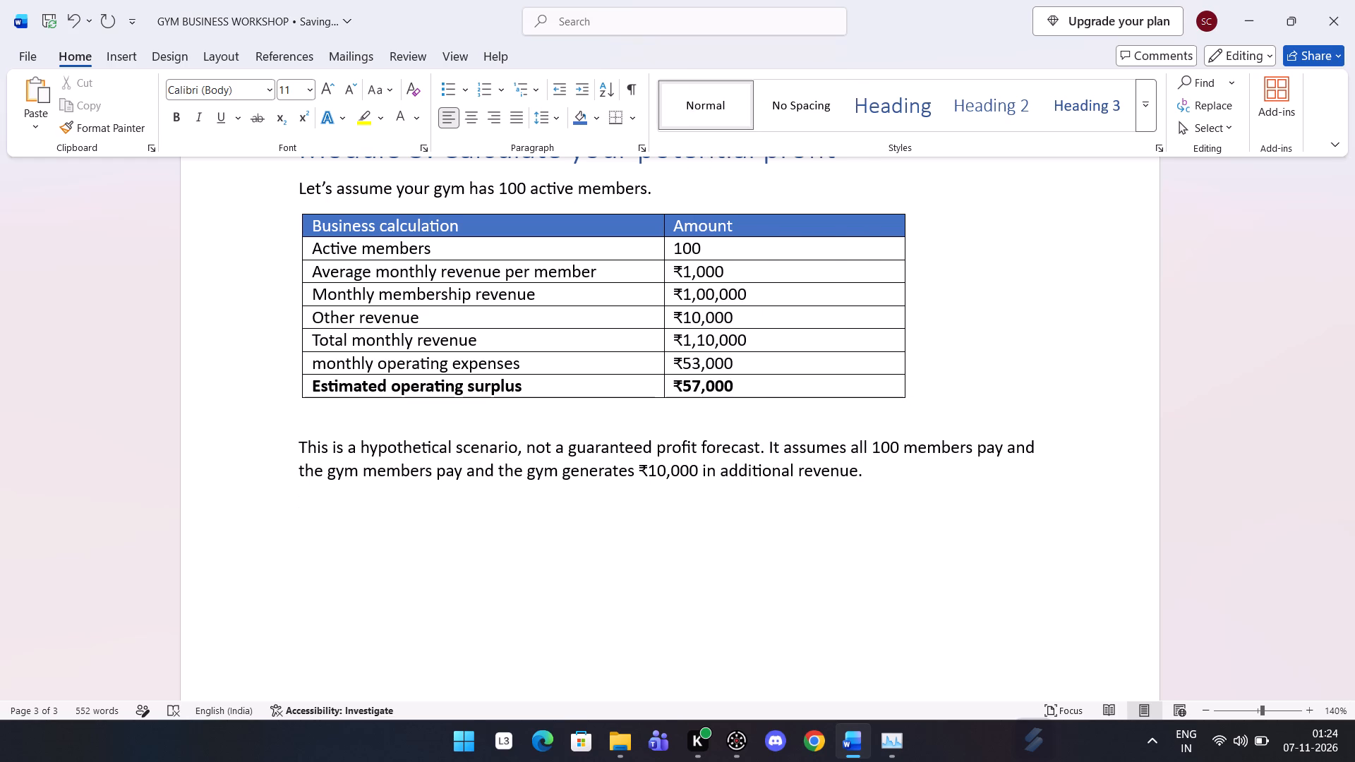
pyautogui.press('a')
pyautogui.write('ctual')
pyautogui.press('space')
pyautogui.write('earn9ing')
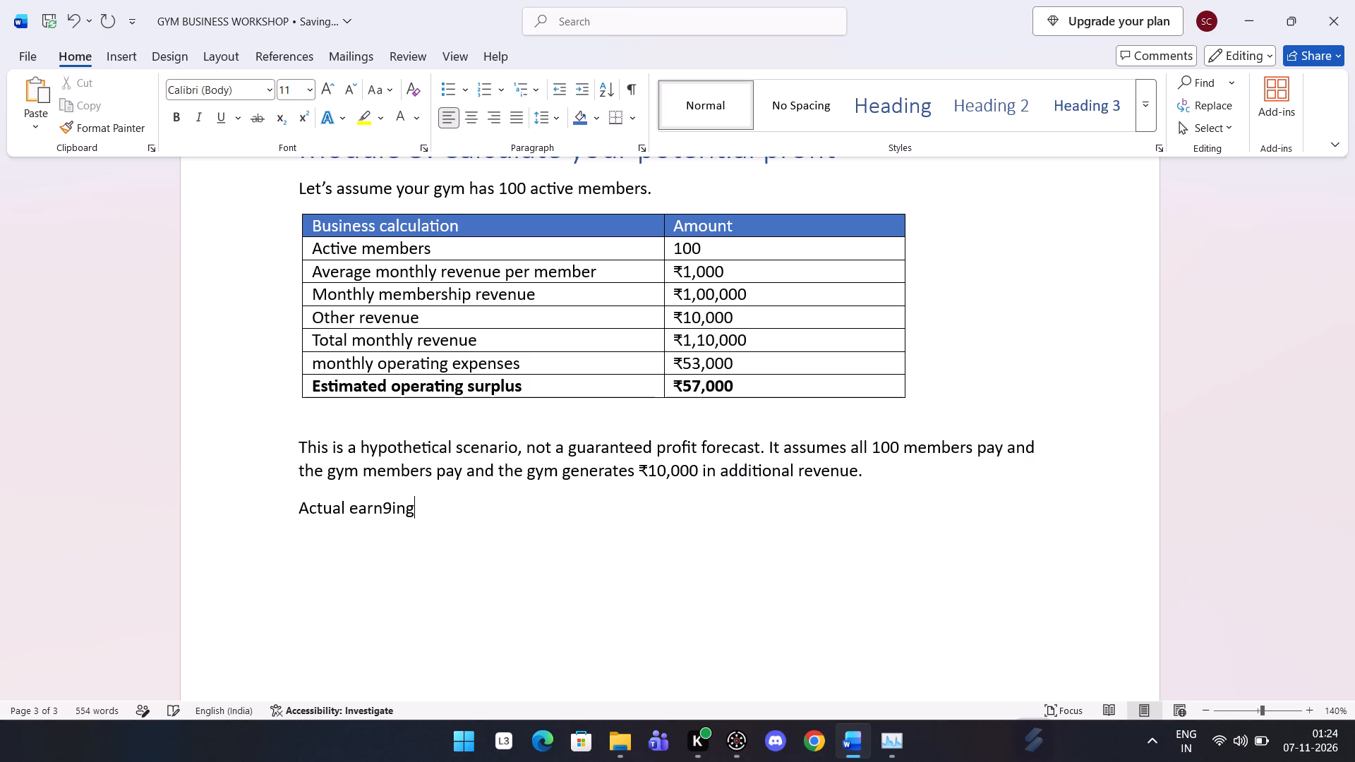
pyautogui.press('space')
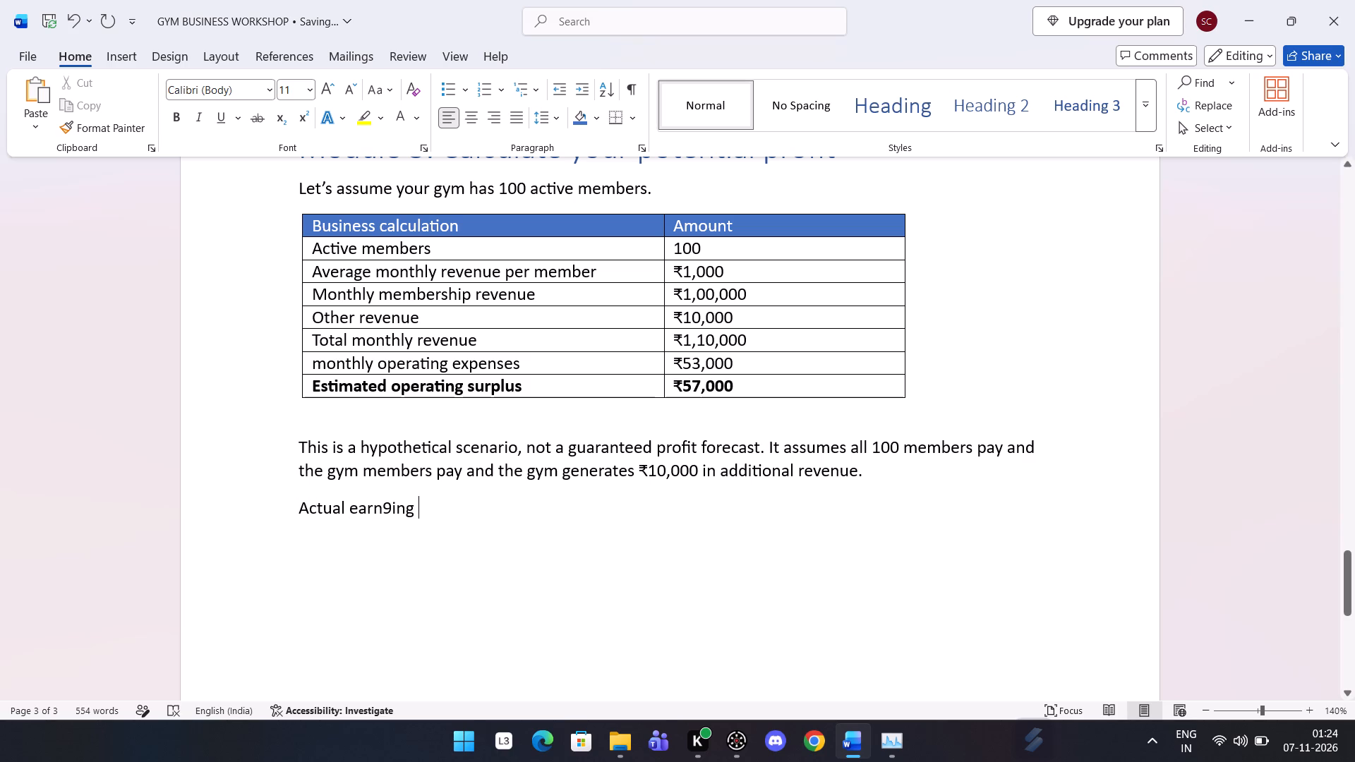
pyautogui.click(388, 509)
pyautogui.press('BackSpace')
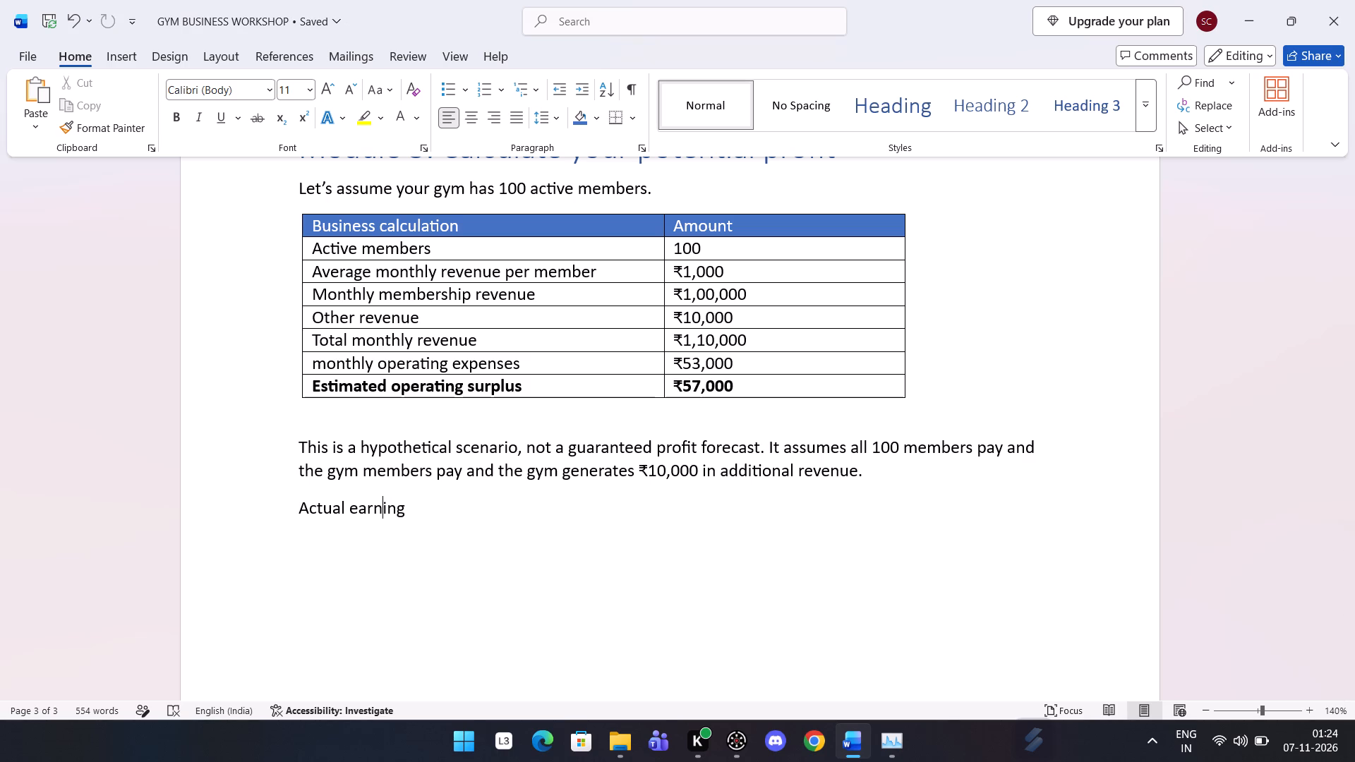
# Change "earning" to the plural "earnings" in the new paragraph.
pyautogui.click(414, 501)
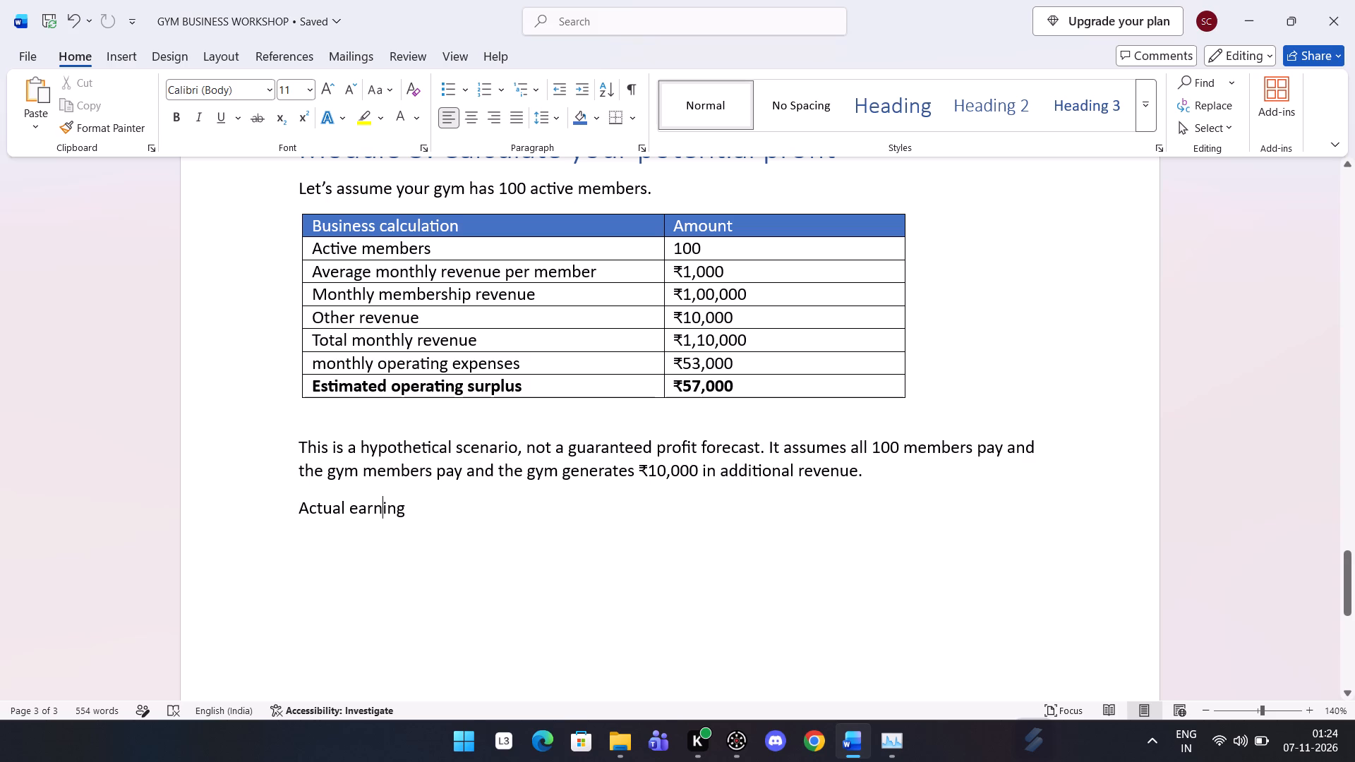
pyautogui.press('s')
pyautogui.press('BackSpace')
pyautogui.click(414, 501)
pyautogui.press('s')
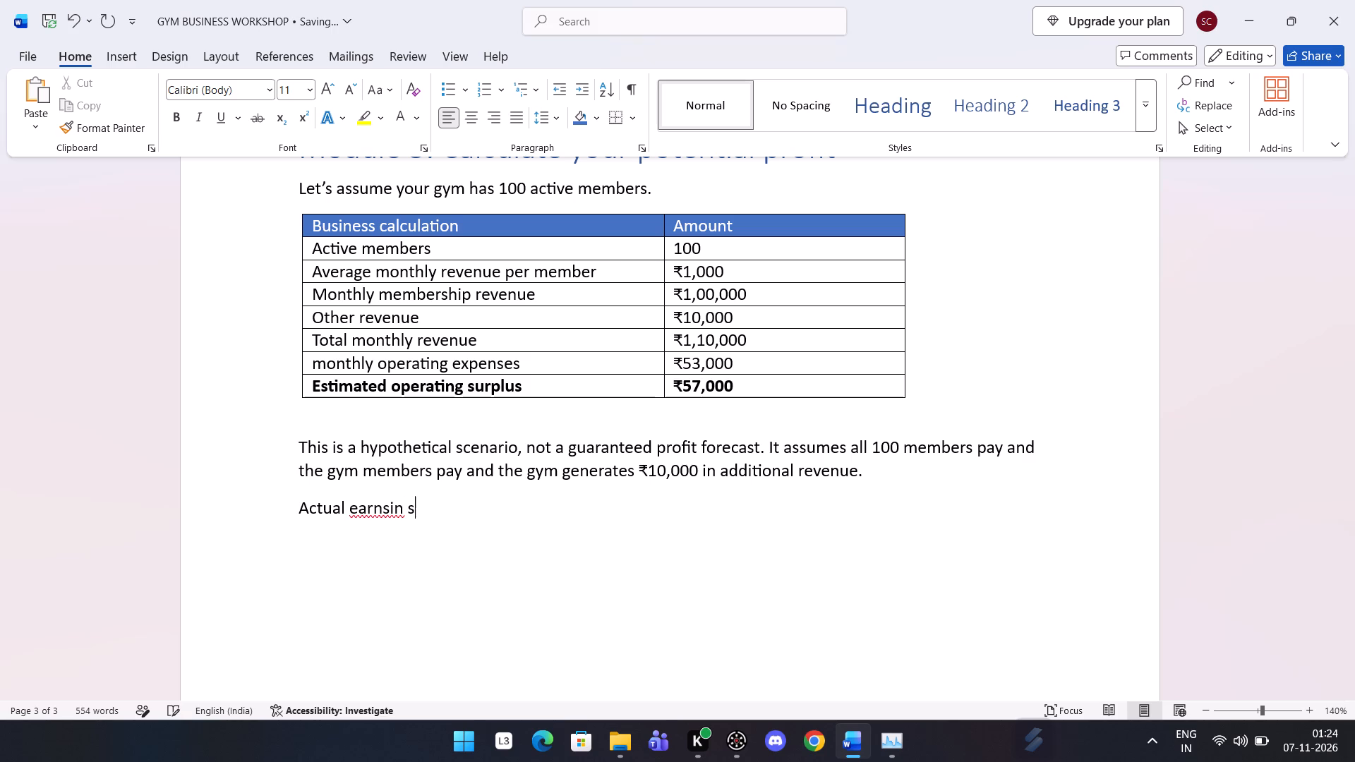
pyautogui.press('BackSpace')
pyautogui.press('BackSpace')
pyautogui.write('gs')
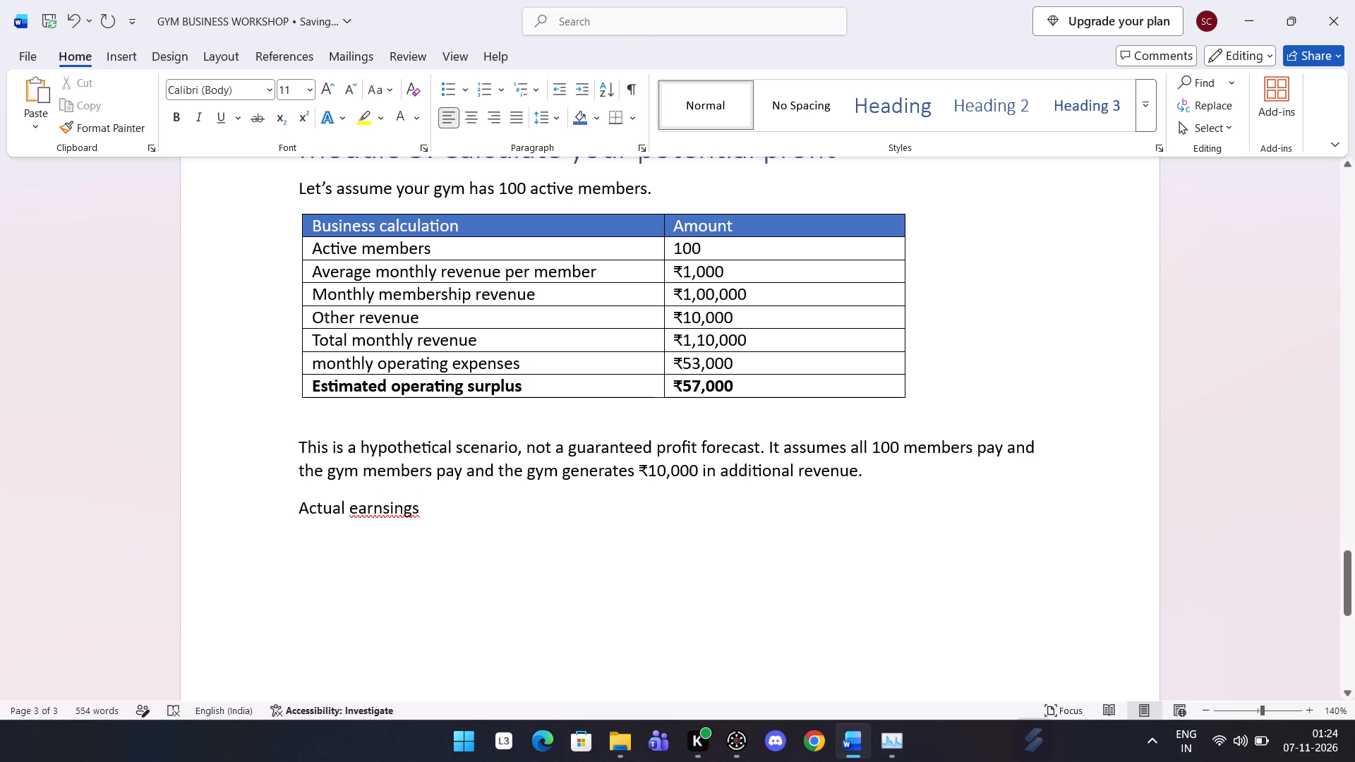
pyautogui.click(389, 504)
pyautogui.press('BackSpace')
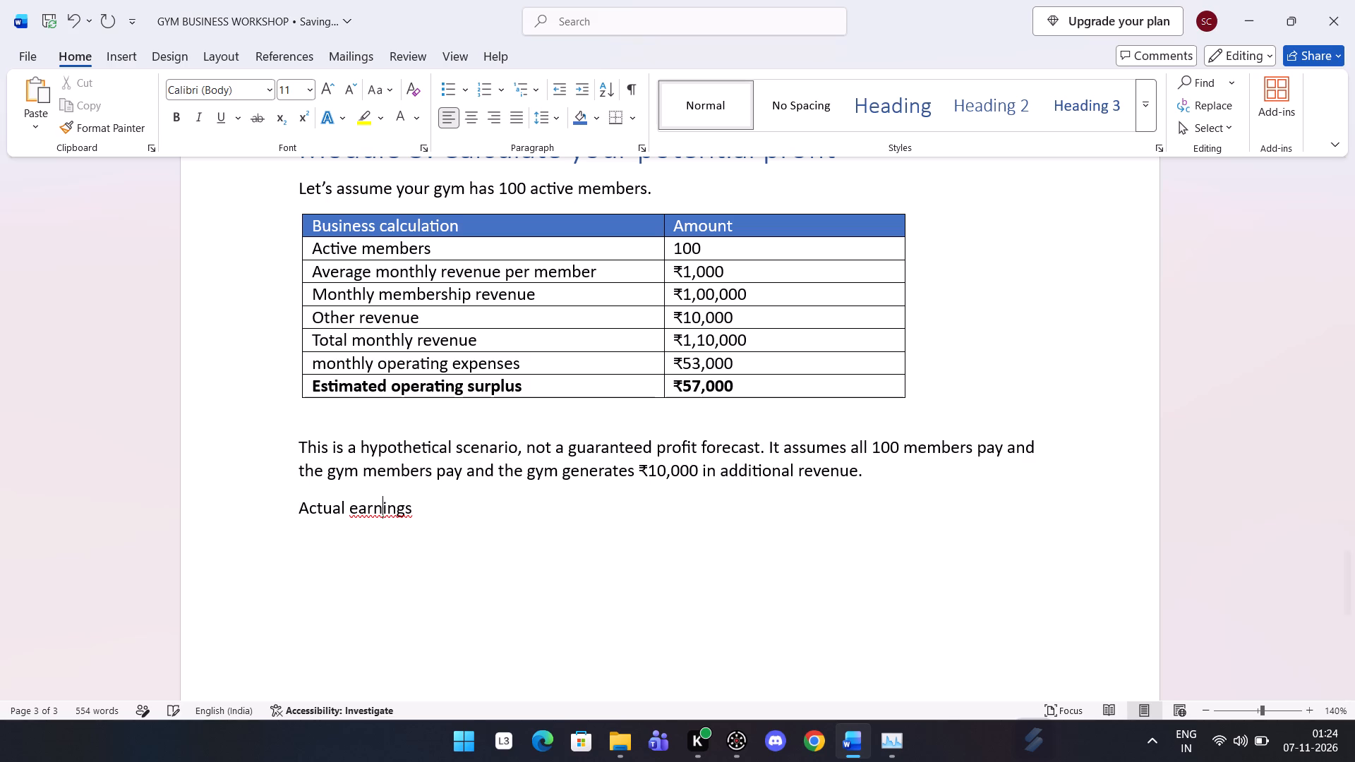
pyautogui.click(414, 511)
pyautogui.press('space')
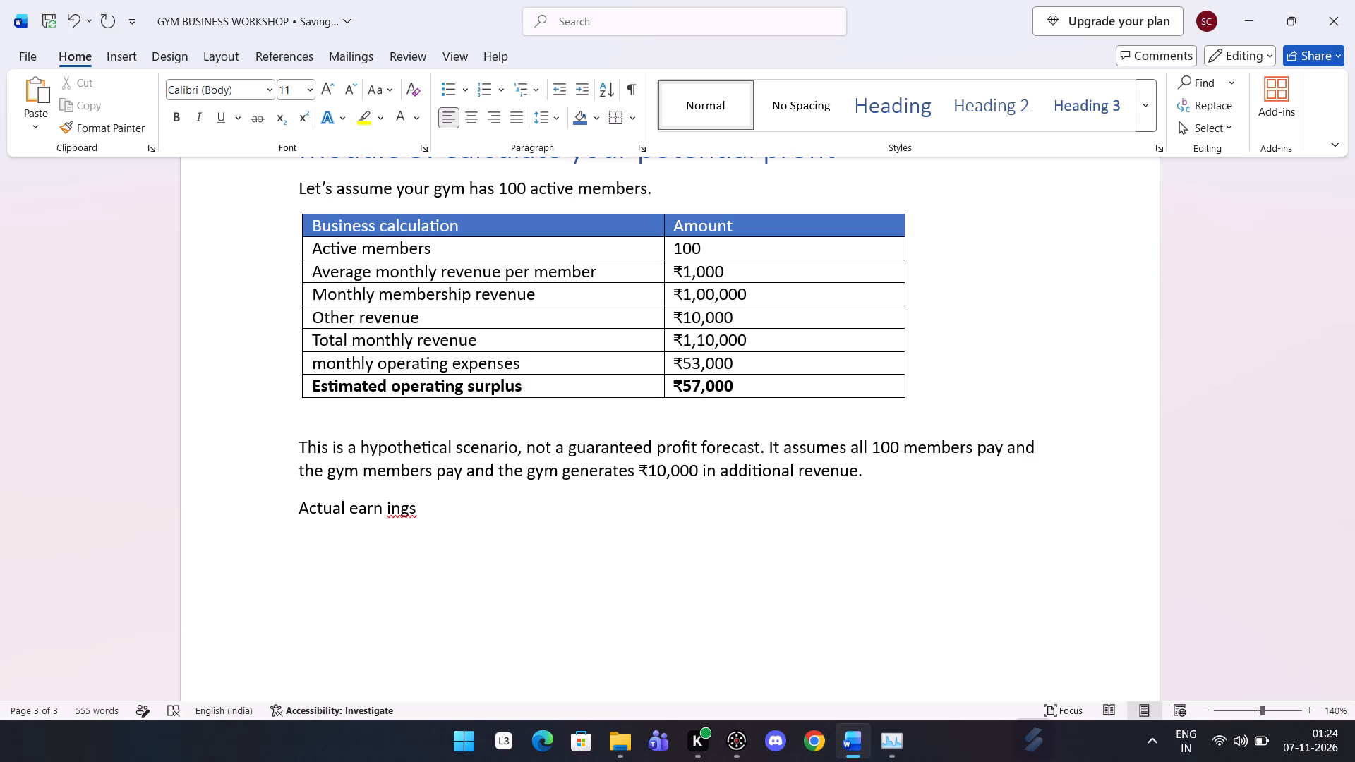
pyautogui.press('BackSpace')
pyautogui.click(414, 511)
pyautogui.click(414, 511)
pyautogui.press('BackSpace')
pyautogui.press('BackSpace')
pyautogui.press('BackSpace')
pyautogui.press('BackSpace')
pyautogui.write('ings')
# Continue the "Actual earnings" paragraph with "depends on customer retention,".
pyautogui.press('space')
pyautogui.write('depends on')
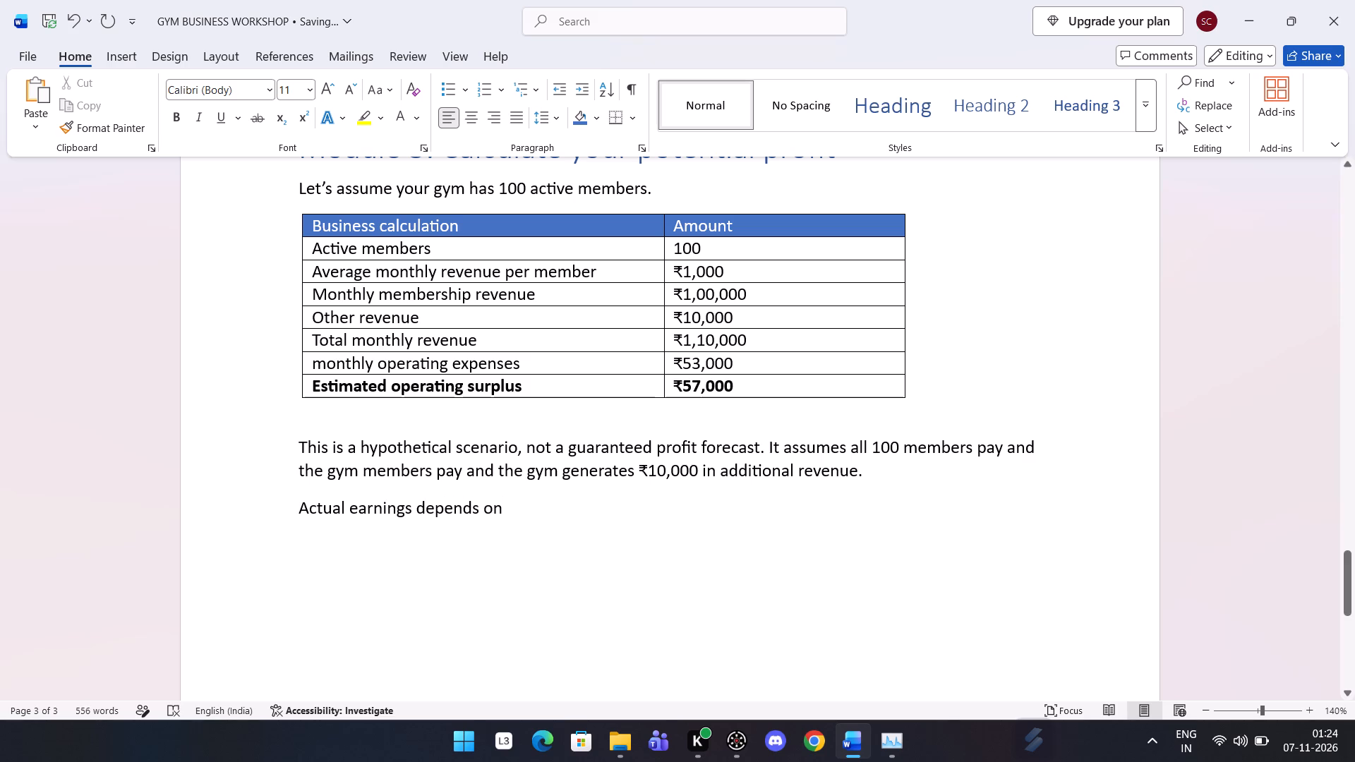
pyautogui.press('space')
pyautogui.write('customer')
pyautogui.press('space')
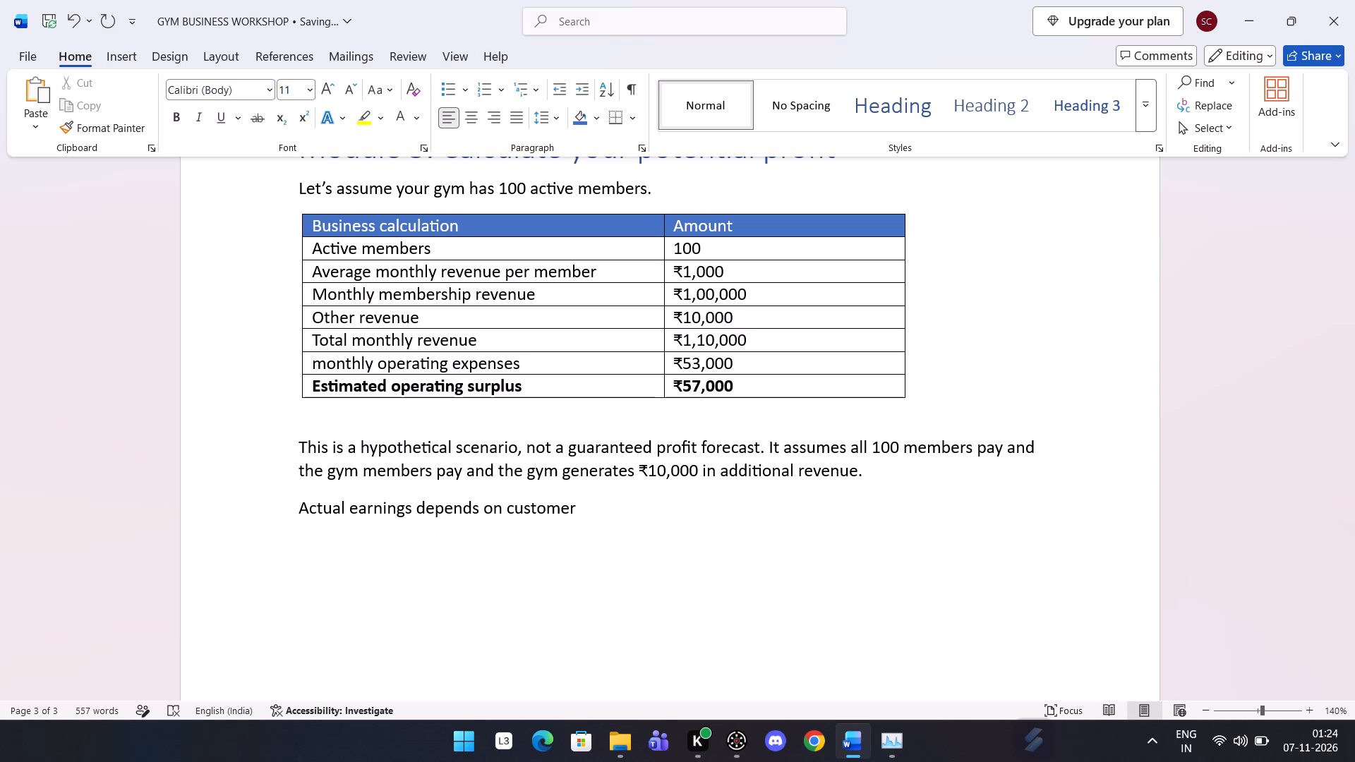
pyautogui.write('reten')
pyautogui.write('ttion')
pyautogui.press('BackSpace')
pyautogui.press('BackSpace')
pyautogui.press('BackSpace')
pyautogui.press('BackSpace')
pyautogui.write('ion')
pyautogui.press('space')
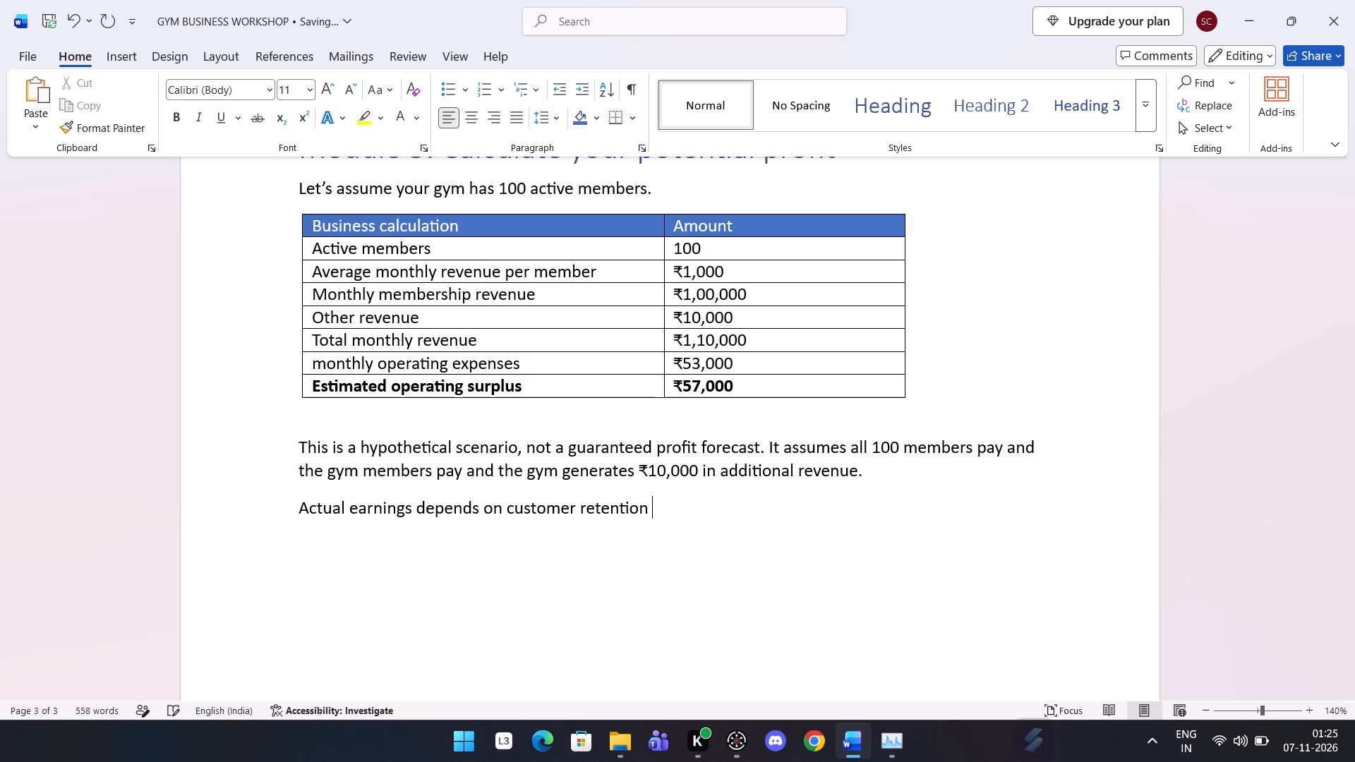
pyautogui.press('BackSpace')
pyautogui.press(',')
pyautogui.press('space')
# Finish the actual-earnings sentence with "discounts, staff costs, occupancy, and other expenses." and end the paragraph.
pyautogui.write('di')
pyautogui.write('scounts')
pyautogui.write(', s')
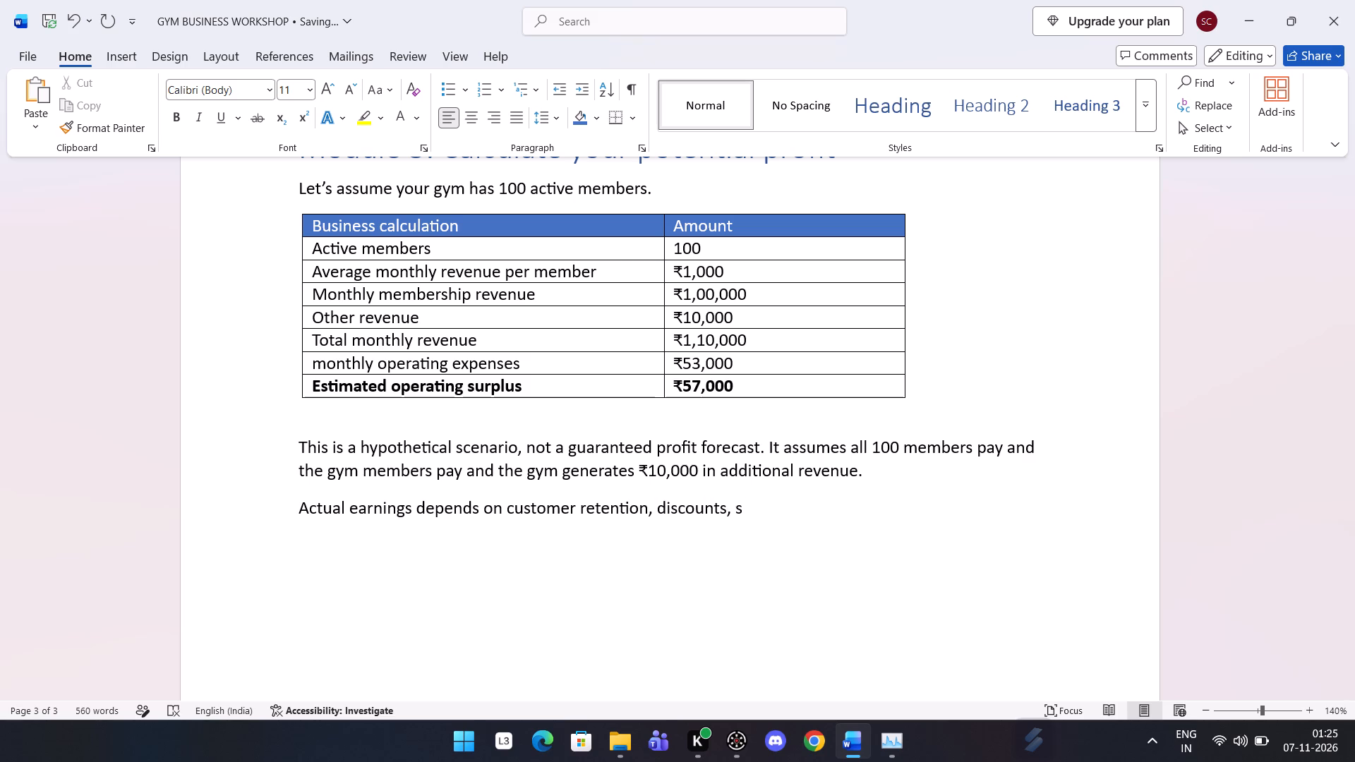
pyautogui.write('taff')
pyautogui.press('space')
pyautogui.write('costs')
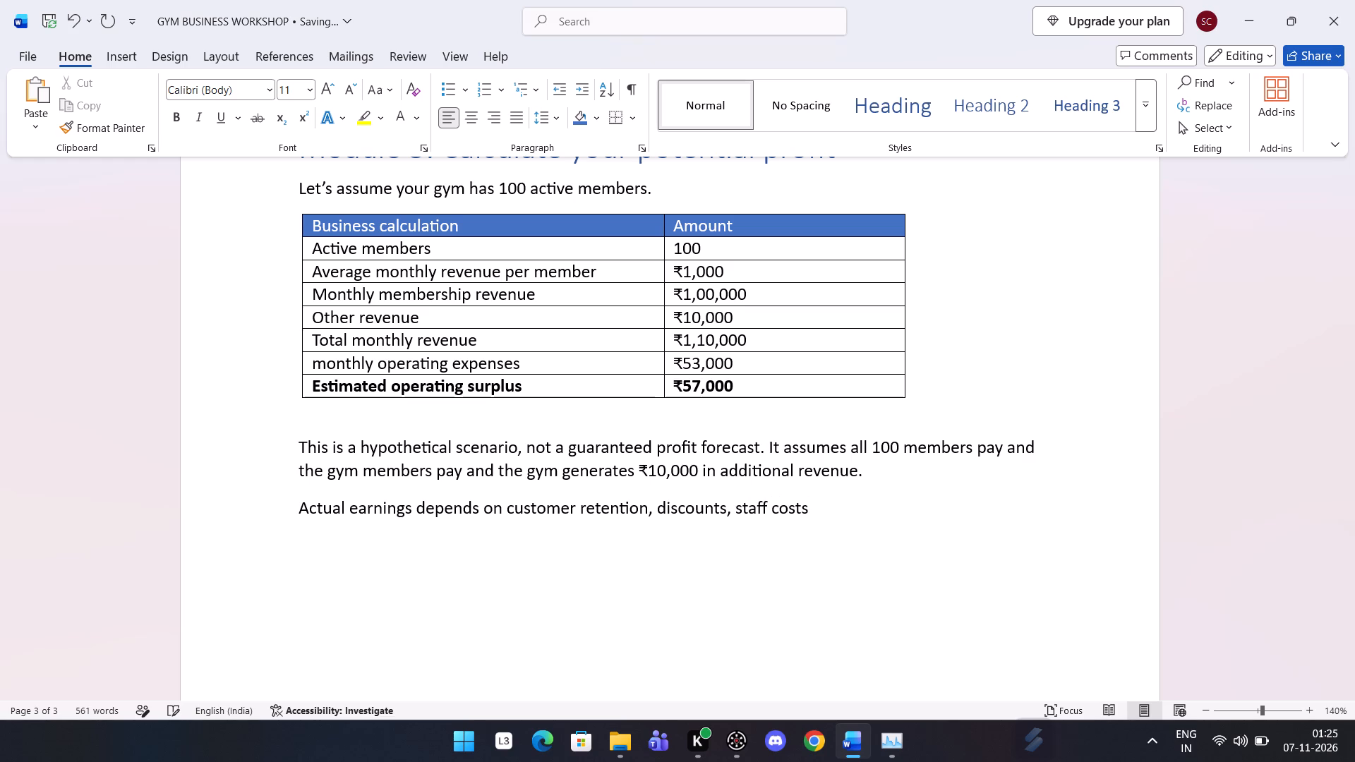
pyautogui.write(', o')
pyautogui.write('ccu')
pyautogui.write('panc')
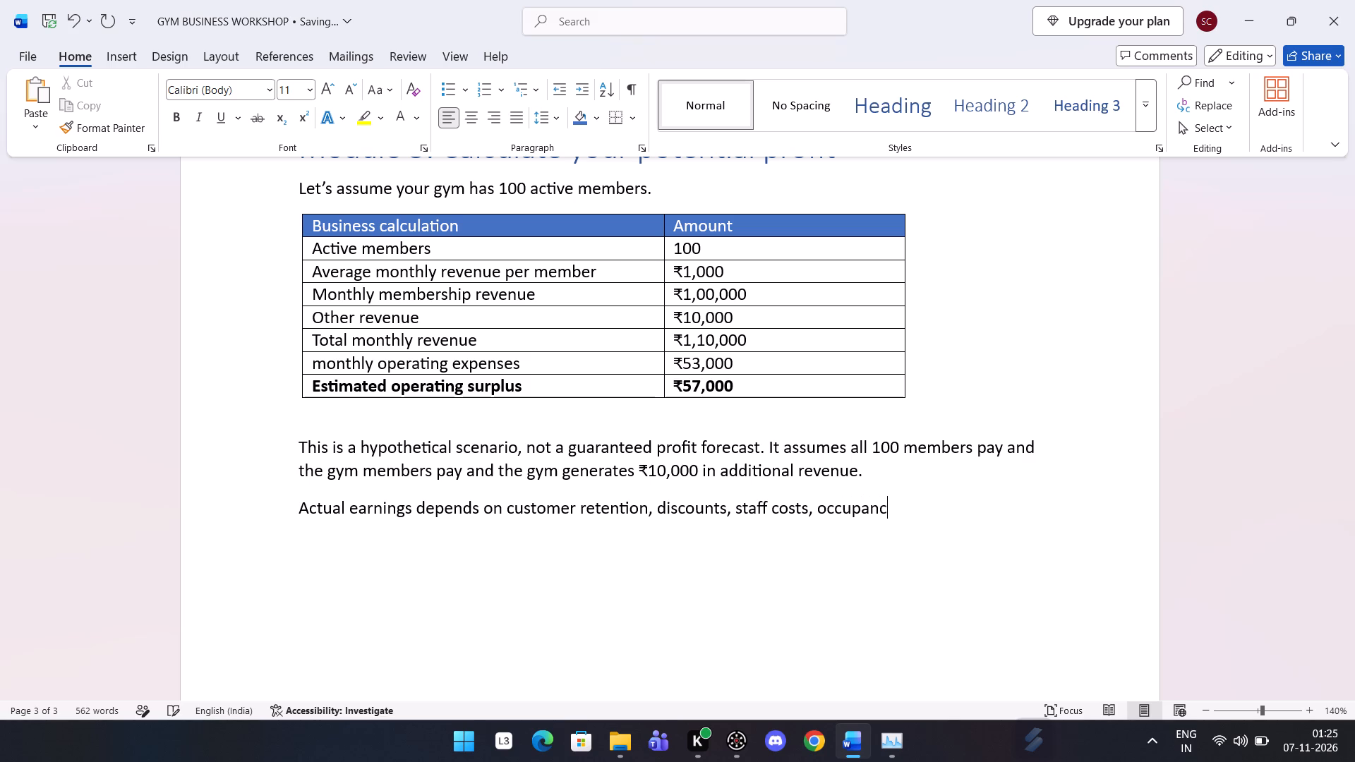
pyautogui.press('y')
pyautogui.write(', and other')
pyautogui.press('space')
pyautogui.write('expen')
pyautogui.write('ses')
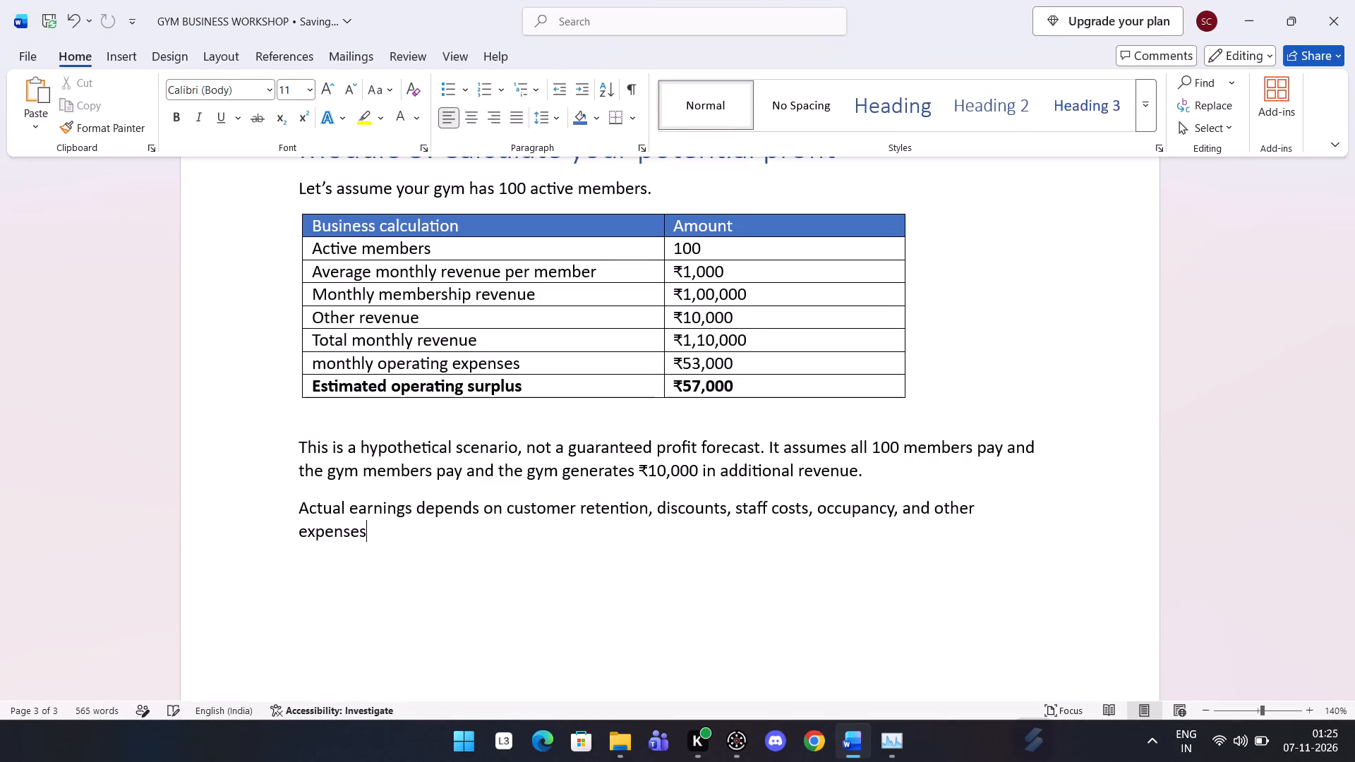
pyautogui.press('.')
pyautogui.press('Return')
# Correct the grammar of "depends" to "depend" in the actual-earnings sentence.
pyautogui.rightClick(445, 509)
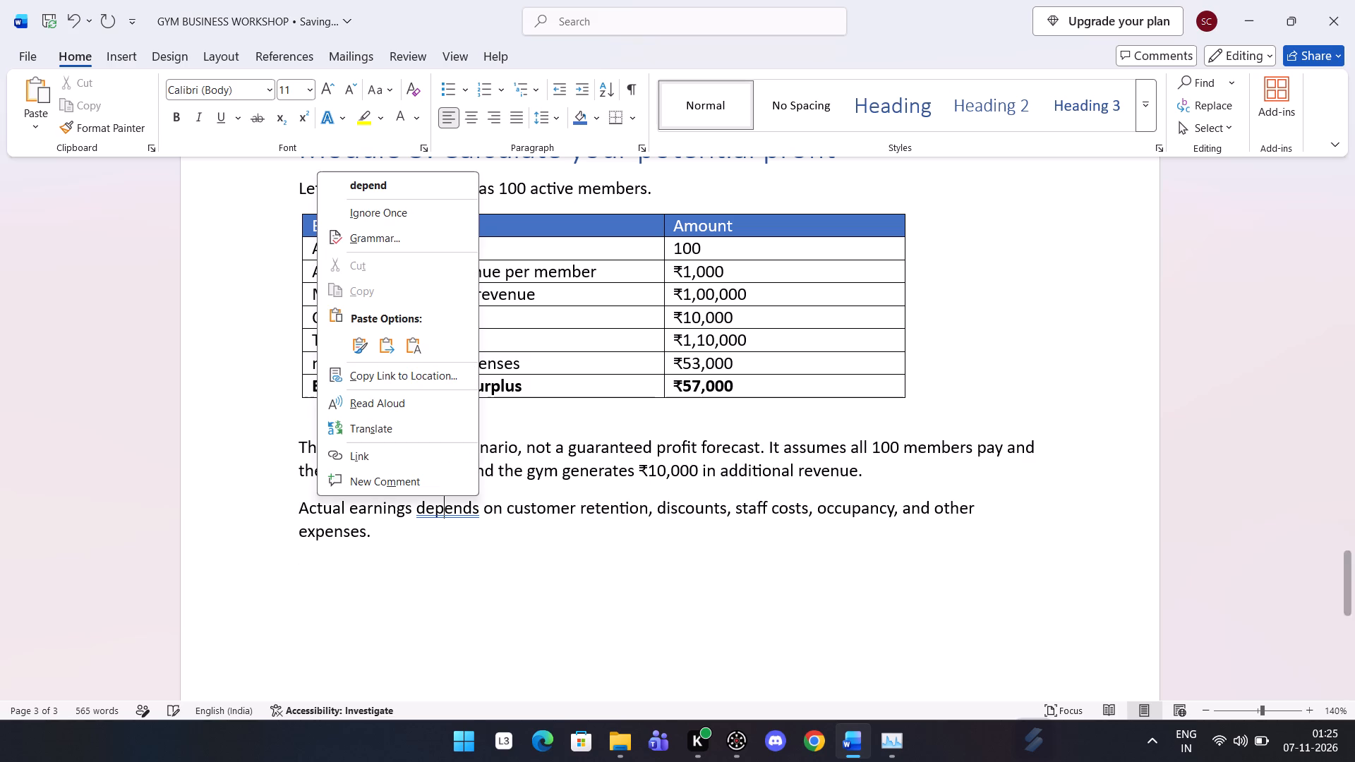
pyautogui.click(422, 180)
# Make the heading "Module 5: Calculate your potential profit" bold and underlined.
pyautogui.scroll(3, 572, 266)
pyautogui.scroll(-1, 572, 266)
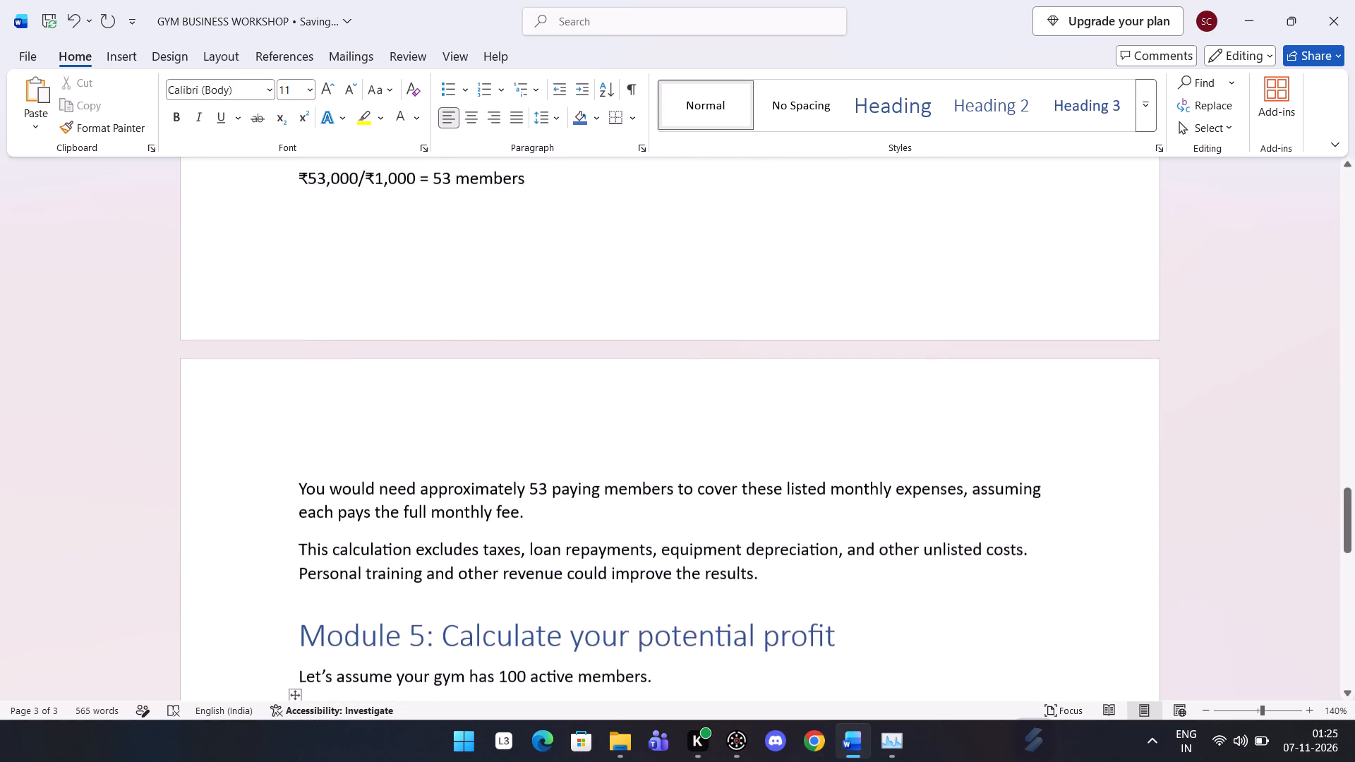
pyautogui.scroll(-1, 572, 266)
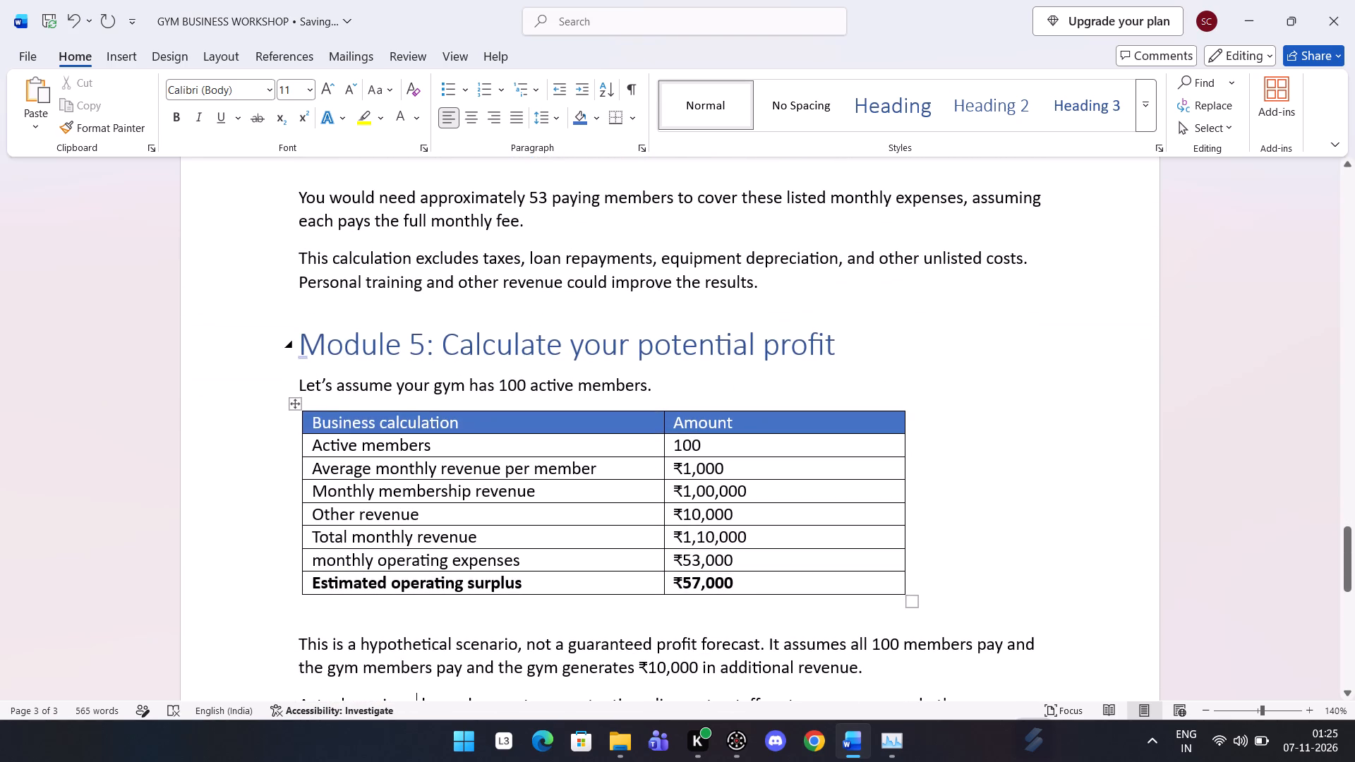
pyautogui.moveTo(296, 332); pyautogui.dragTo(859, 352)
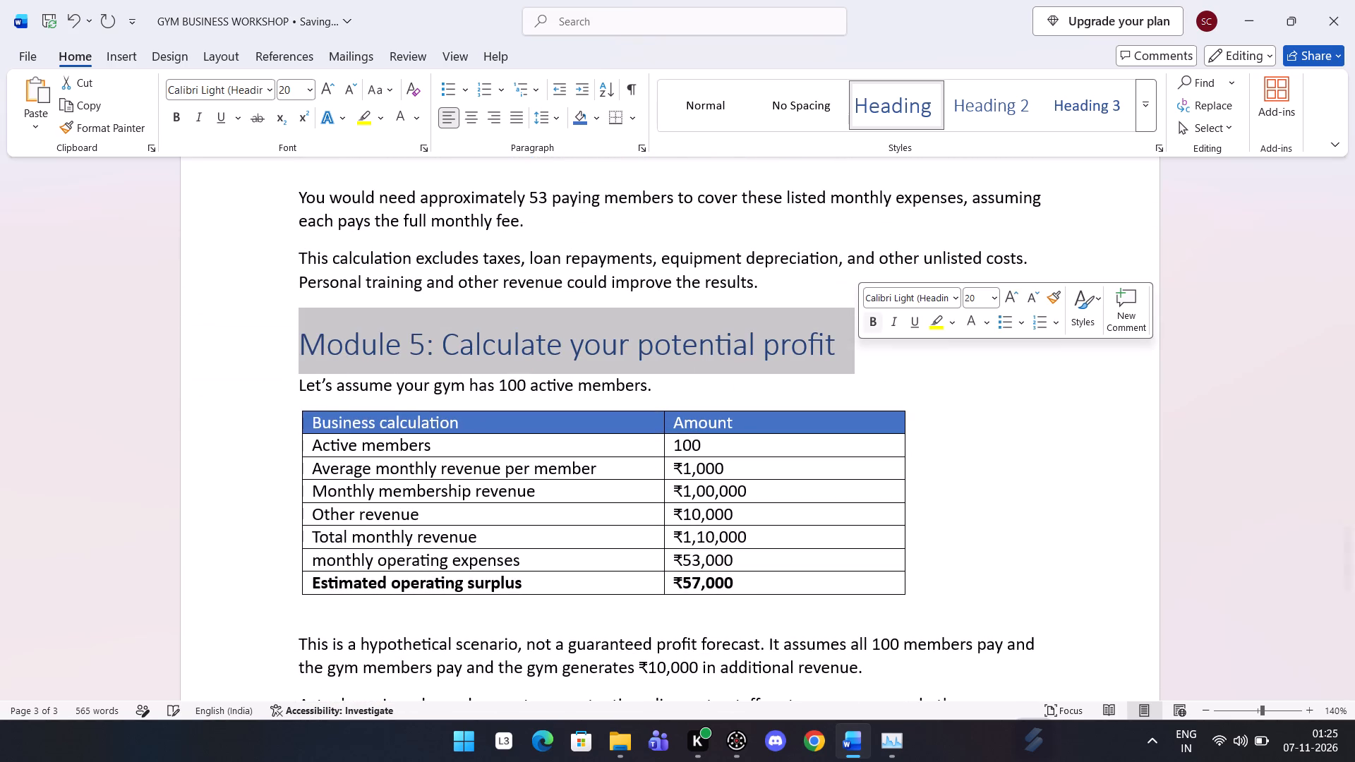
pyautogui.click(877, 321)
pyautogui.click(916, 325)
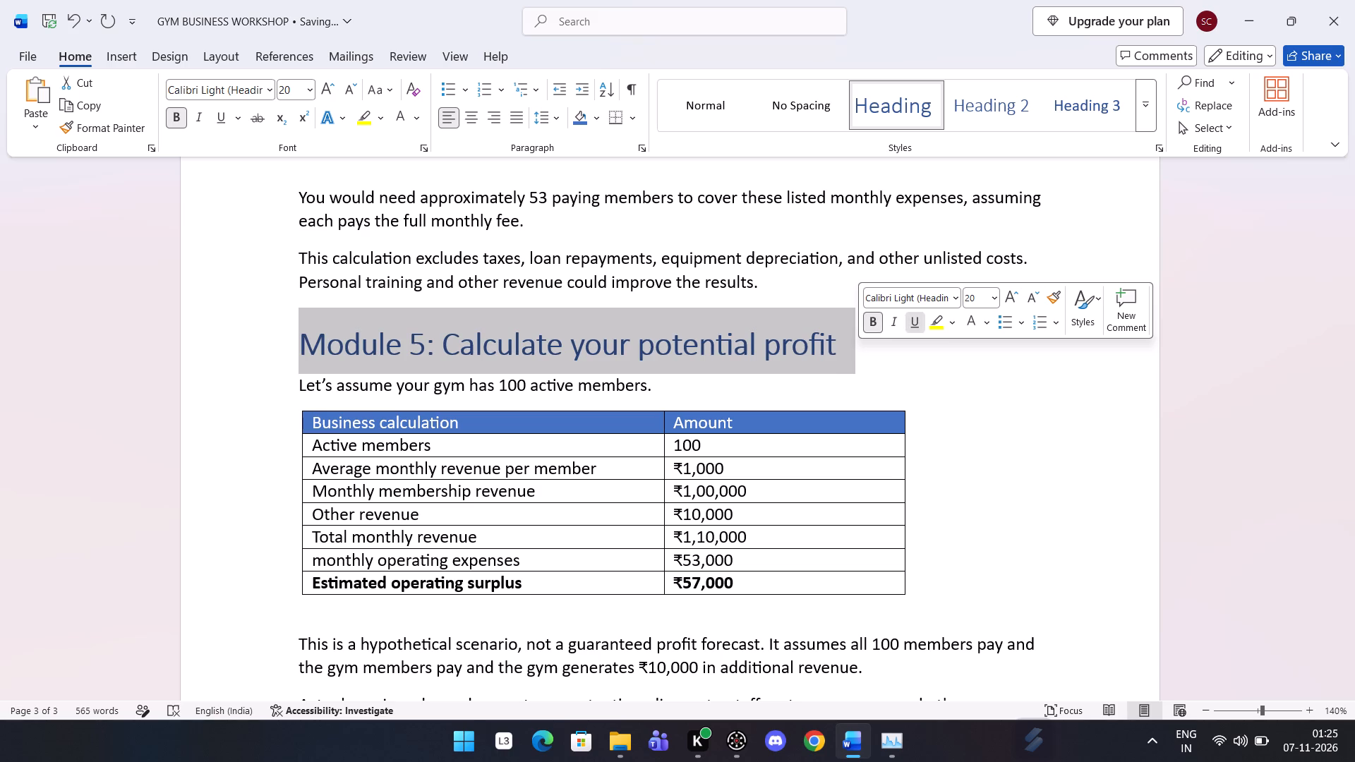
pyautogui.click(968, 603)
# Add "Module 6: Find the right Location" below the actual-earnings paragraph, using the same main heading style as the Module 5 title.
pyautogui.scroll(-3, 968, 603)
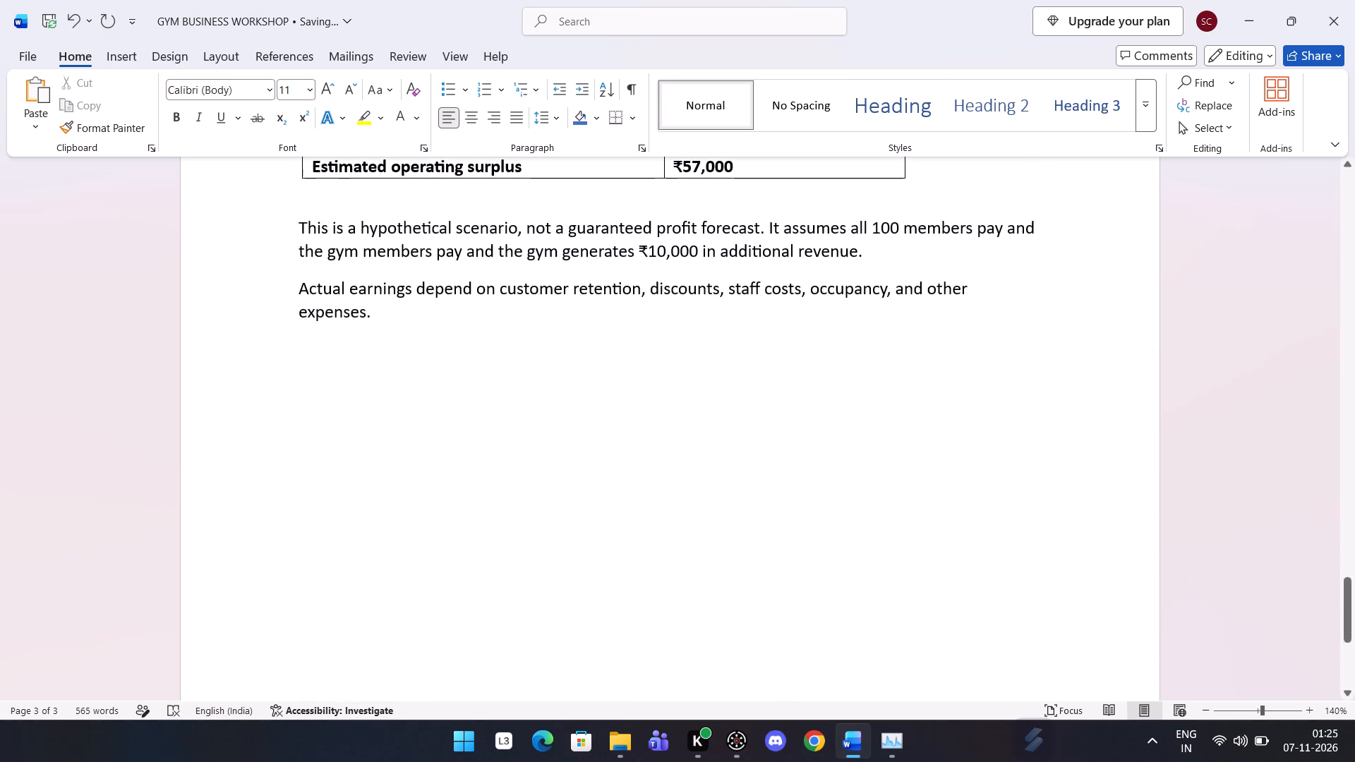
pyautogui.click(411, 328)
pyautogui.press('Return')
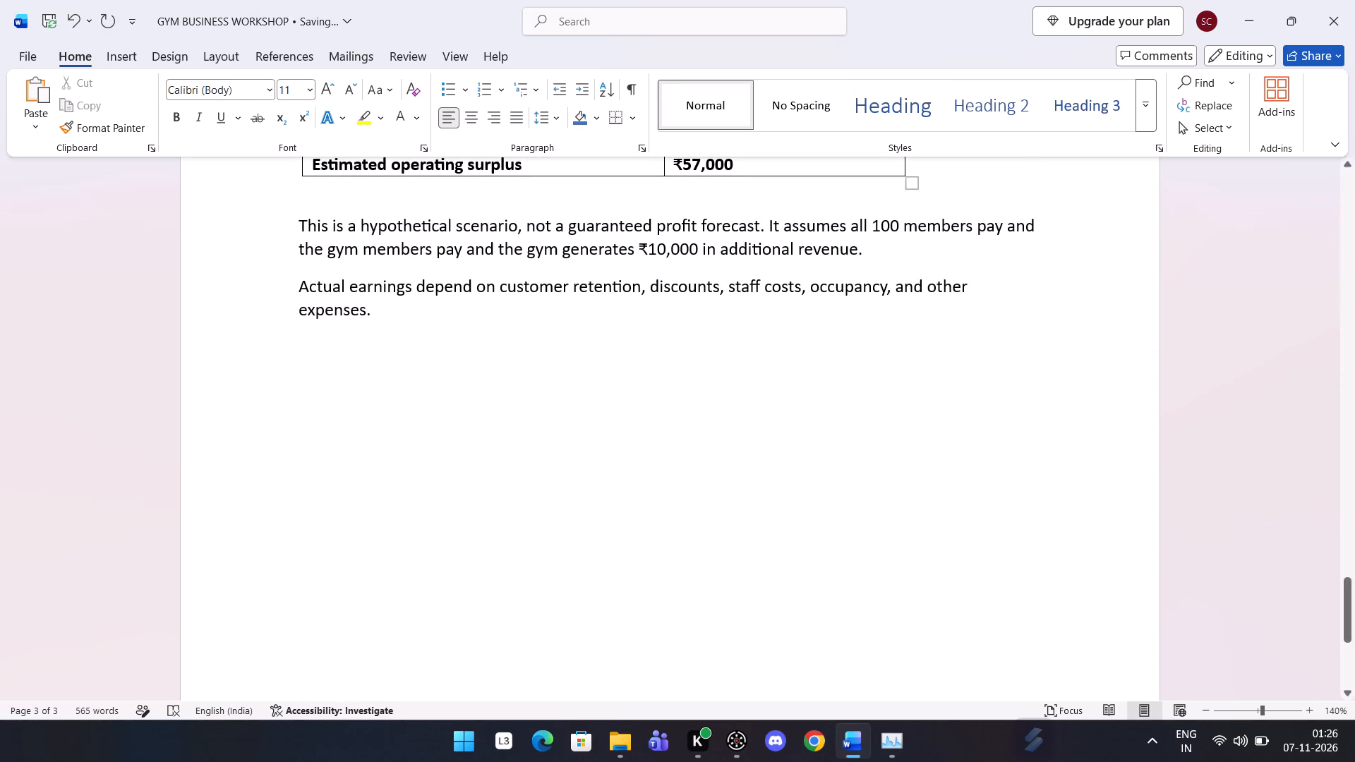
pyautogui.click(877, 109)
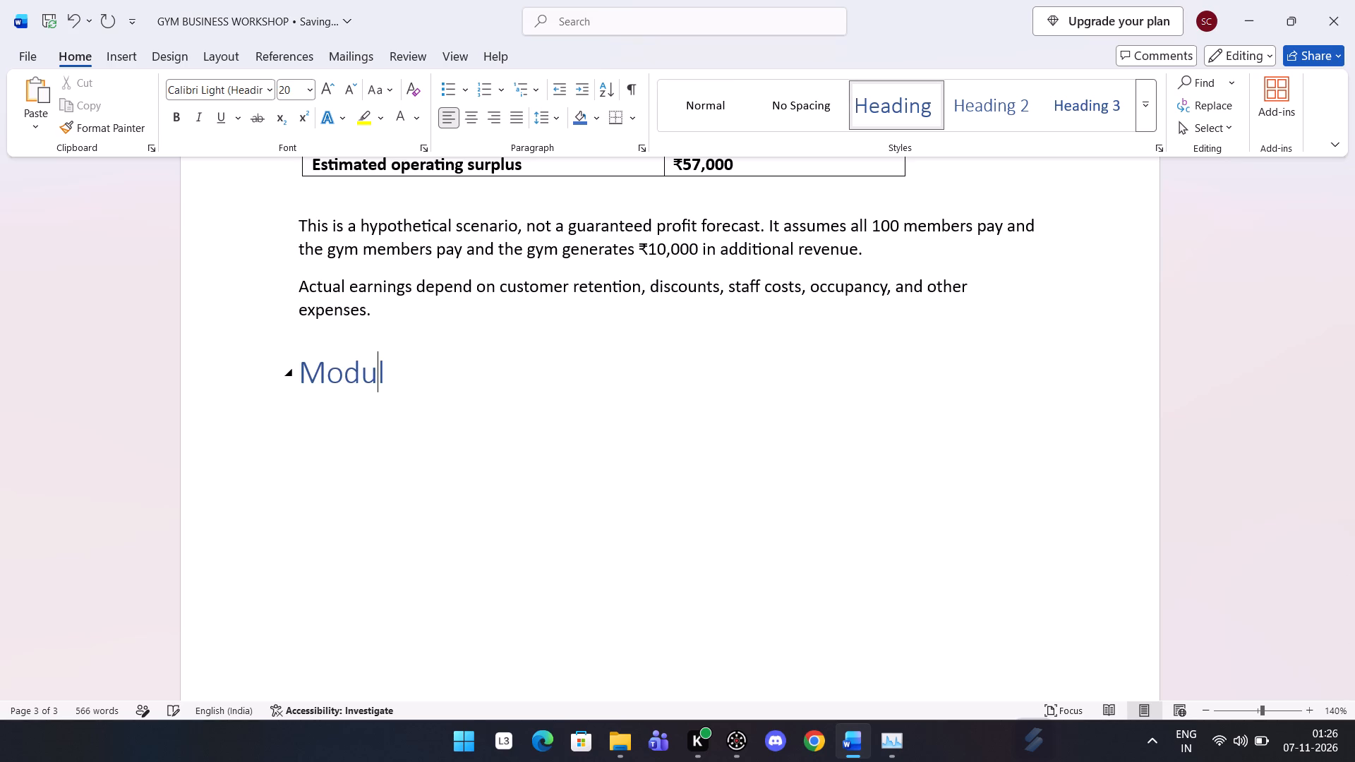
pyautogui.press('space')
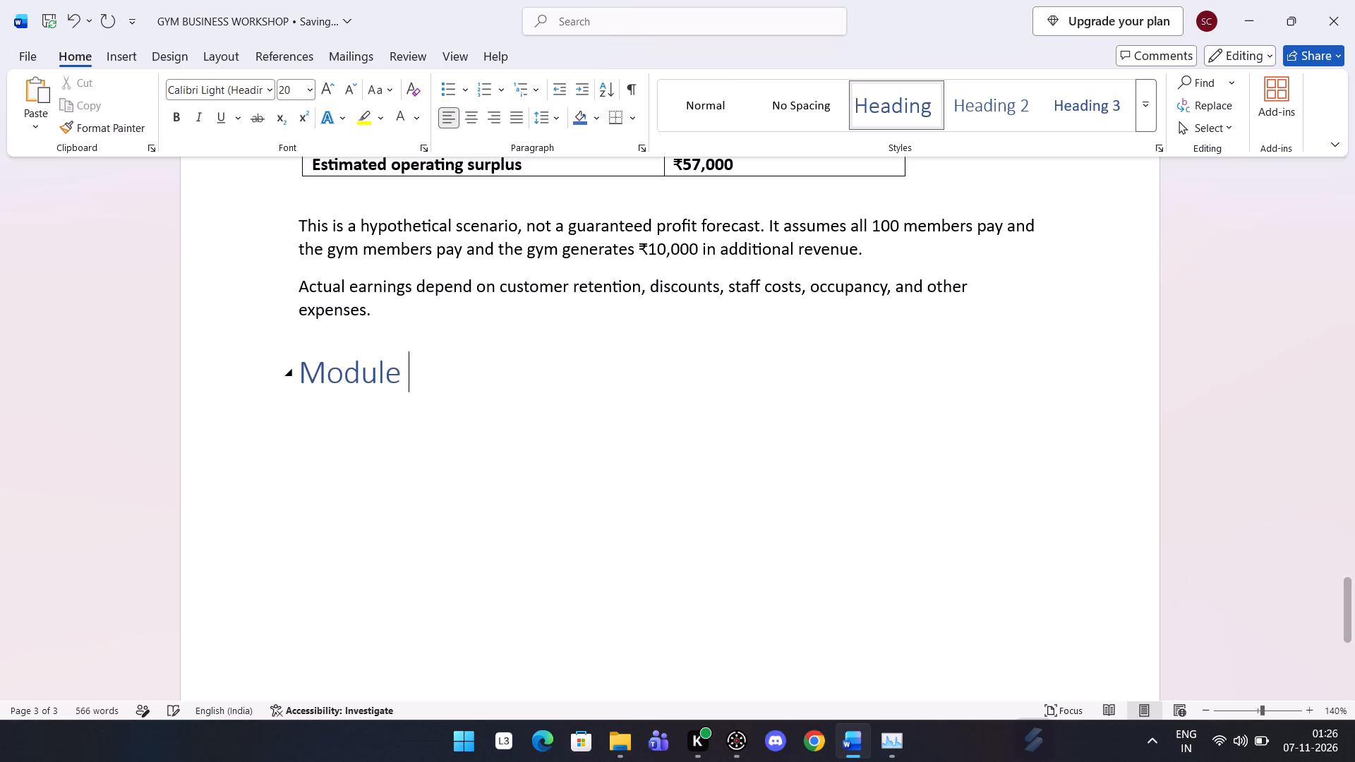
pyautogui.write('6:')
pyautogui.press('space')
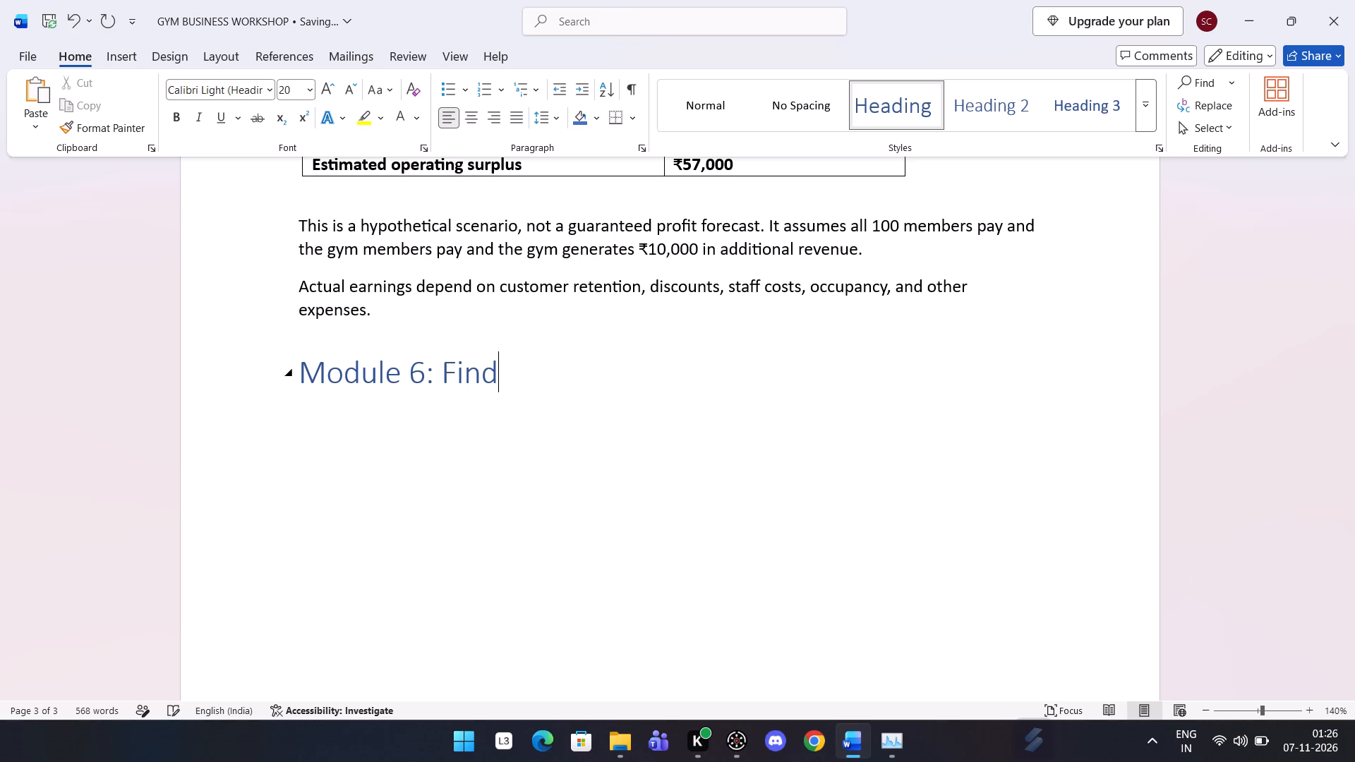
pyautogui.press('t')
pyautogui.write('he right')
pyautogui.press('space')
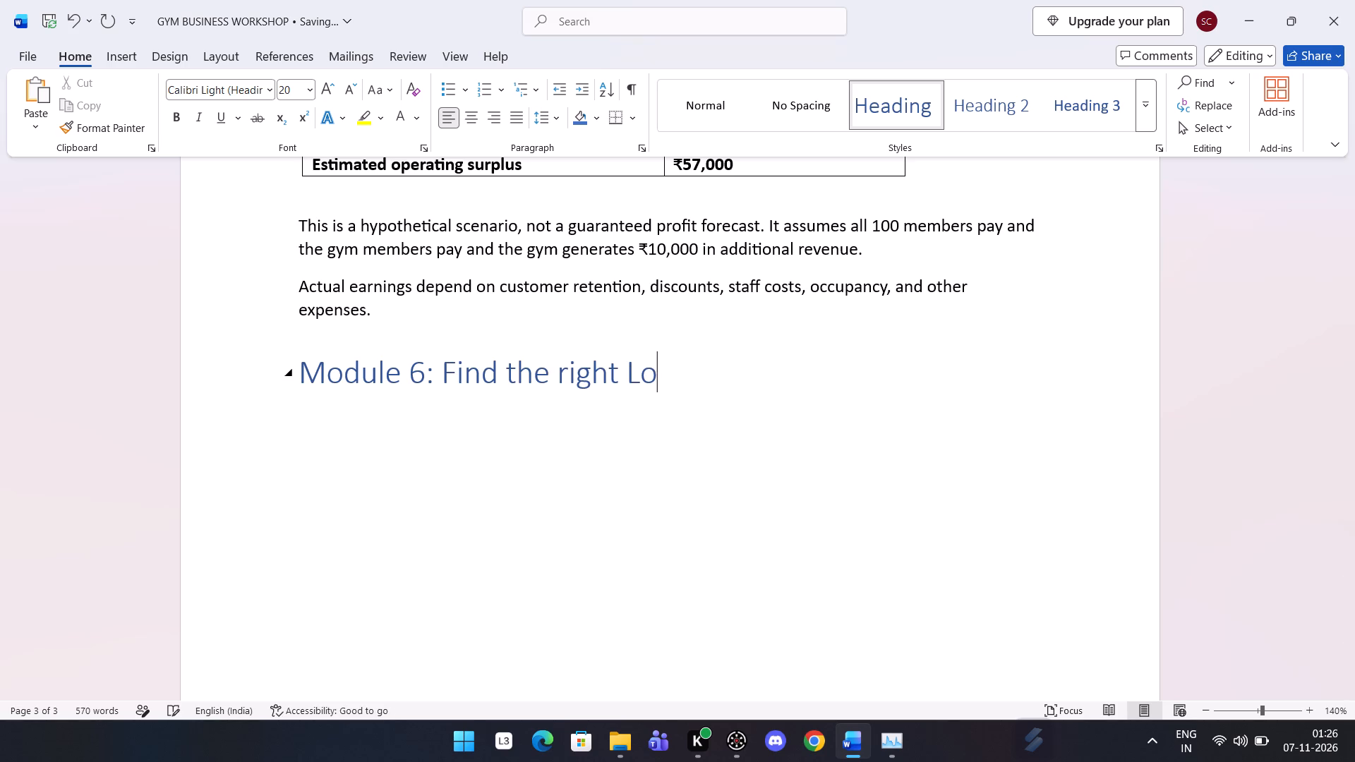
pyautogui.write('cation')
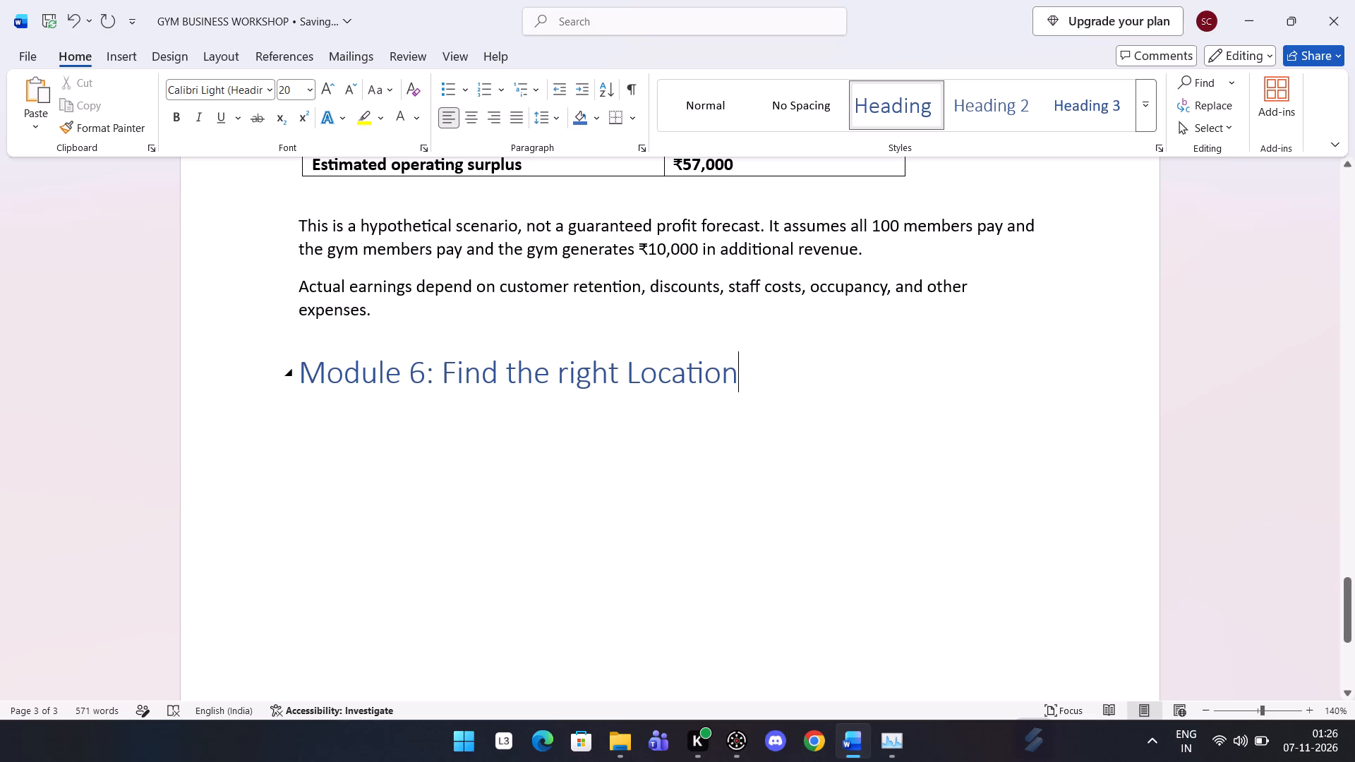
# Capitalize "Right" in the Module 6 heading, leaving no empty line after it.
pyautogui.click(565, 377)
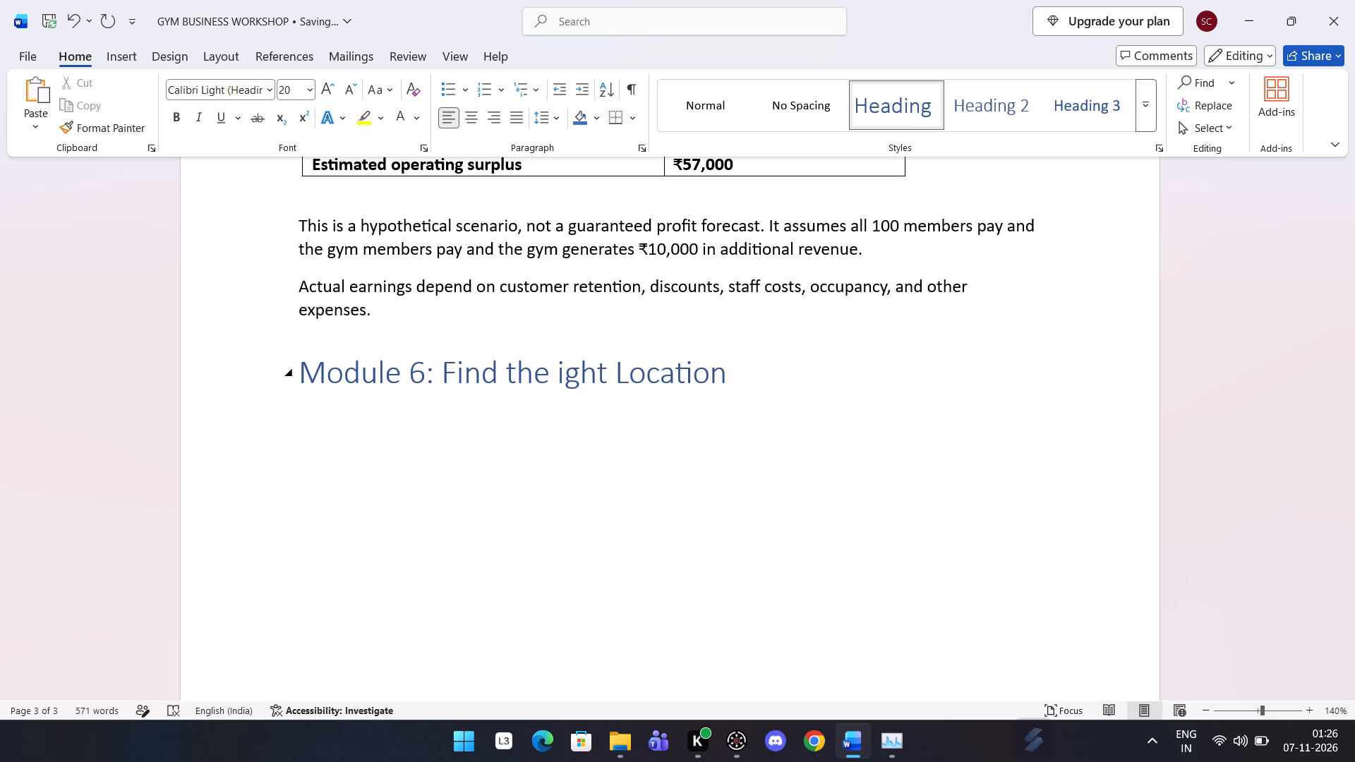
pyautogui.click(769, 367)
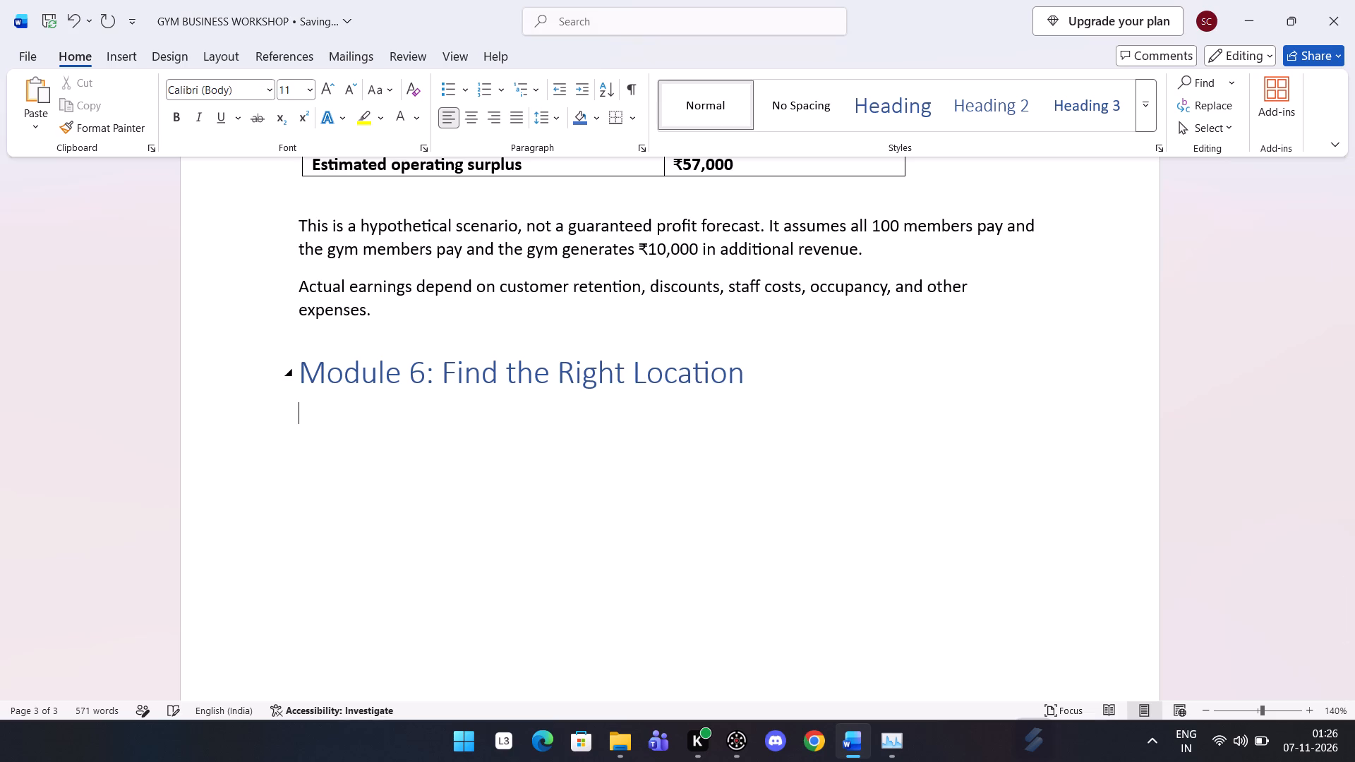
pyautogui.press('BackSpace')
pyautogui.press('BackSpace')
pyautogui.press('BackSpace')
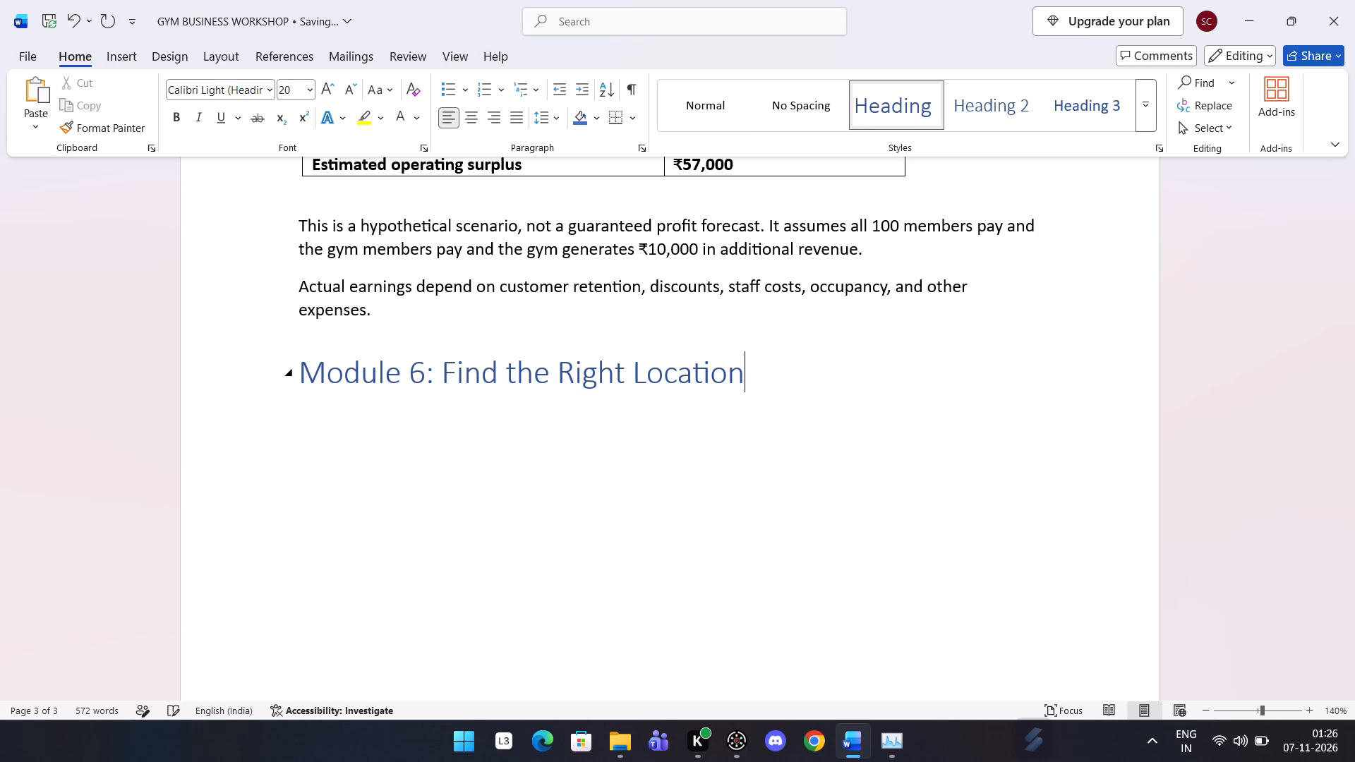
# Start a body sentence under the Module 6 heading reading "Location is one of the most important decions when".
pyautogui.press('Return')
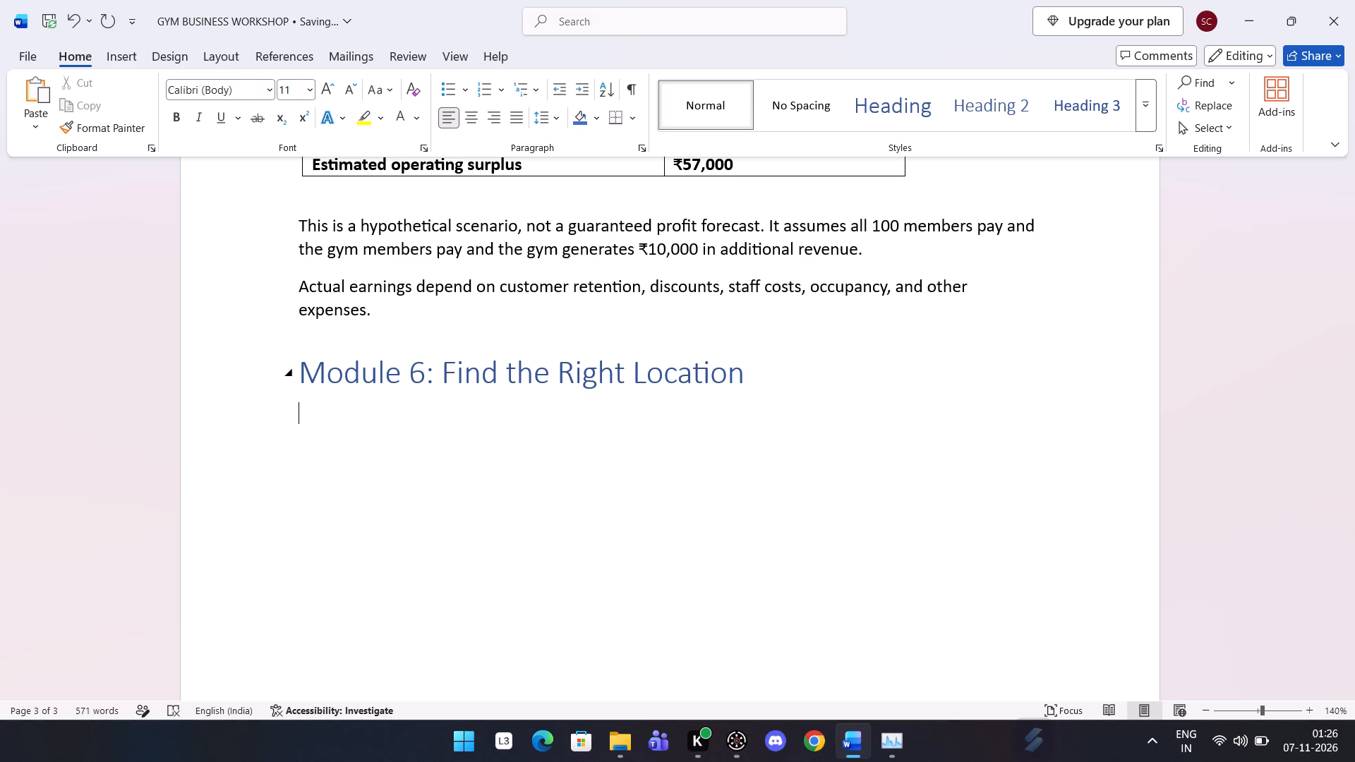
pyautogui.write('lo')
pyautogui.write('cation')
pyautogui.press('space')
pyautogui.write('is one')
pyautogui.press('space')
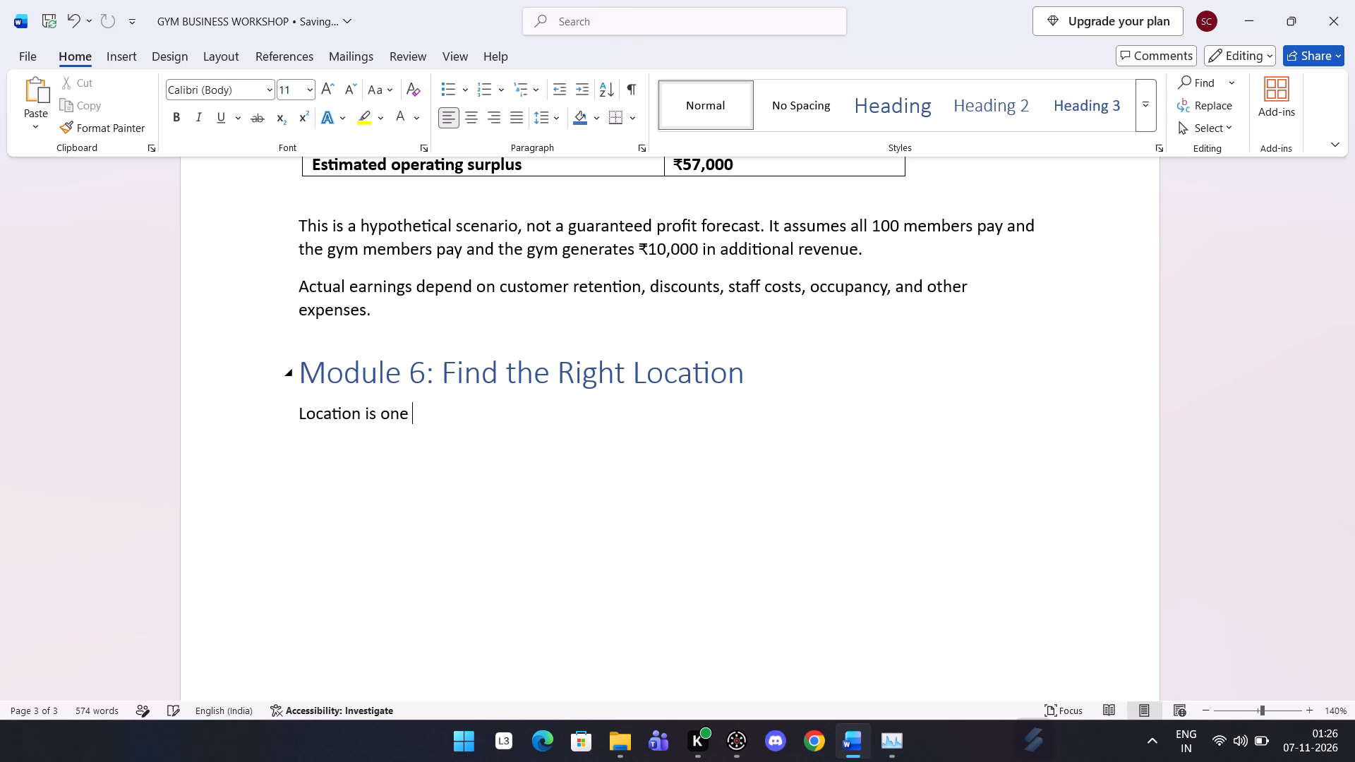
pyautogui.write('of the most')
pyautogui.press('space')
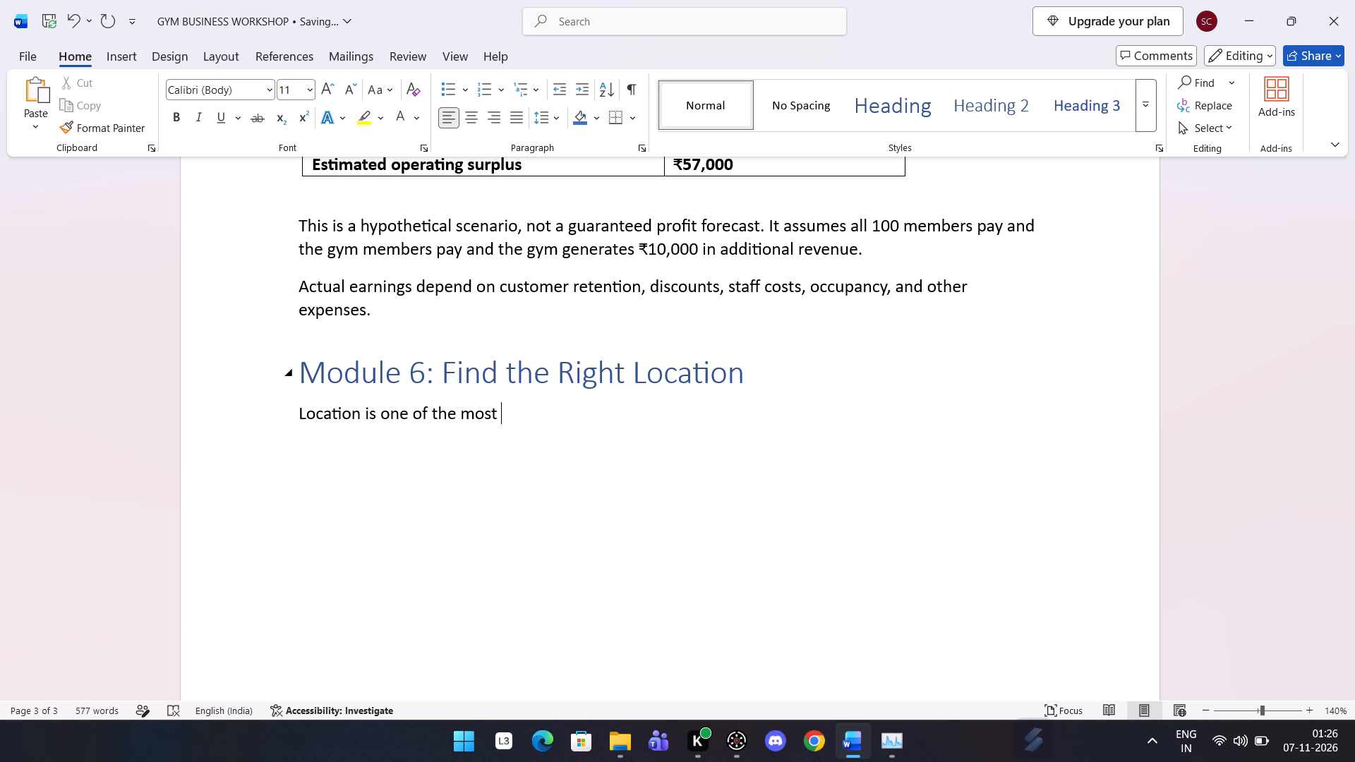
pyautogui.write('importgant')
pyautogui.press('space')
pyautogui.write('decions')
pyautogui.press('space')
pyautogui.write('when')
pyautogui.press('space')
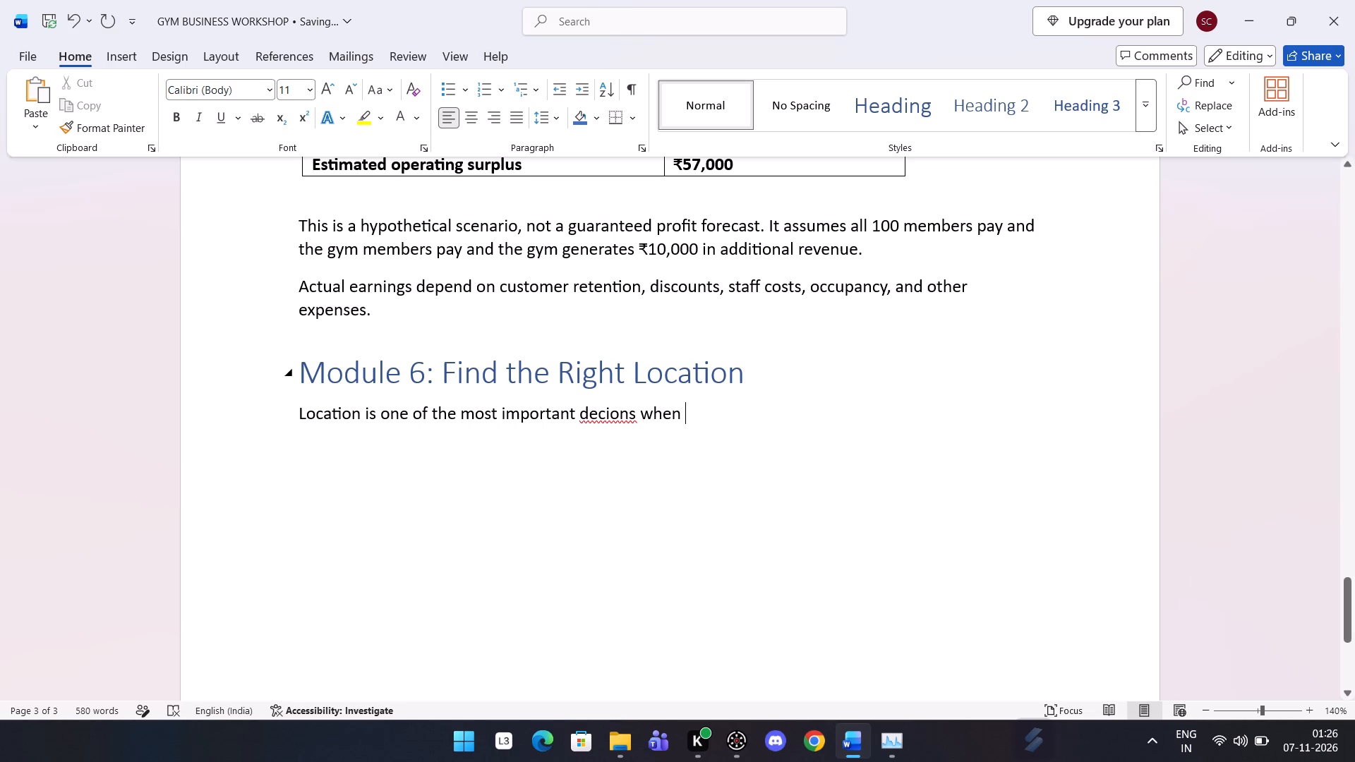
# Correct the misspelled word "decions" to "decisions" in the Module 6 opening sentence.
pyautogui.rightClick(613, 408)
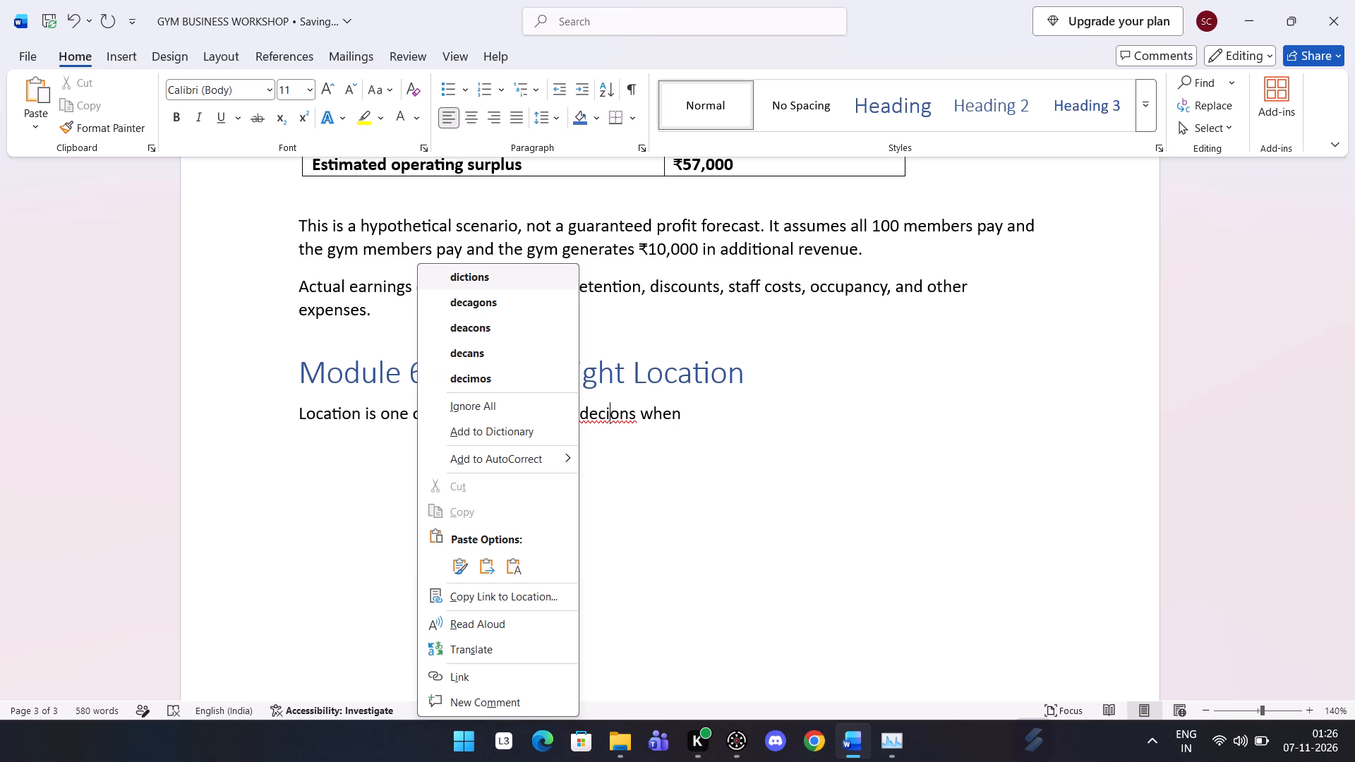
pyautogui.click(610, 402)
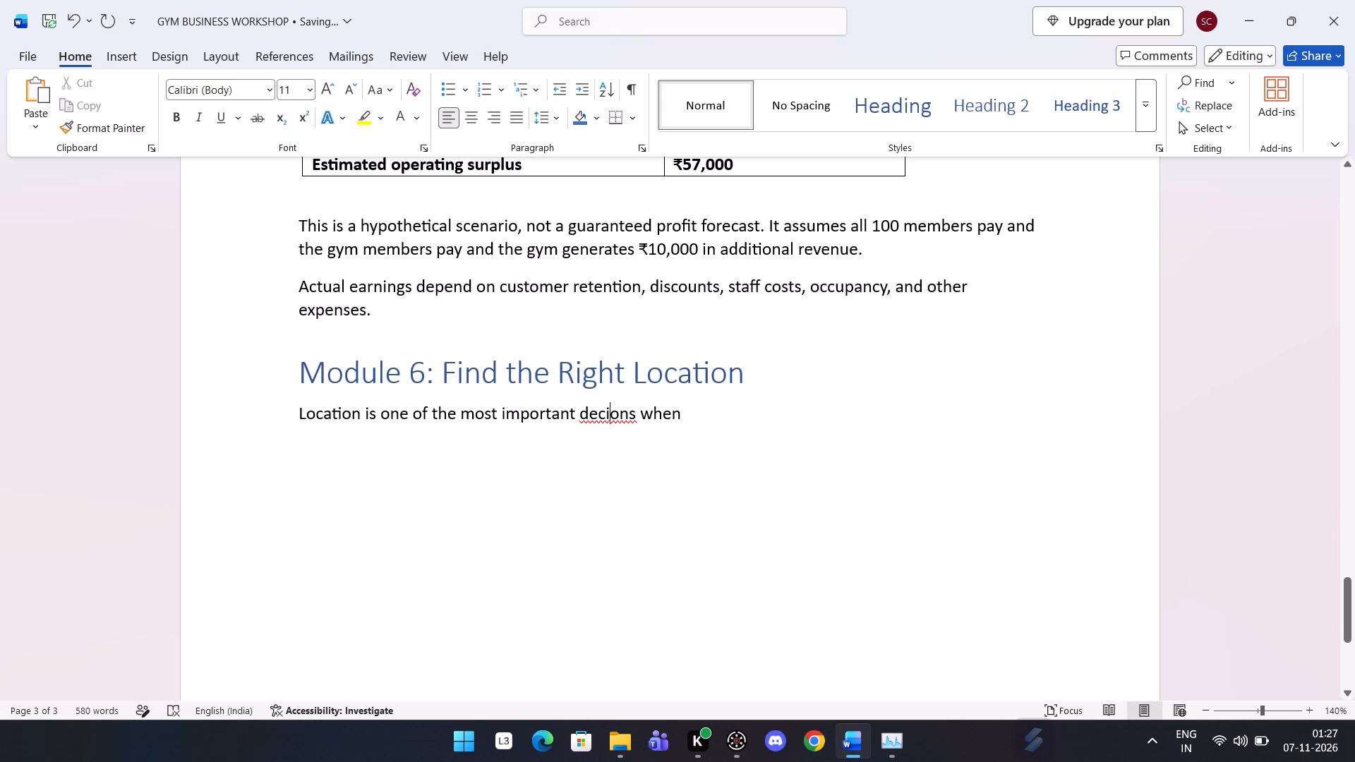
pyautogui.press('s')
pyautogui.press('i')
# Complete the Module 6 opening sentence with "starting a gym.".
pyautogui.click(699, 409)
pyautogui.write('sr')
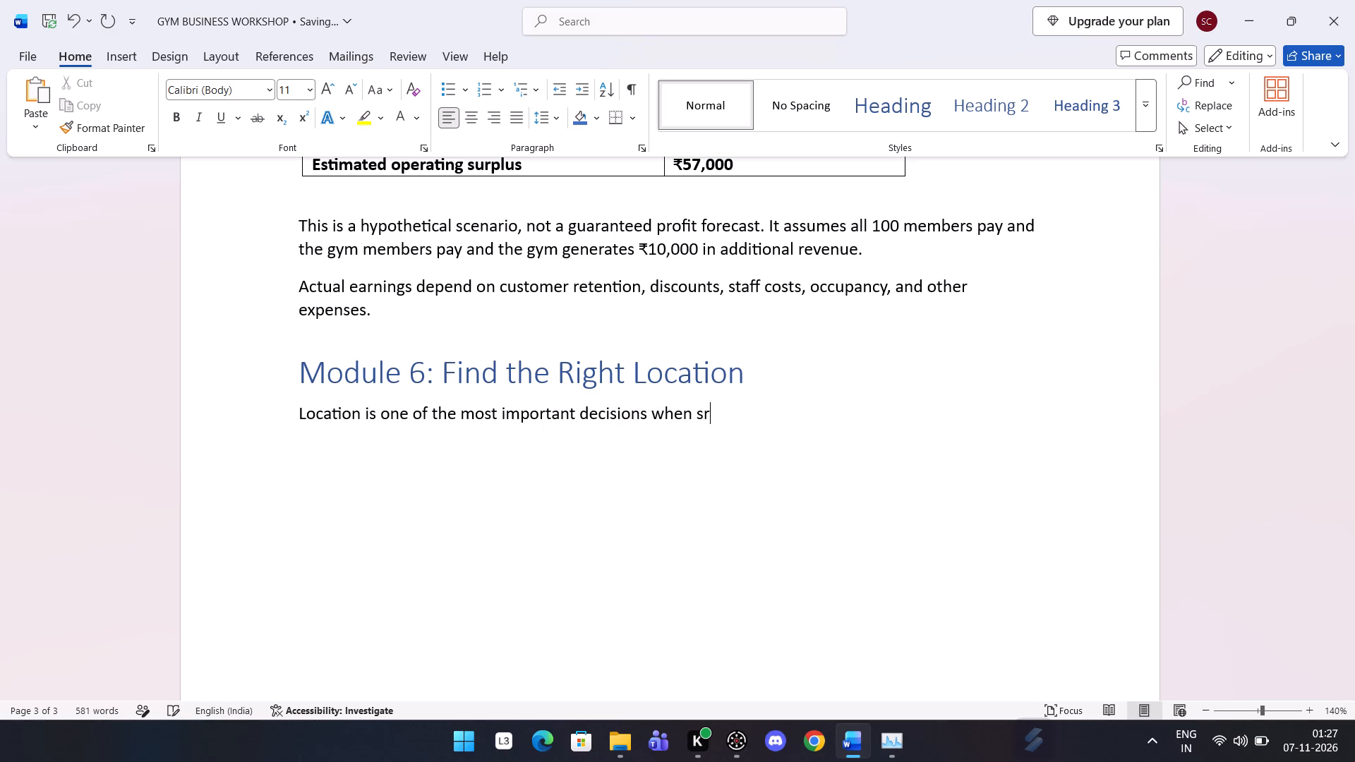
pyautogui.press('BackSpace')
pyautogui.write('tarting')
pyautogui.press('space')
pyautogui.write('a gym')
pyautogui.press('.')
# Add the bold line "What should you look for?" below the Module 6 opening sentence.
pyautogui.press('Return')
pyautogui.press('w')
pyautogui.press('BackSpace')
pyautogui.click(179, 114)
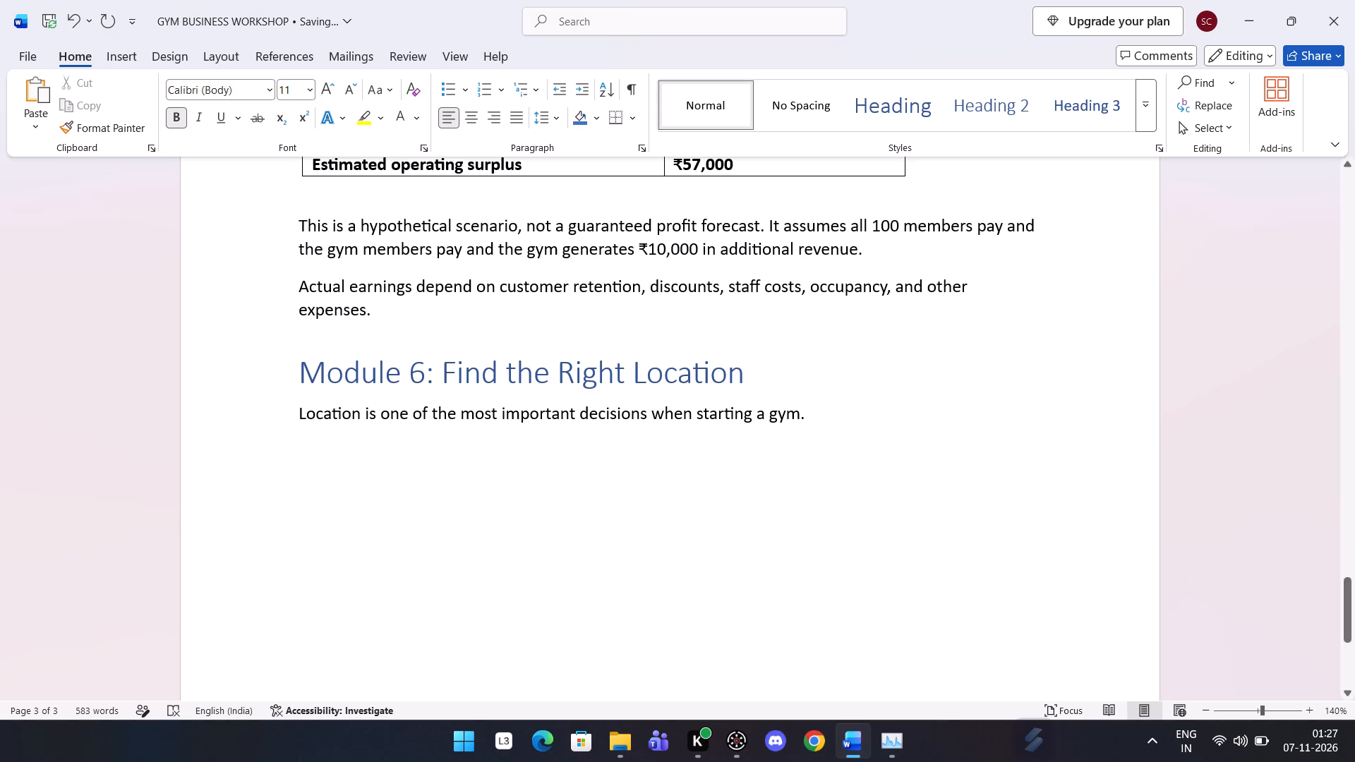
pyautogui.write('hat')
pyautogui.press('space')
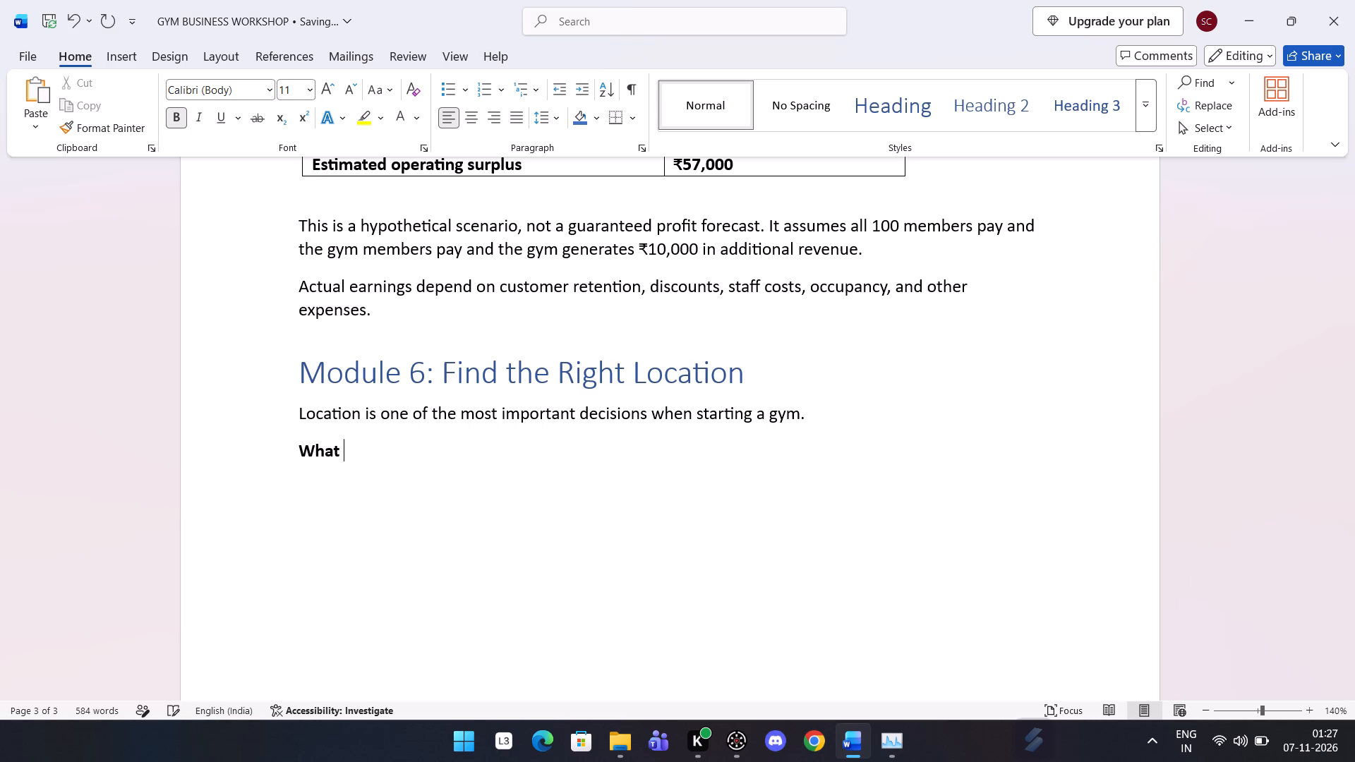
pyautogui.write('should')
pyautogui.press('space')
pyautogui.write('you look')
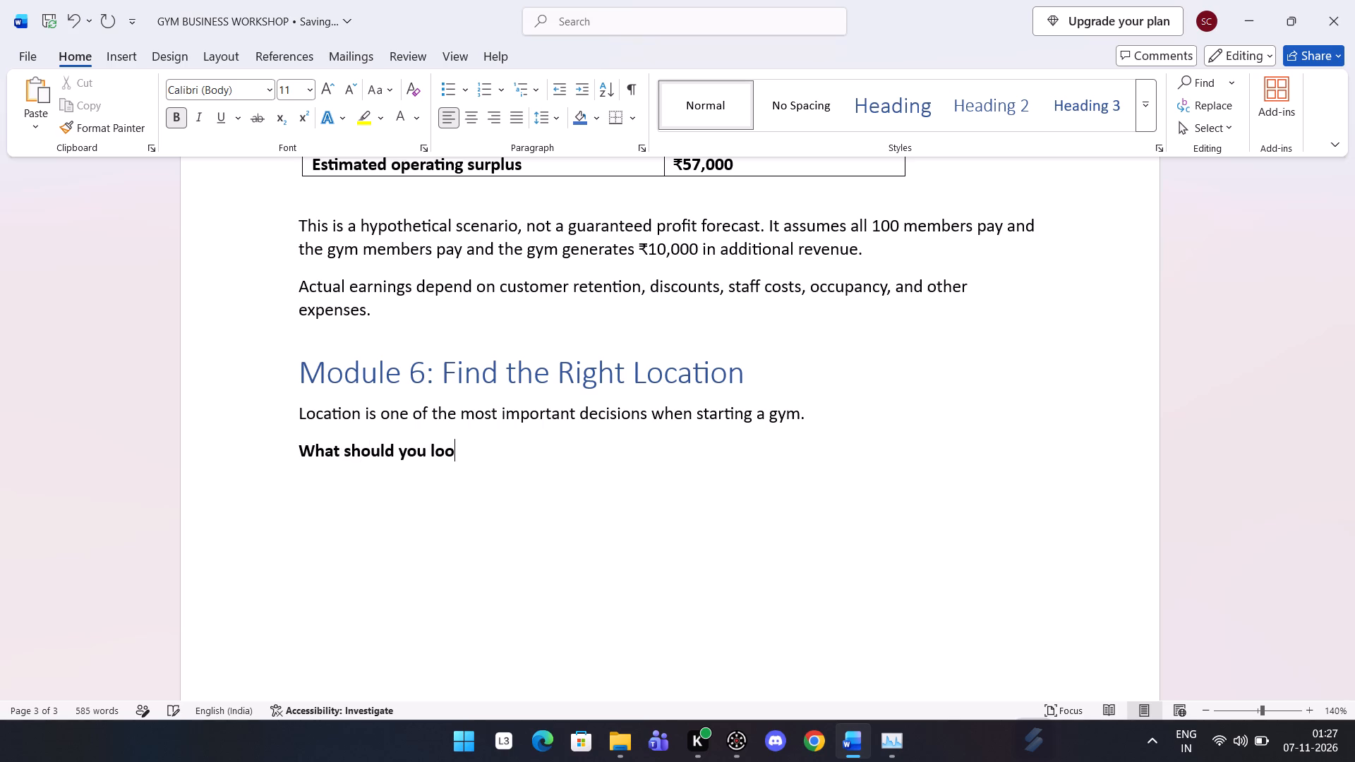
pyautogui.press('space')
pyautogui.write('for')
pyautogui.press('space')
pyautogui.press('BackSpace')
pyautogui.hotkey('shift', '?')
# Start a non-bold bulleted list under "What should you look for?" with the item "Residential areas with enough potential customers".
pyautogui.press('Return')
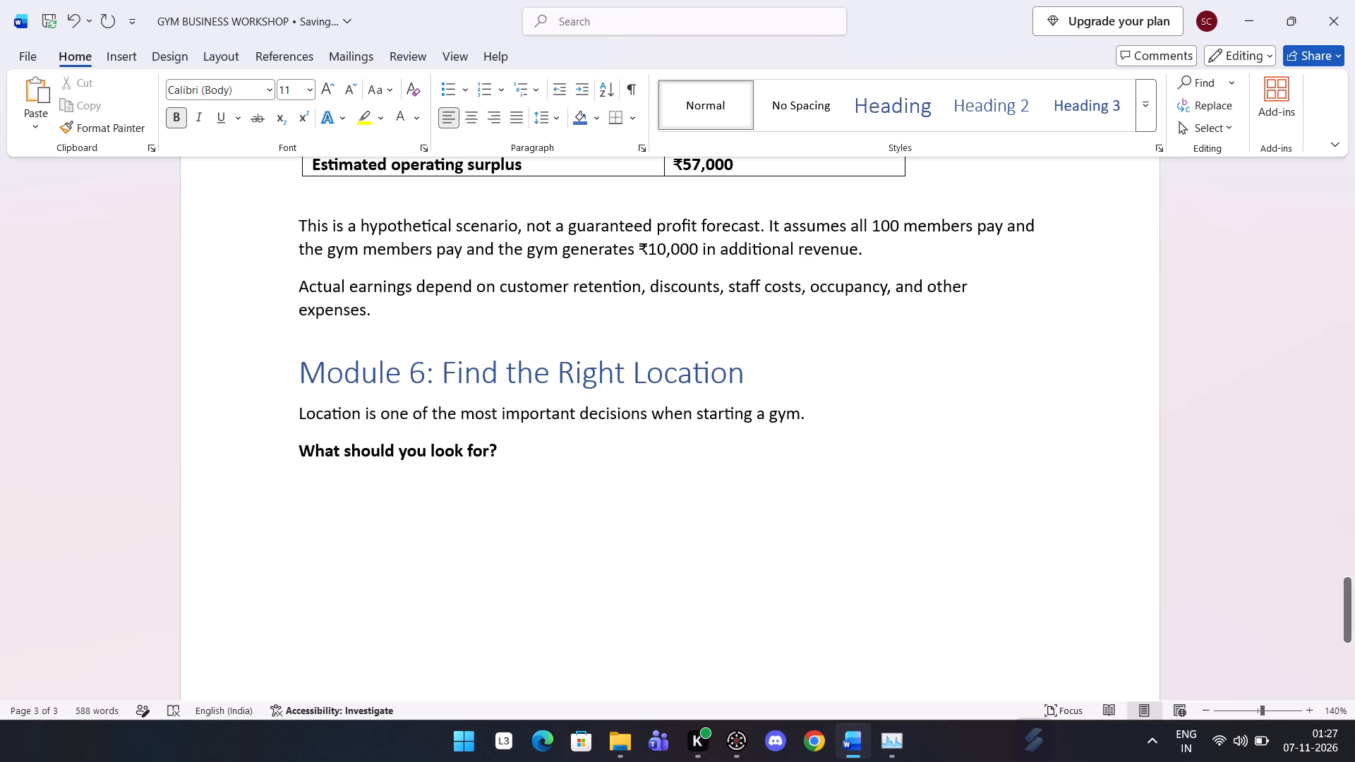
pyautogui.click(444, 99)
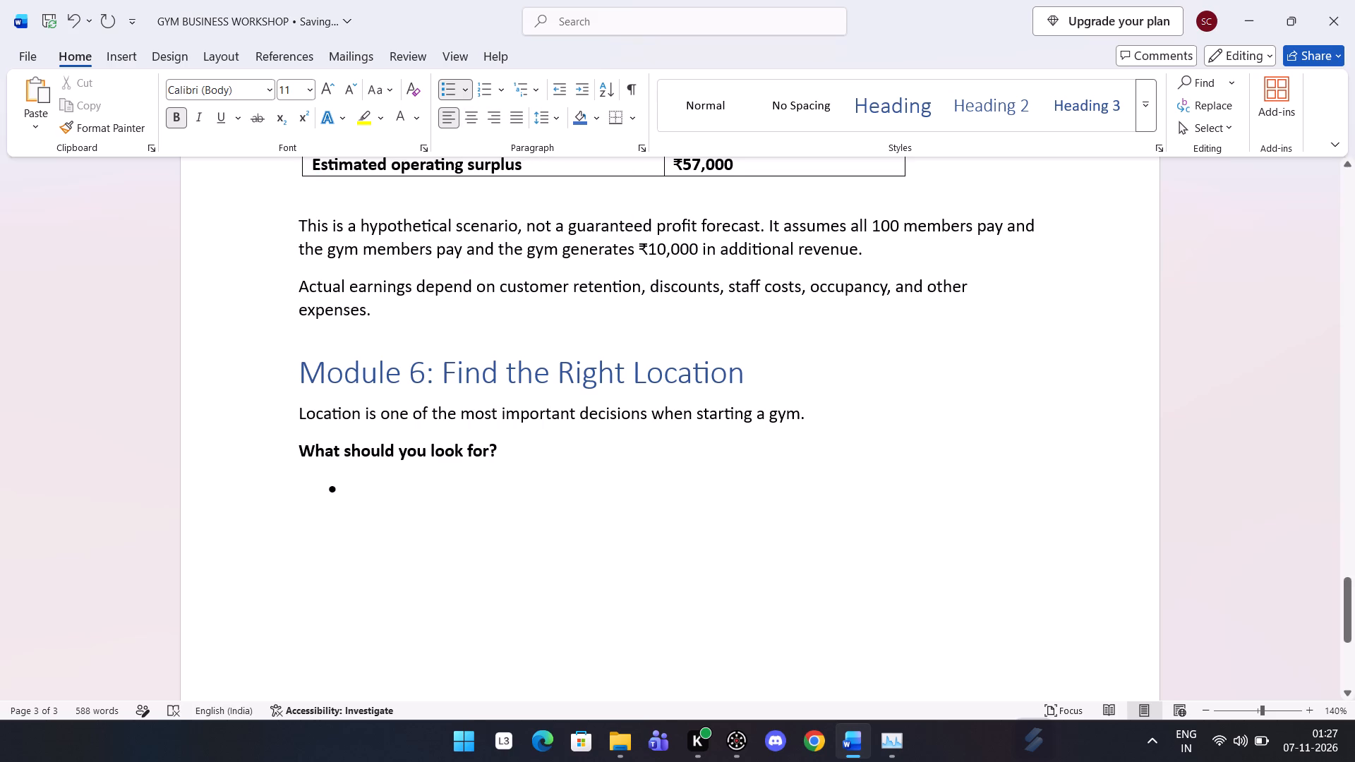
pyautogui.click(167, 114)
pyautogui.press('e')
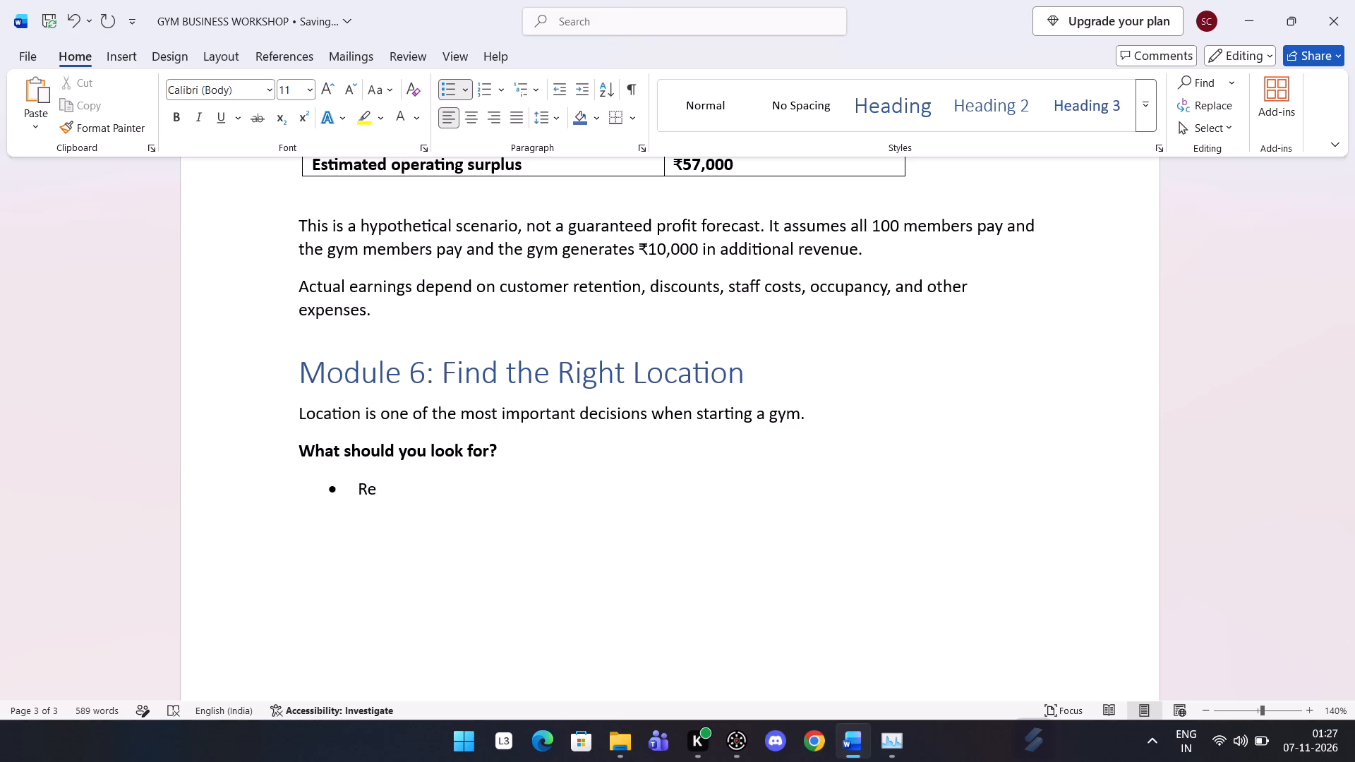
pyautogui.write('sidential')
pyautogui.press('space')
pyautogui.write('ar')
pyautogui.write('eas')
pyautogui.press('space')
pyautogui.write('with')
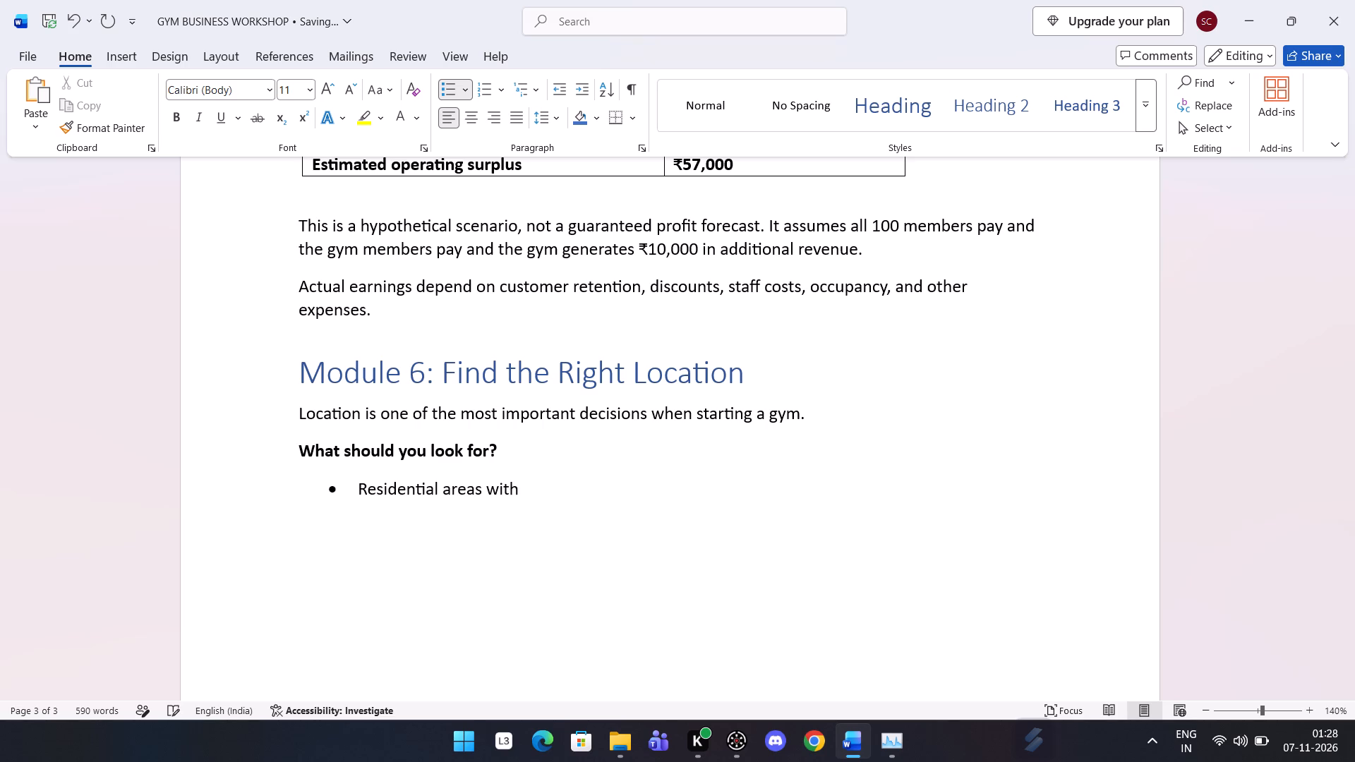
pyautogui.press('space')
pyautogui.write('en')
pyautogui.write('ough')
pyautogui.press('space')
pyautogui.write('potential')
pyautogui.press('space')
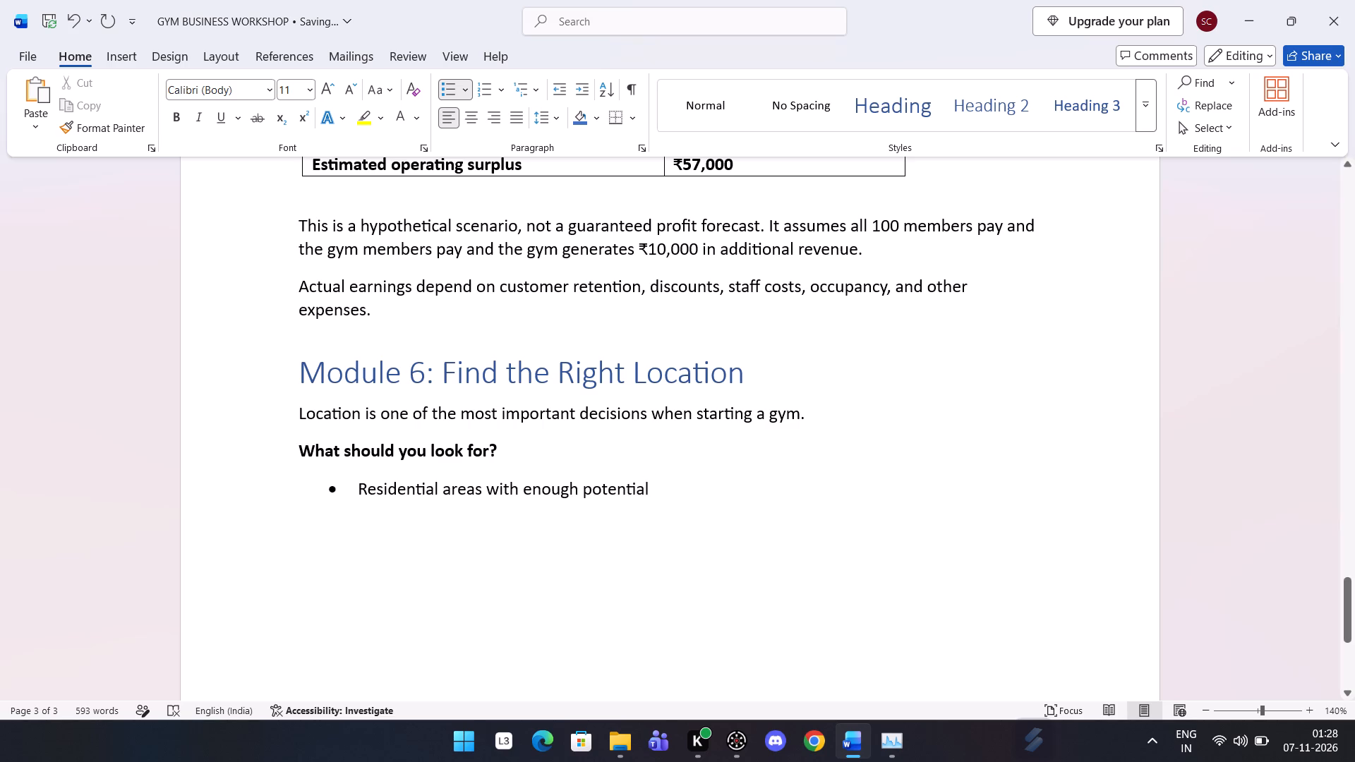
pyautogui.write('customers')
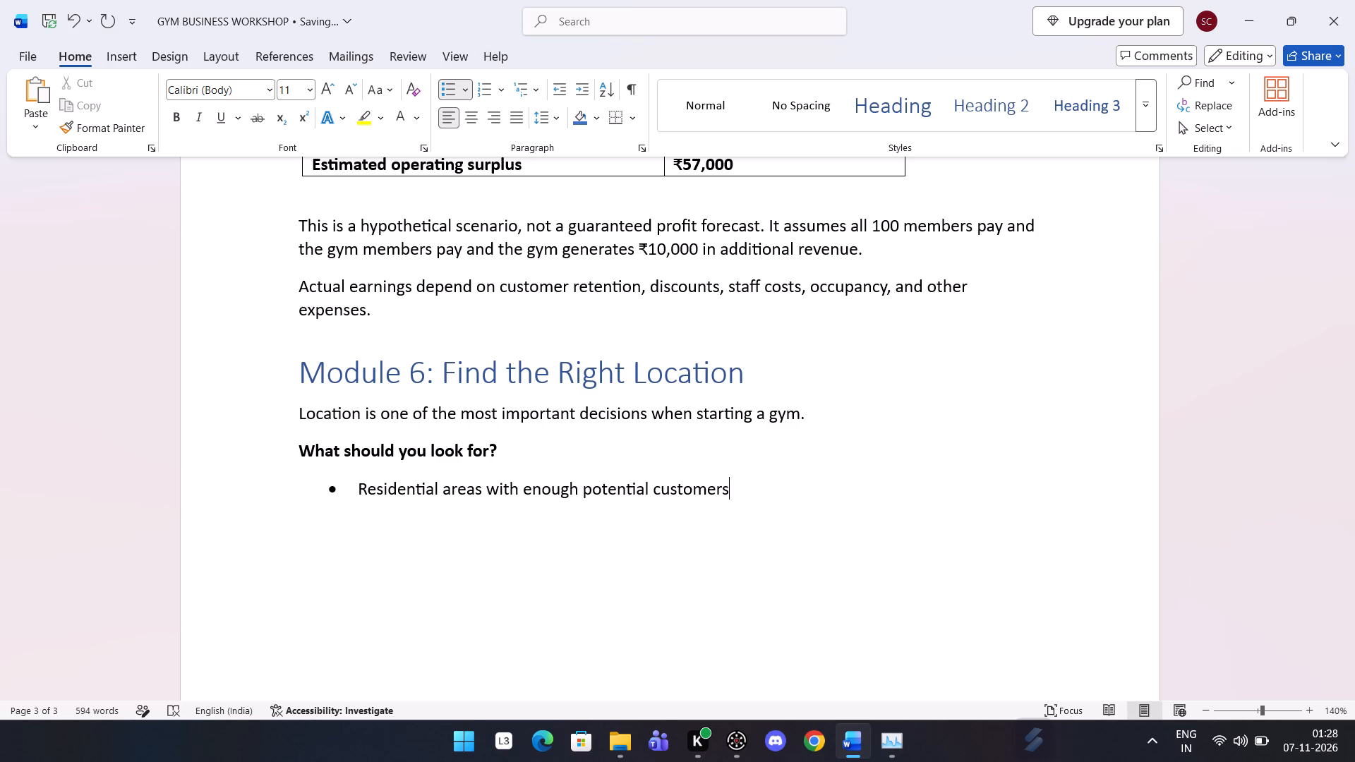
# End the residential areas bullet with a period and start a new bullet below it.
pyautogui.press('Return')
pyautogui.press('BackSpace')
pyautogui.press('BackSpace')
pyautogui.press('BackSpace')
pyautogui.press('BackSpace')
pyautogui.press('.')
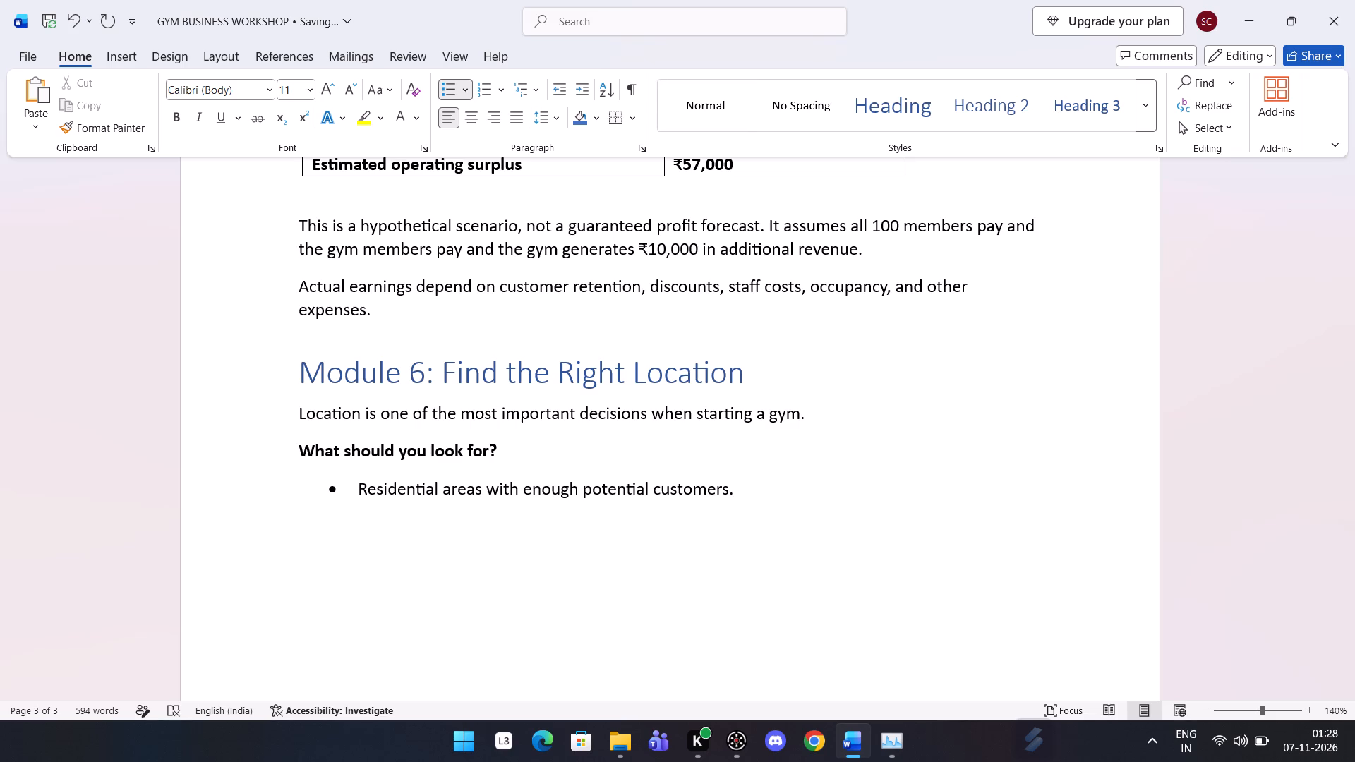
pyautogui.press('Return')
# Write "Convenient access by walking" as the second bullet under "What should you look for?".
pyautogui.write('ven')
pyautogui.write('ient')
pyautogui.press('space')
pyautogui.write('ac')
pyautogui.write('cess')
pyautogui.press('space')
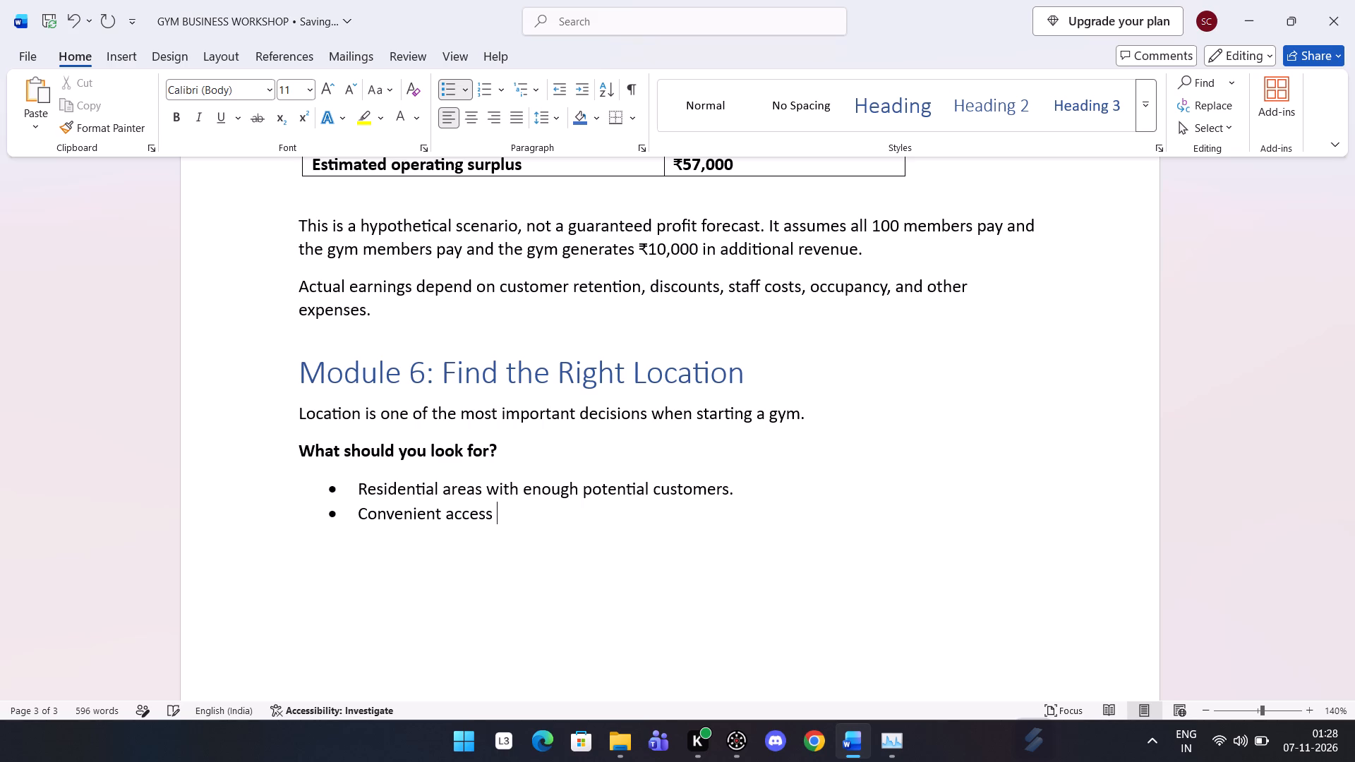
pyautogui.write('by')
pyautogui.press('space')
pyautogui.write('walking')
# Complete the convenient access bullet with ", bicycle, or public transport.", correcting the misspelled word to "bicycle".
pyautogui.press('space')
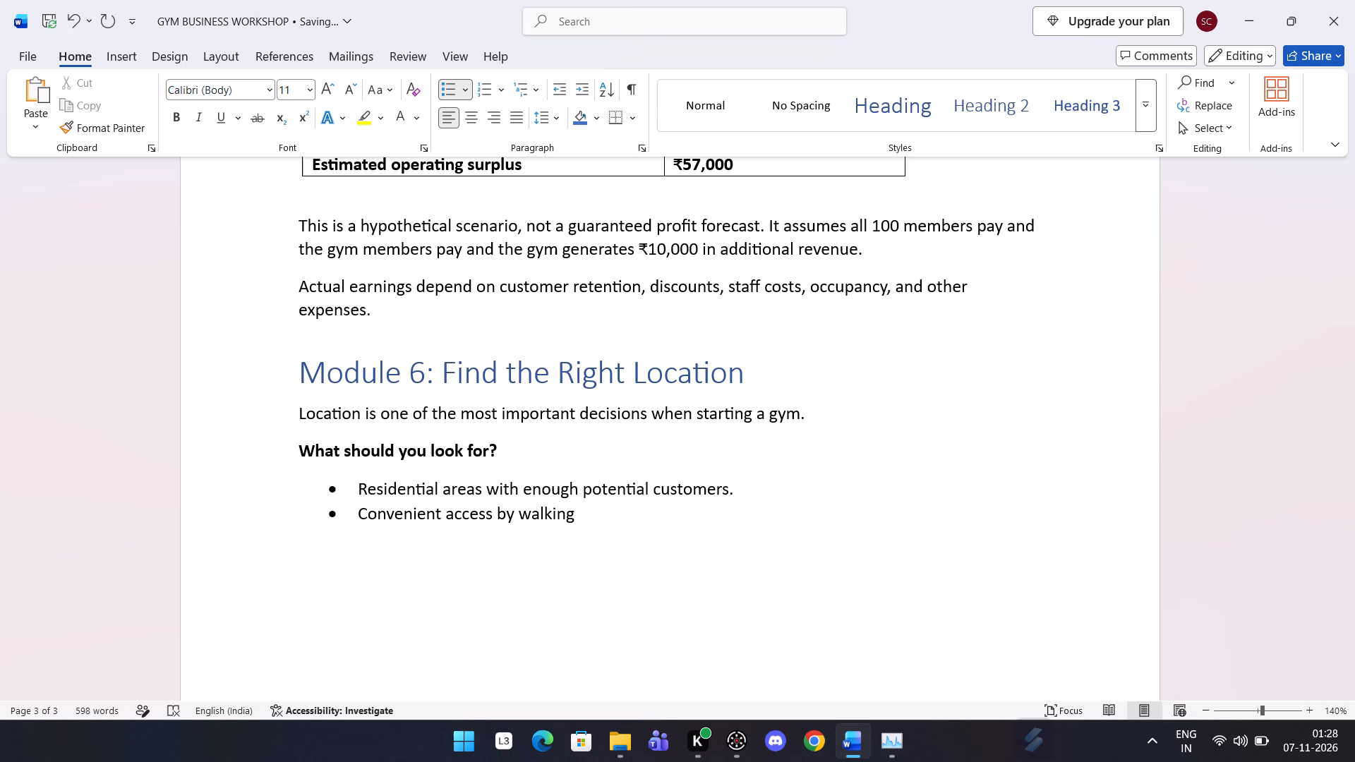
pyautogui.press('BackSpace')
pyautogui.write(', b')
pyautogui.press('y')
pyautogui.press('BackSpace')
pyautogui.write('ivyvl')
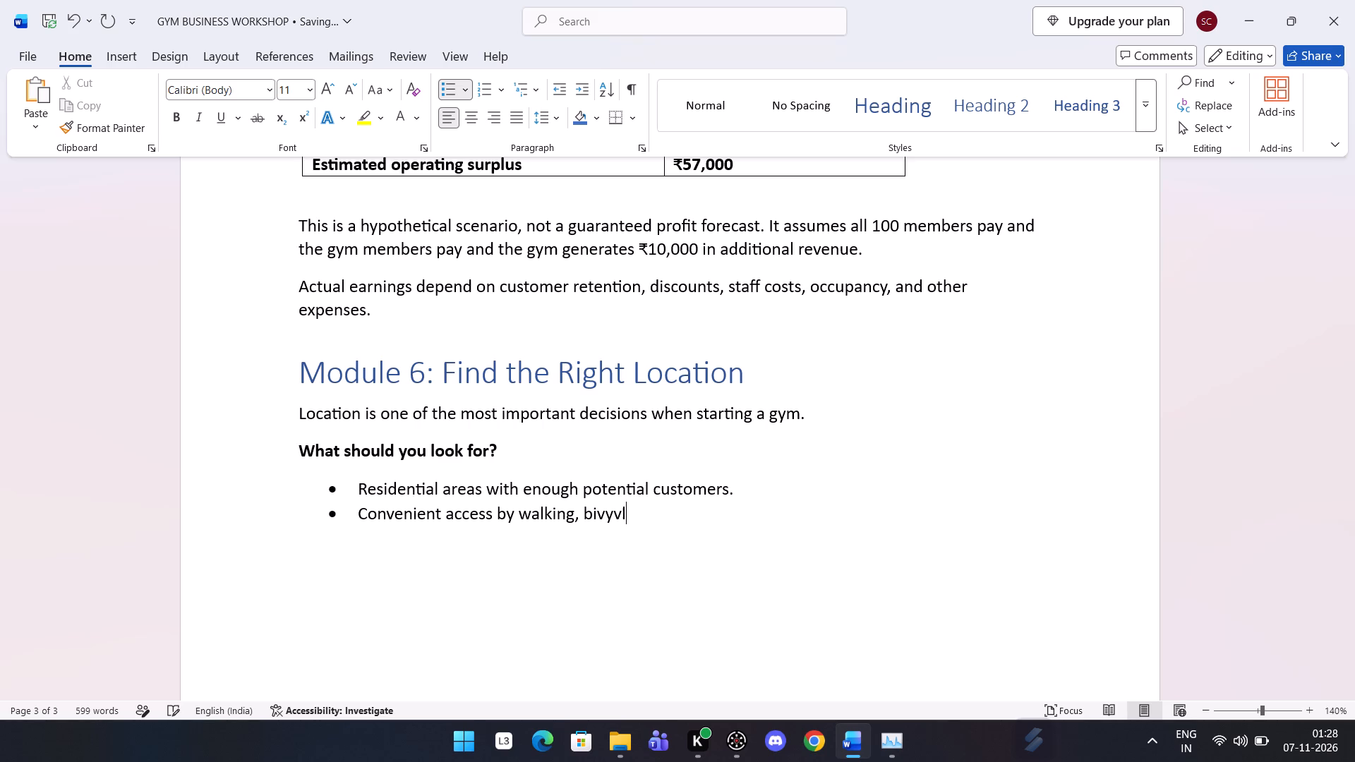
pyautogui.press('e')
pyautogui.write(', or pu')
pyautogui.write('blic')
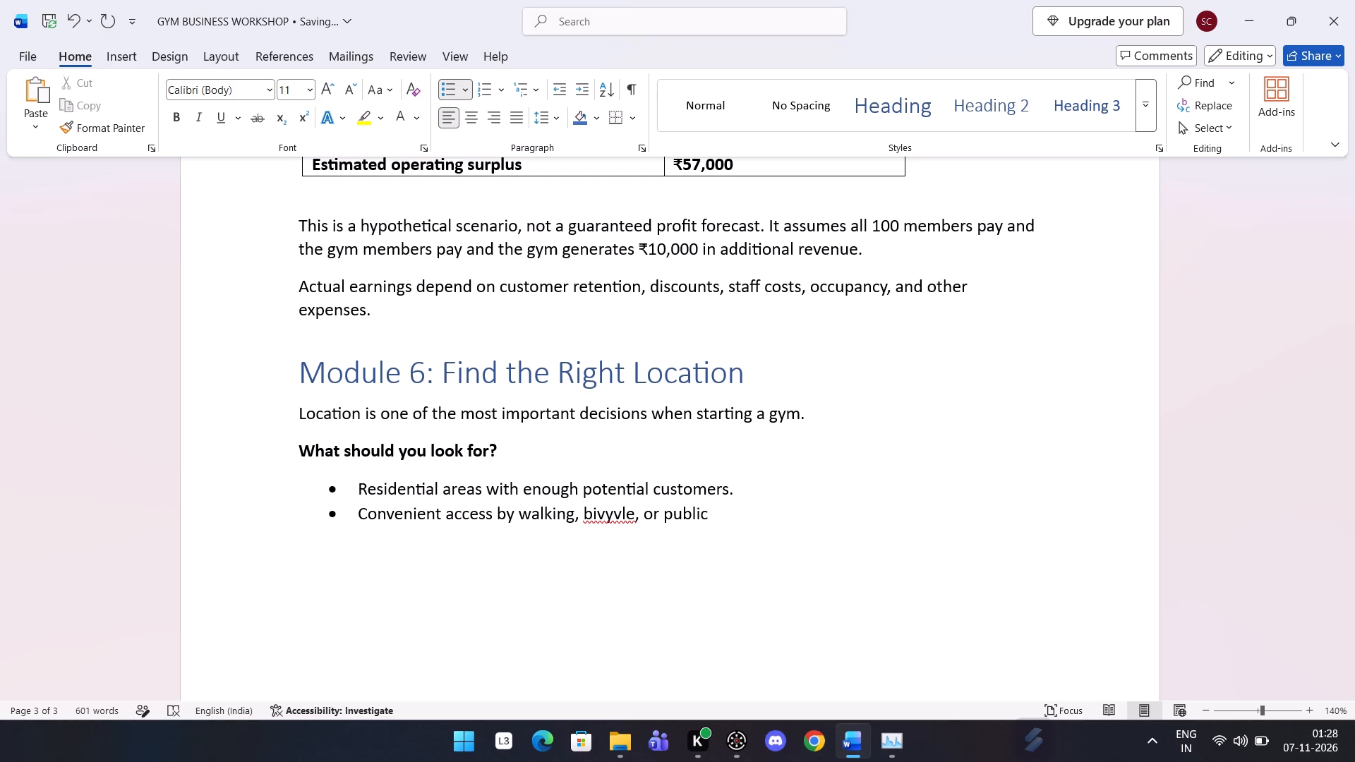
pyautogui.press('space')
pyautogui.write('tra')
pyautogui.write('nsport')
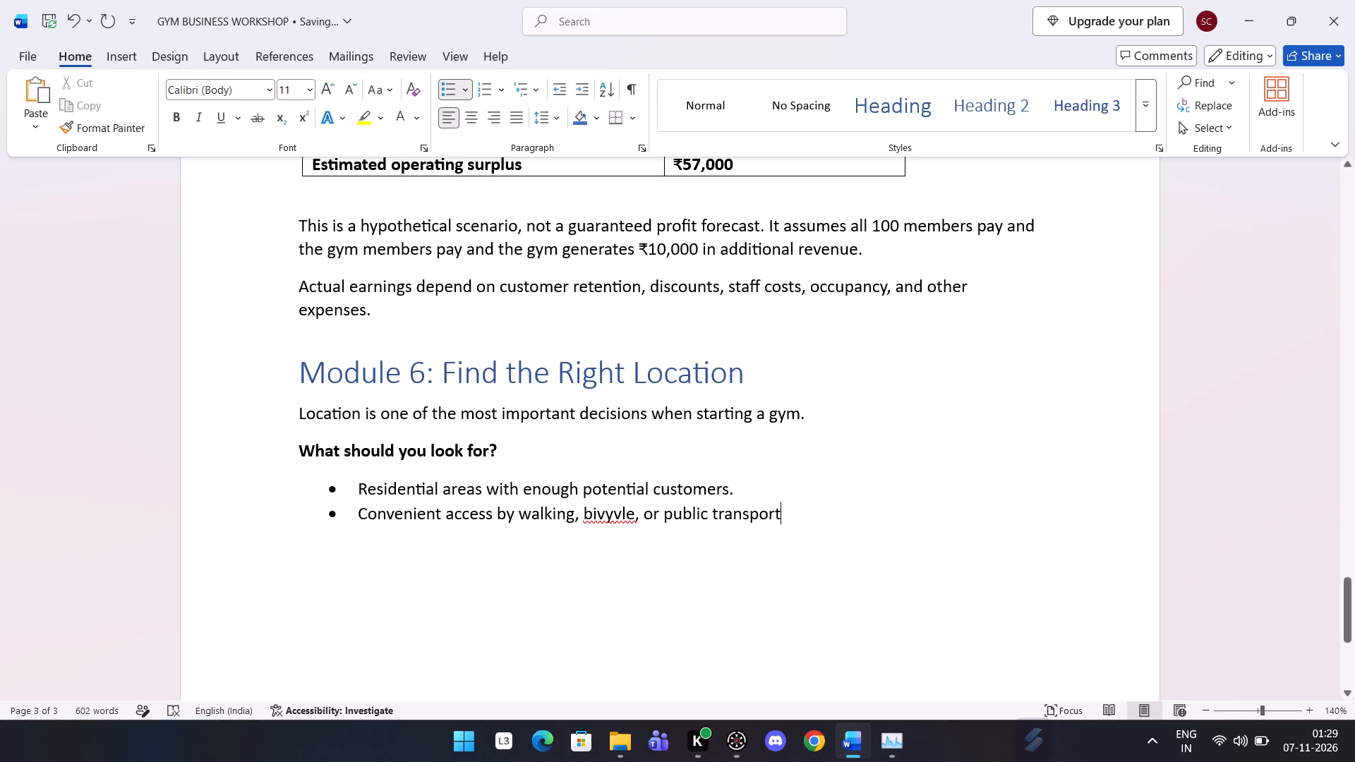
pyautogui.rightClick(591, 511)
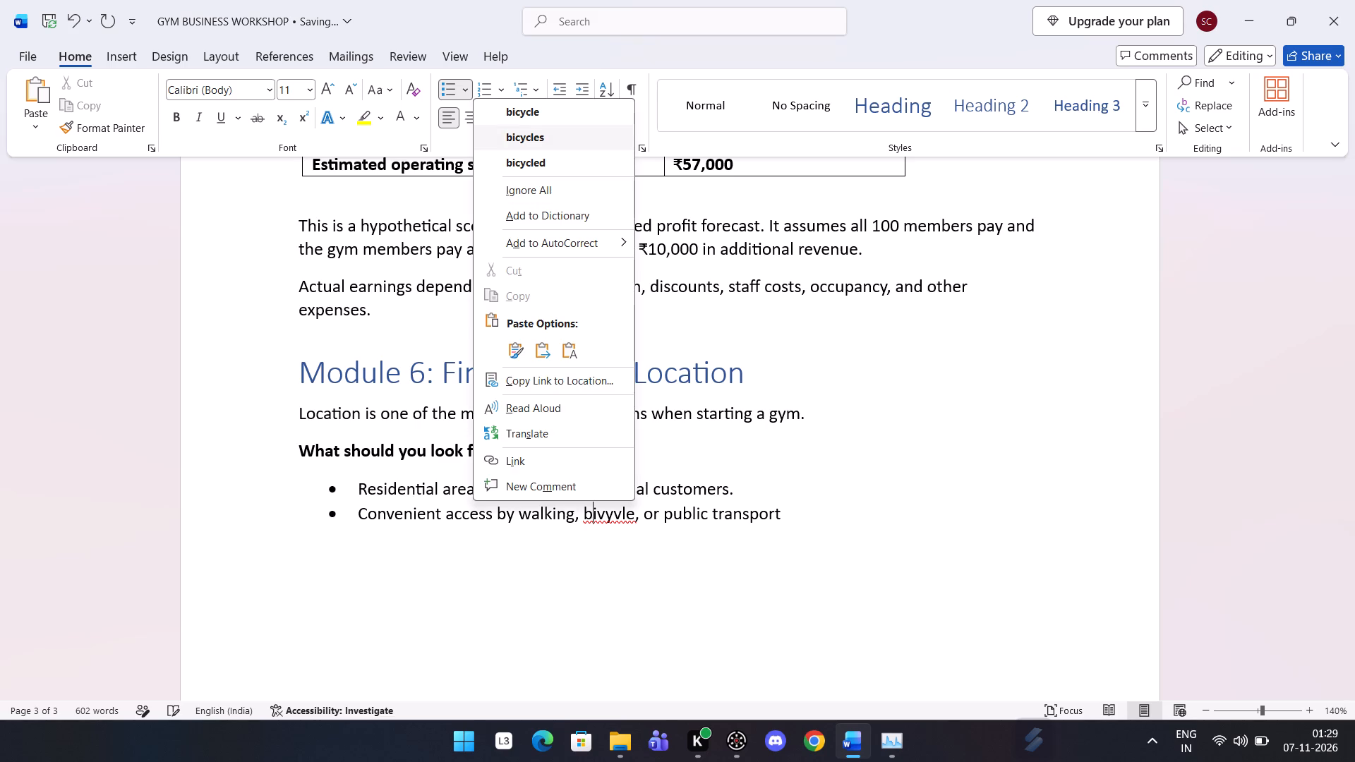
pyautogui.click(547, 122)
pyautogui.click(807, 516)
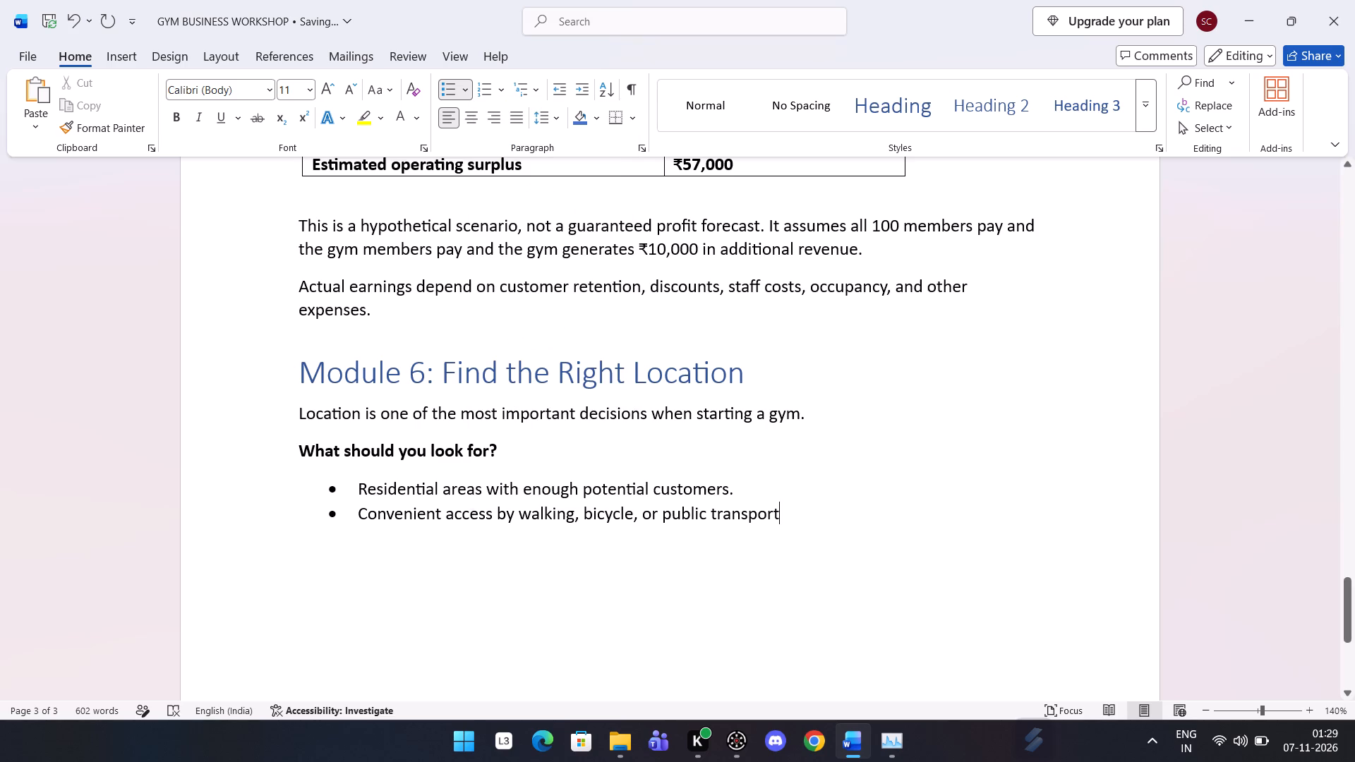
pyautogui.press('.')
# Add a third bullet reading "Adequate space for equipment" to the location criteria list.
pyautogui.press('Return')
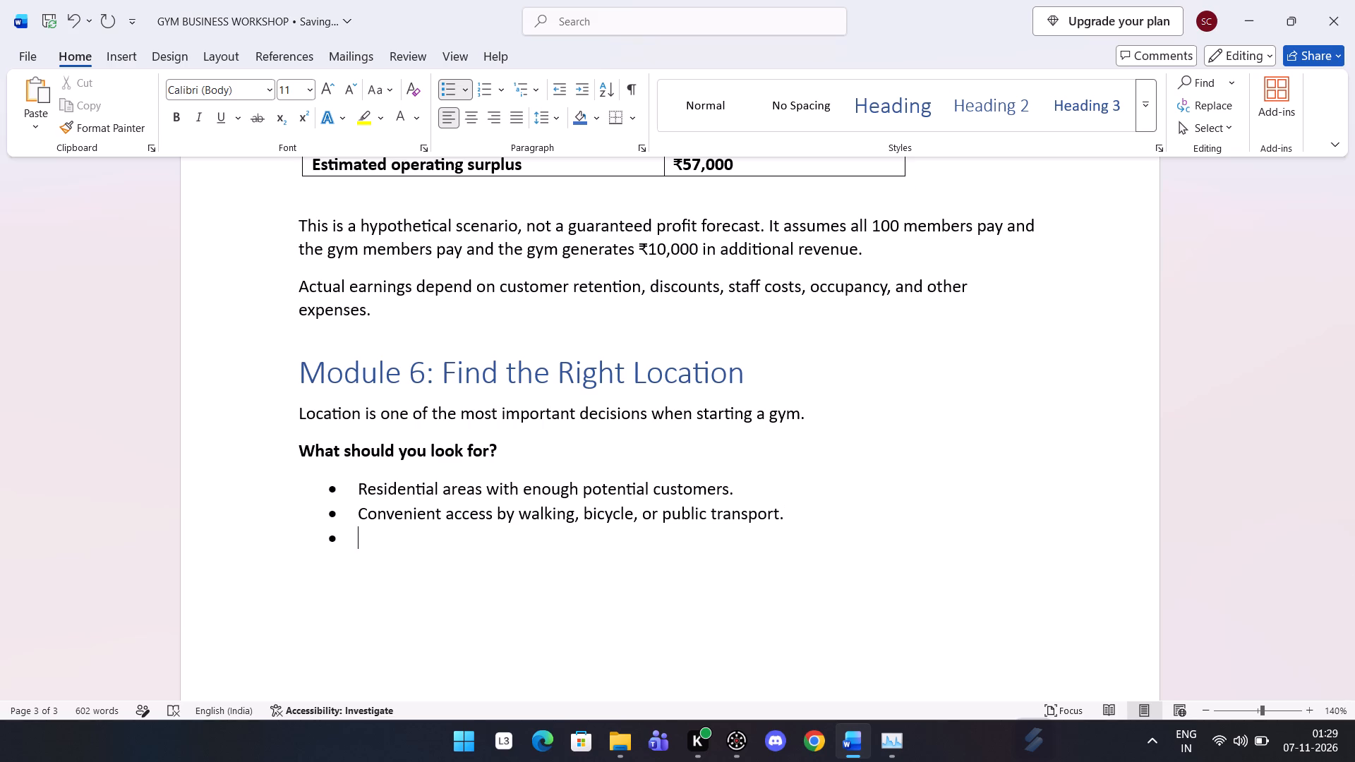
pyautogui.write('ad')
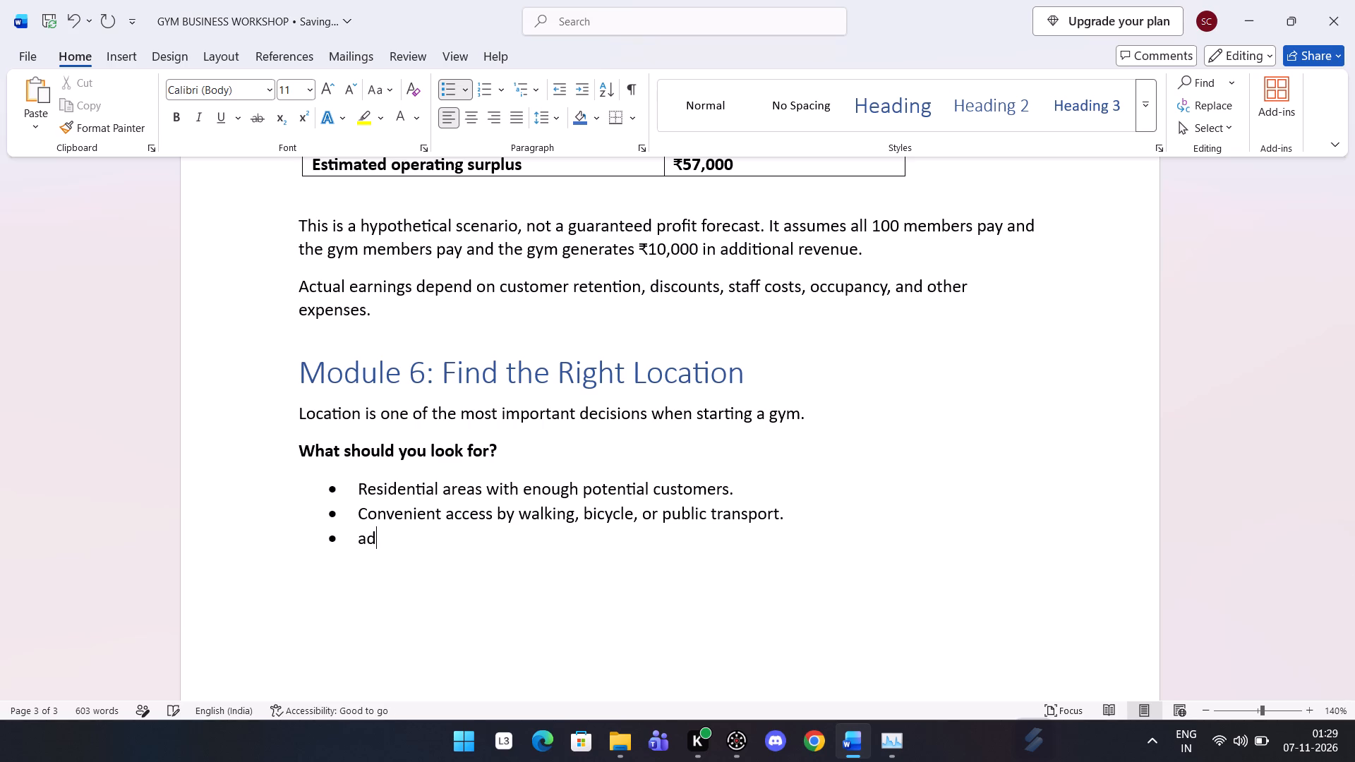
pyautogui.press('e')
pyautogui.press('q')
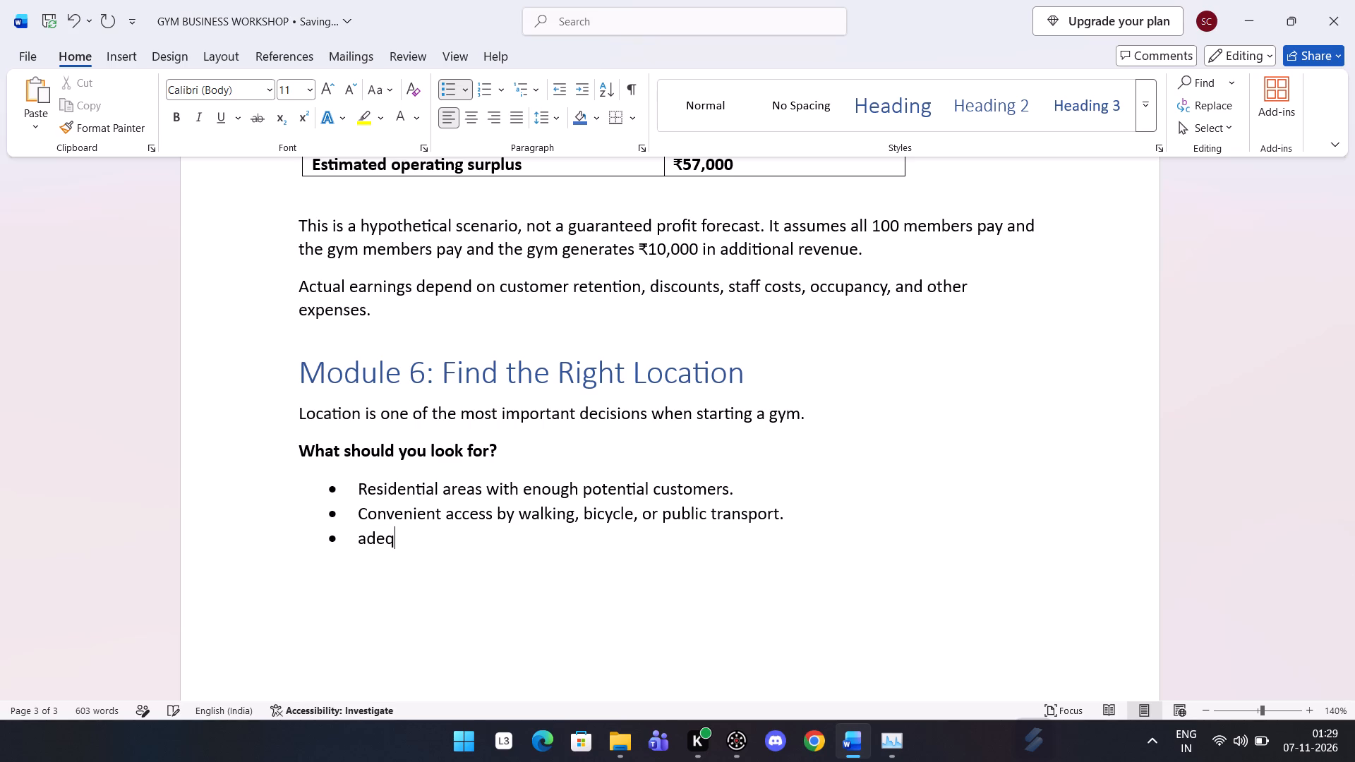
pyautogui.write('uate')
pyautogui.press('space')
pyautogui.write('space')
pyautogui.press('space')
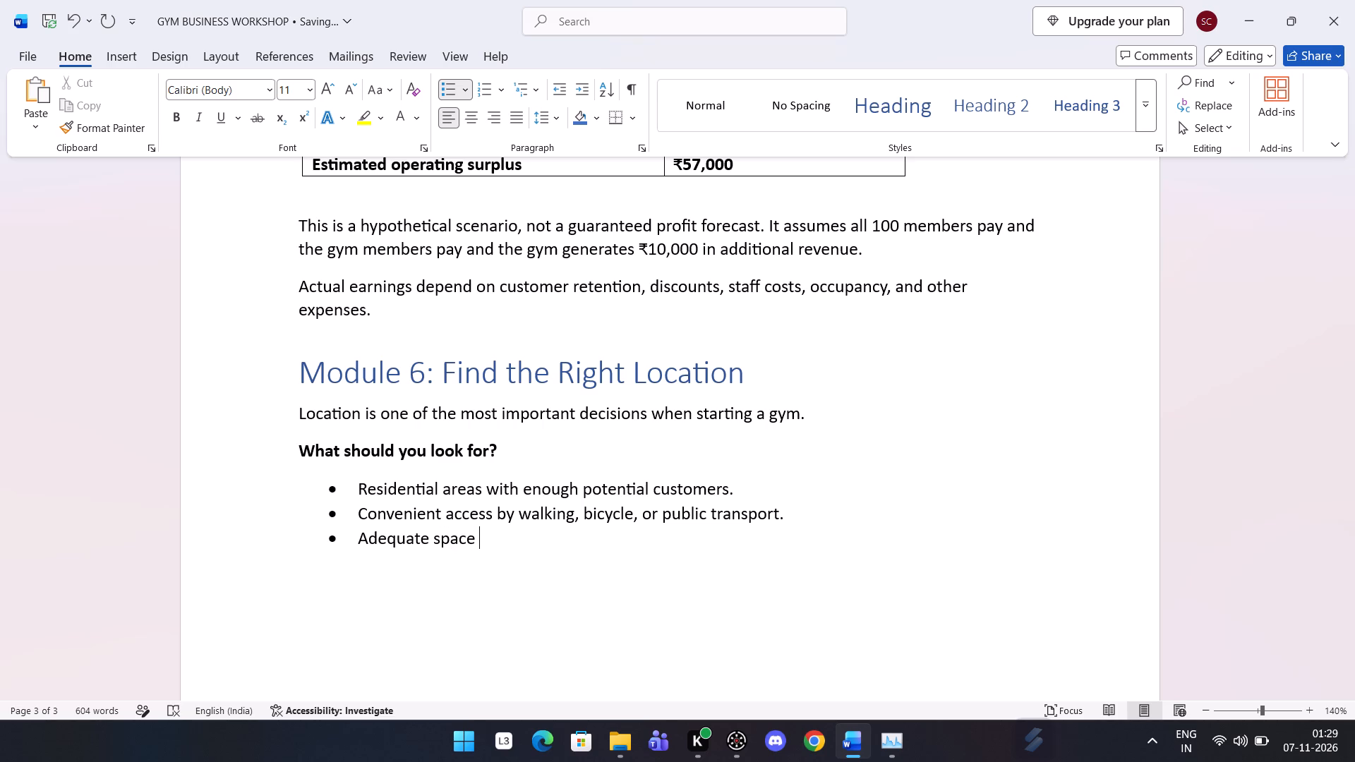
pyautogui.write('for')
pyautogui.press('space')
pyautogui.press('e')
pyautogui.write('qu')
pyautogui.write('ipment')
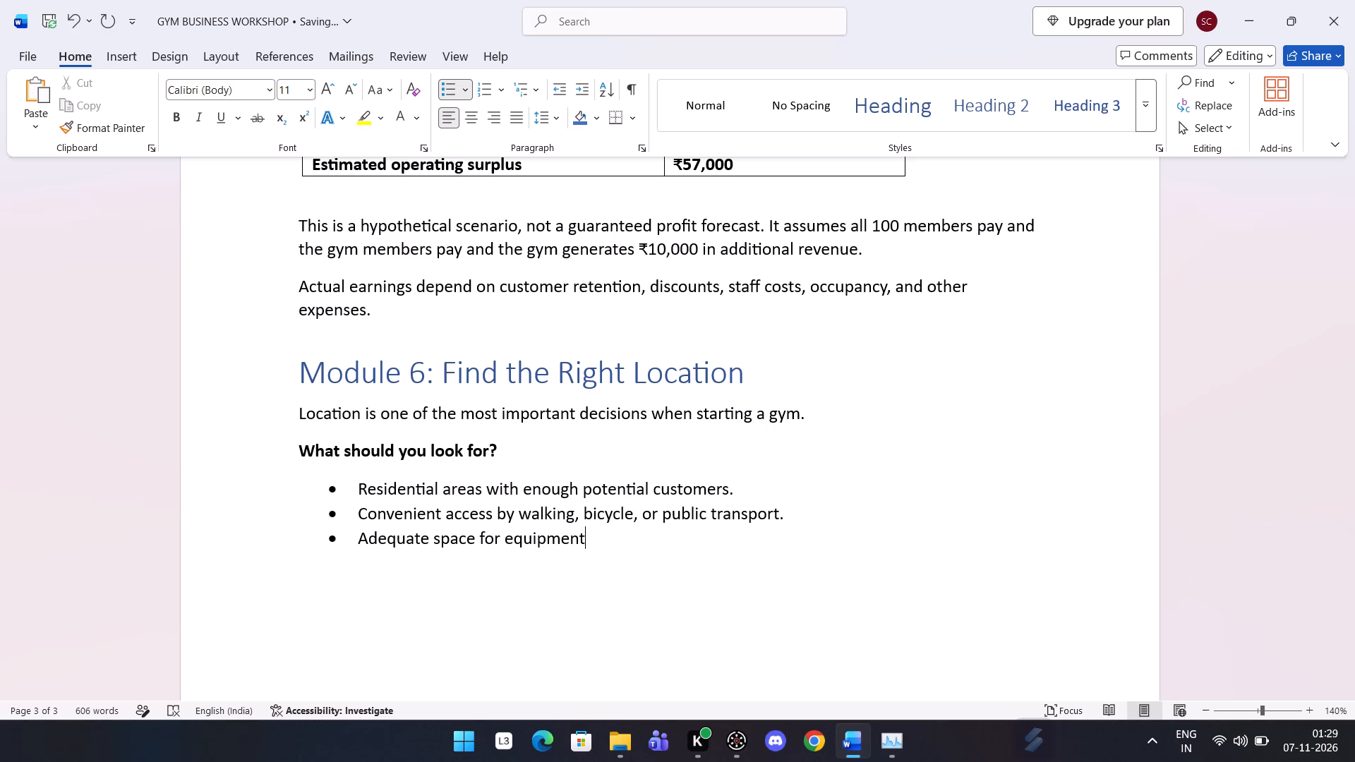
# Complete the adequate space bullet with "and safe movement..".
pyautogui.press('space')
pyautogui.write('and safe')
pyautogui.press('space')
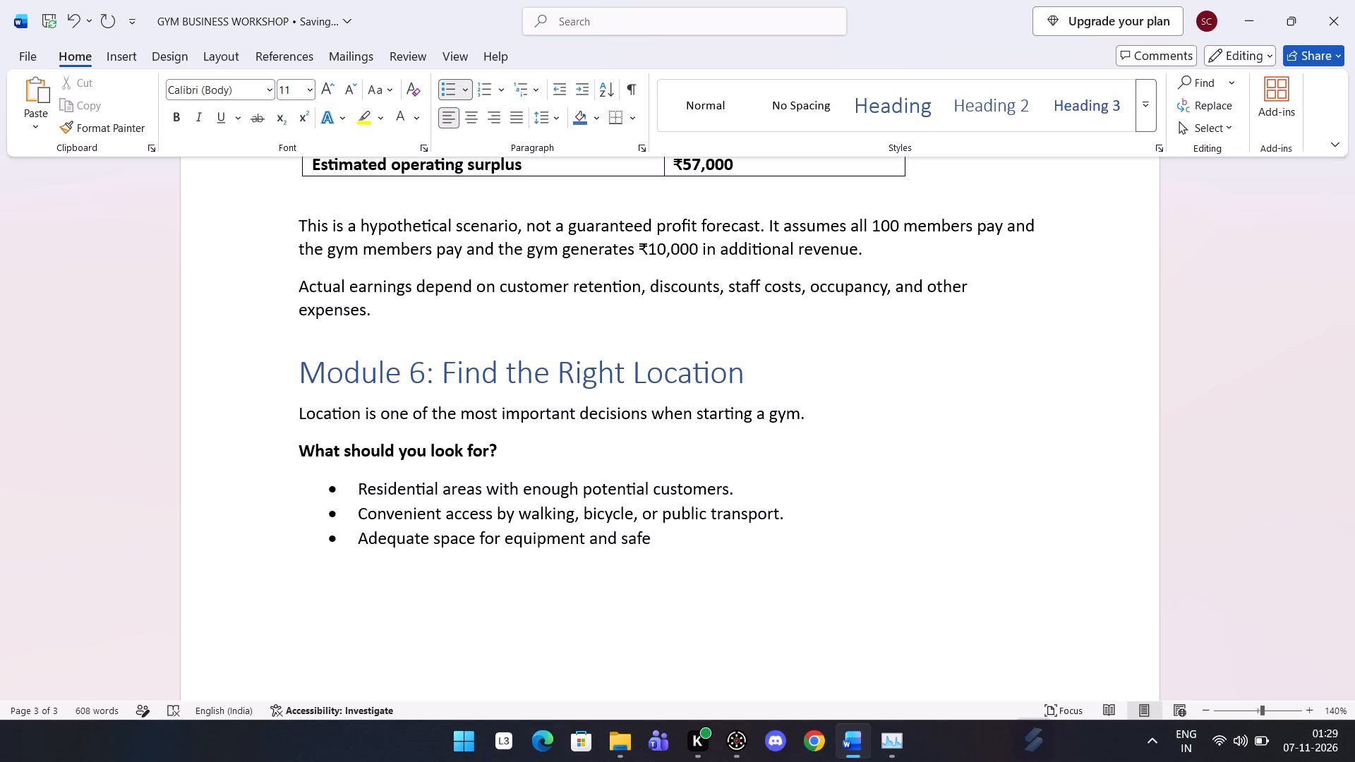
pyautogui.write('movement')
pyautogui.press('s')
pyautogui.press('BackSpace')
pyautogui.write('..')
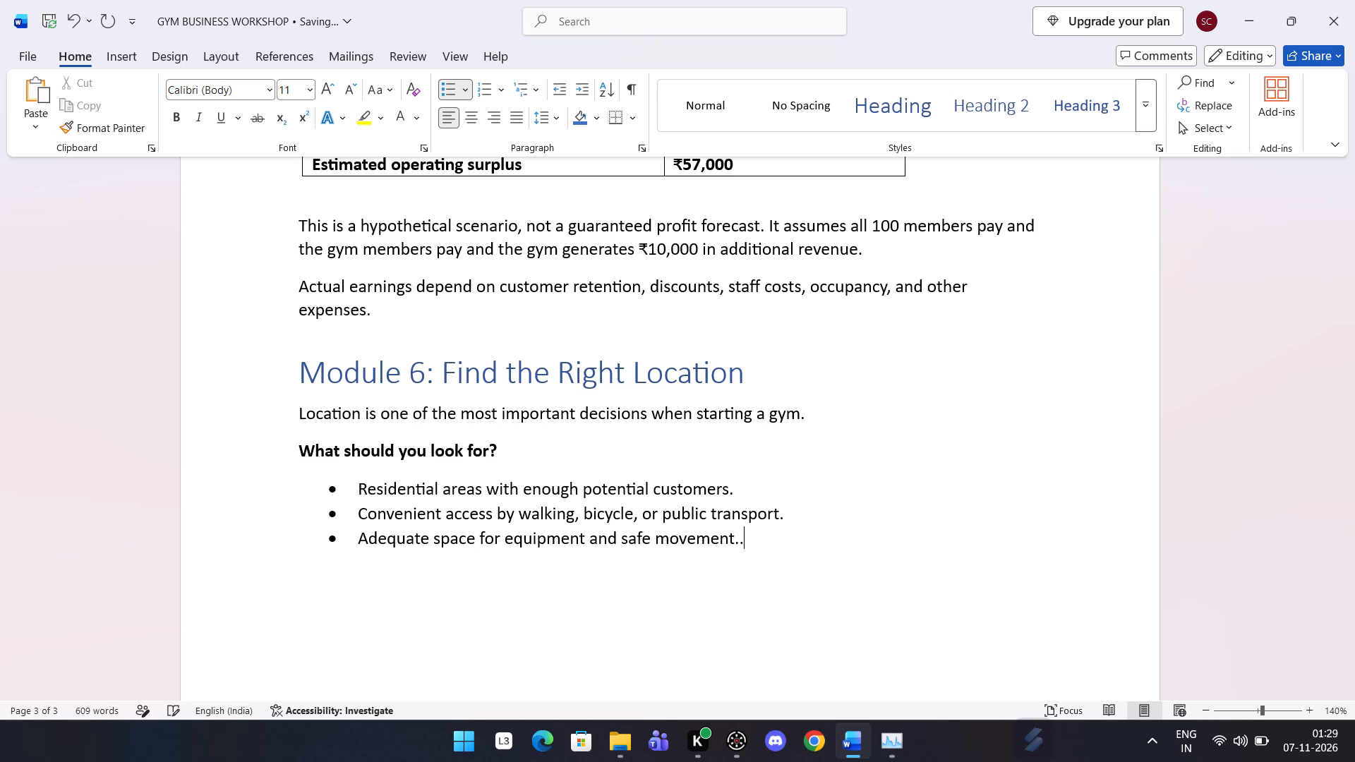
# Add a fourth bullet reading "Good ventilation, lightning, and washeoom facelities." to the location criteria list.
pyautogui.press('Return')
pyautogui.write('ventilation')
pyautogui.press('space')
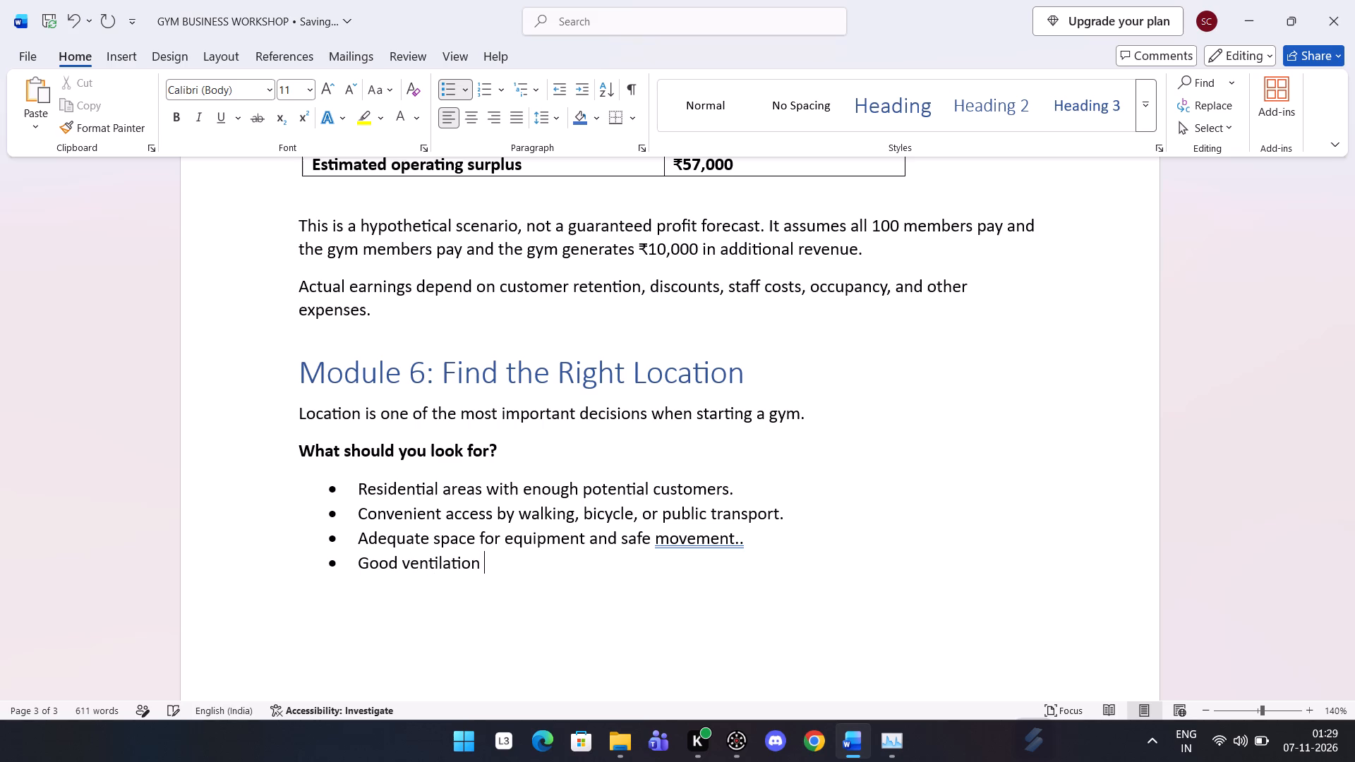
pyautogui.press('BackSpace')
pyautogui.write(', lightning')
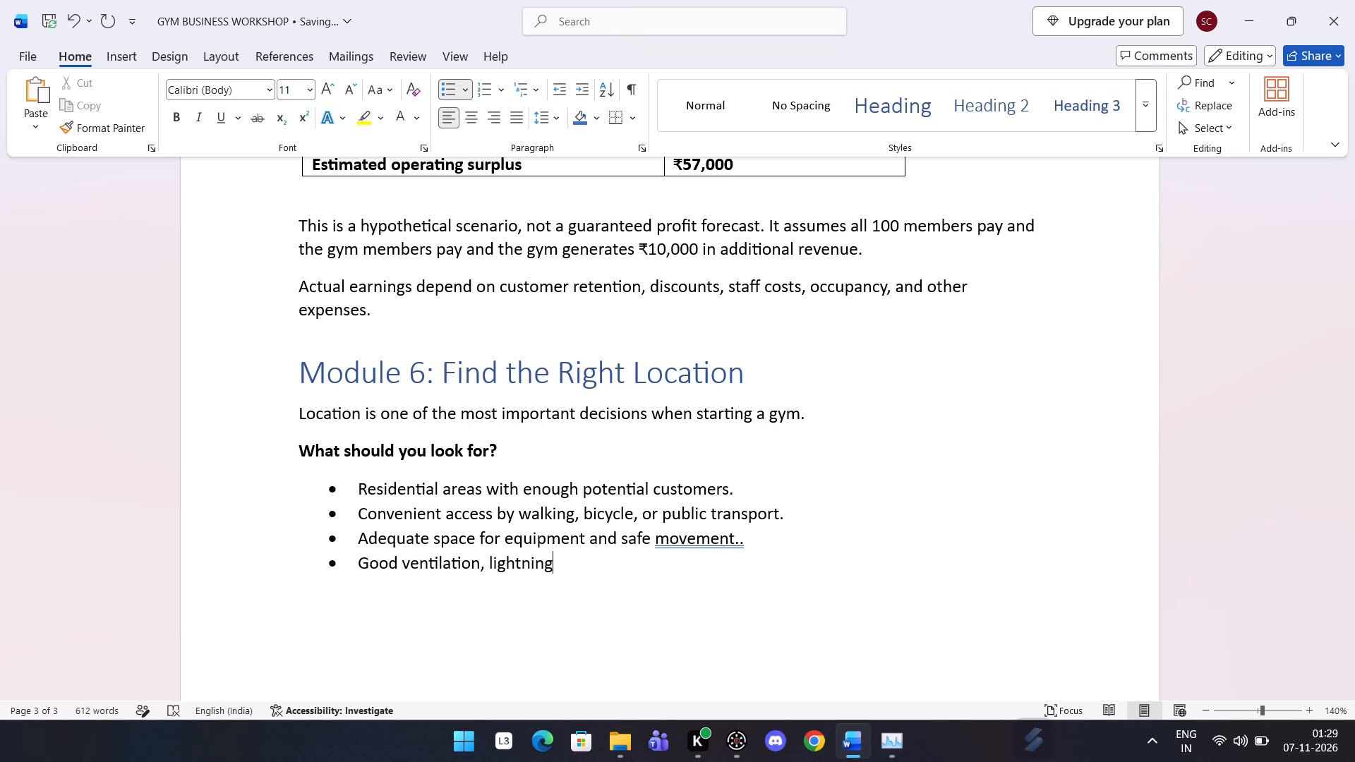
pyautogui.write(', and')
pyautogui.press('space')
pyautogui.write('wash')
pyautogui.write('eoo')
pyautogui.write('m')
pyautogui.press('space')
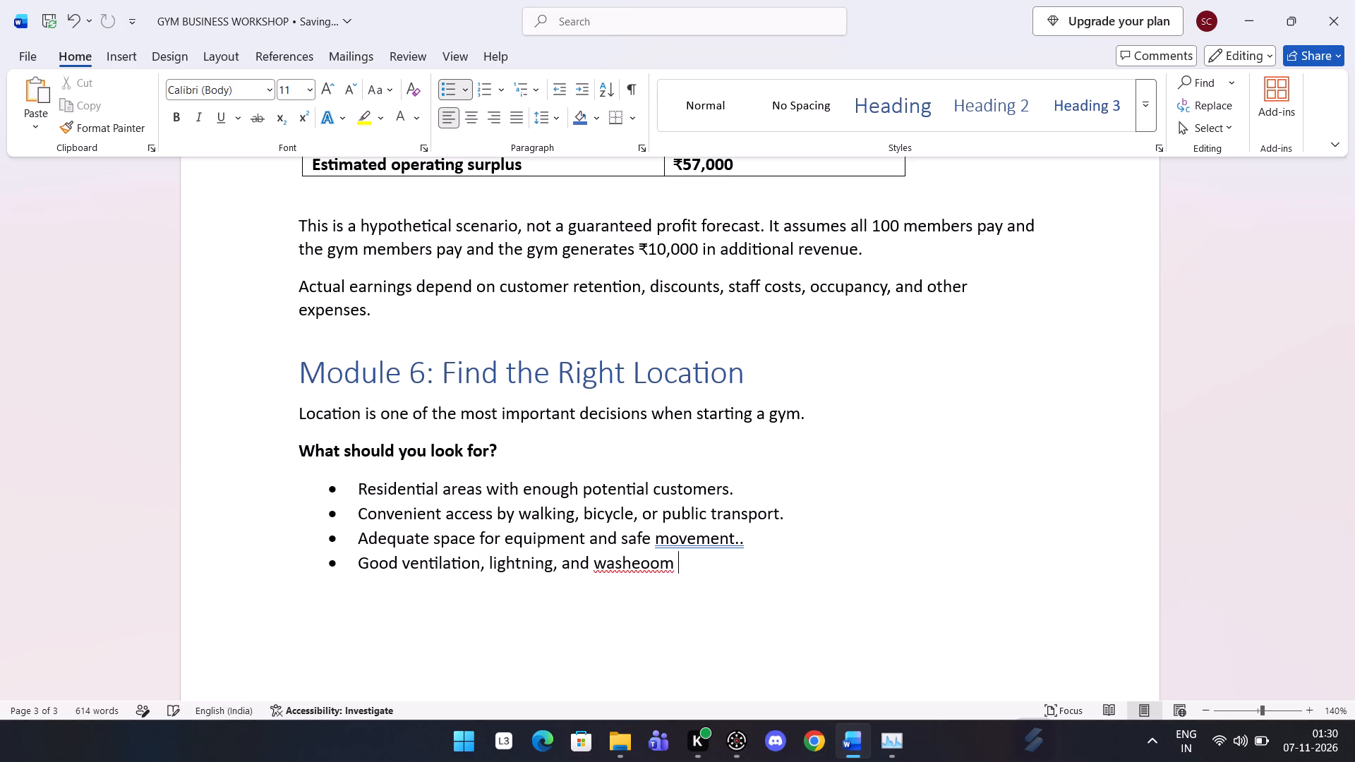
pyautogui.write('facelities')
pyautogui.press('.')
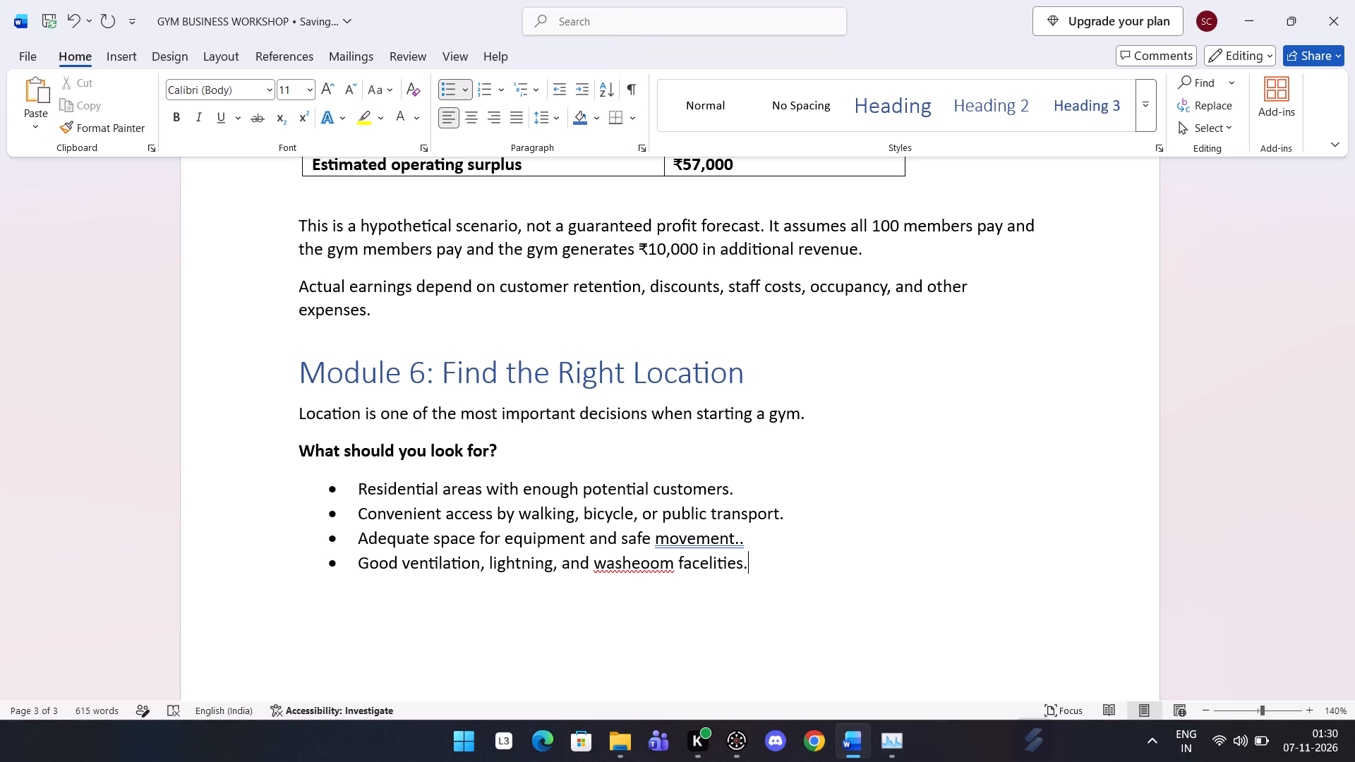
# Add a fifth bullet to the location criteria list beginning "Reasonable rent relative to".
pyautogui.press('Return')
pyautogui.write('re')
pyautogui.write('asonalbele')
pyautogui.press('space')
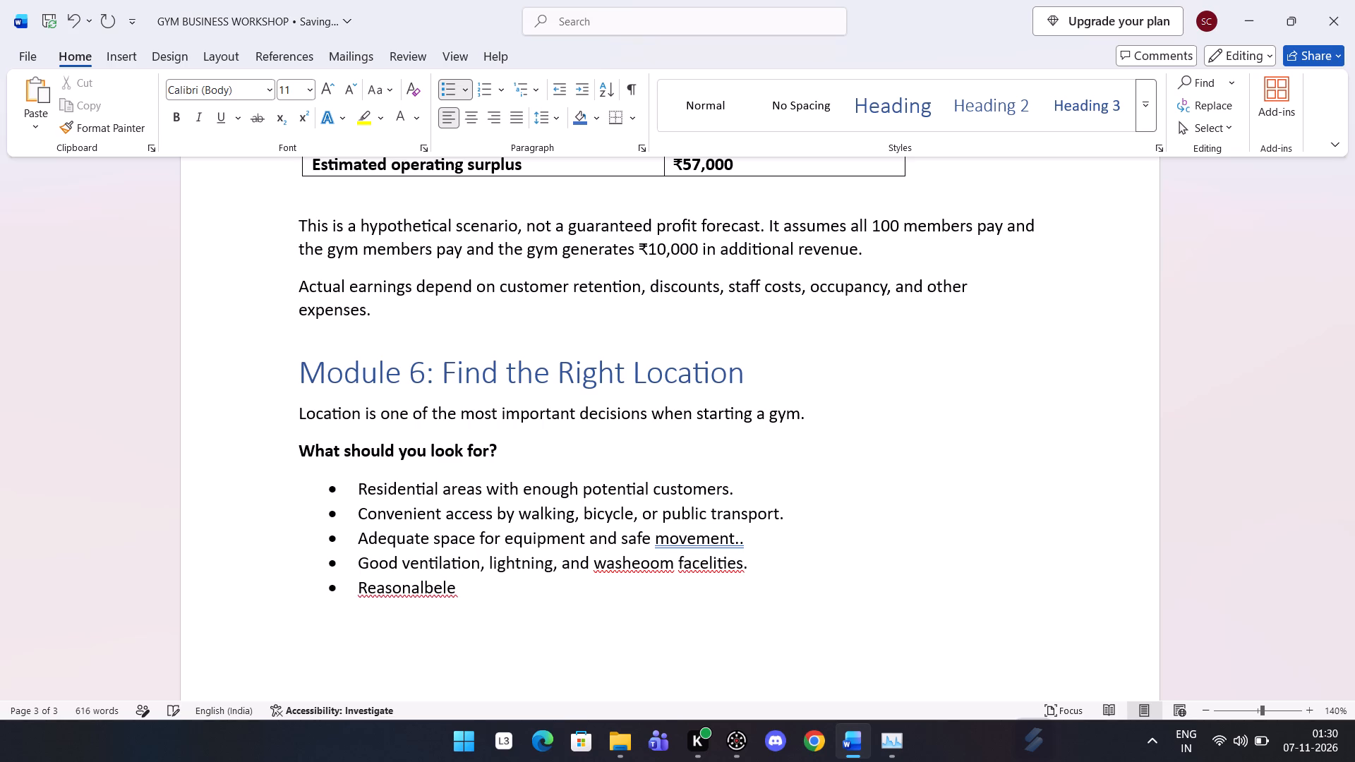
pyautogui.press('BackSpace')
pyautogui.press('BackSpace')
pyautogui.press('BackSpace')
pyautogui.press('BackSpace')
pyautogui.press('BackSpace')
pyautogui.press('BackSpace')
pyautogui.write('ble')
pyautogui.press('space')
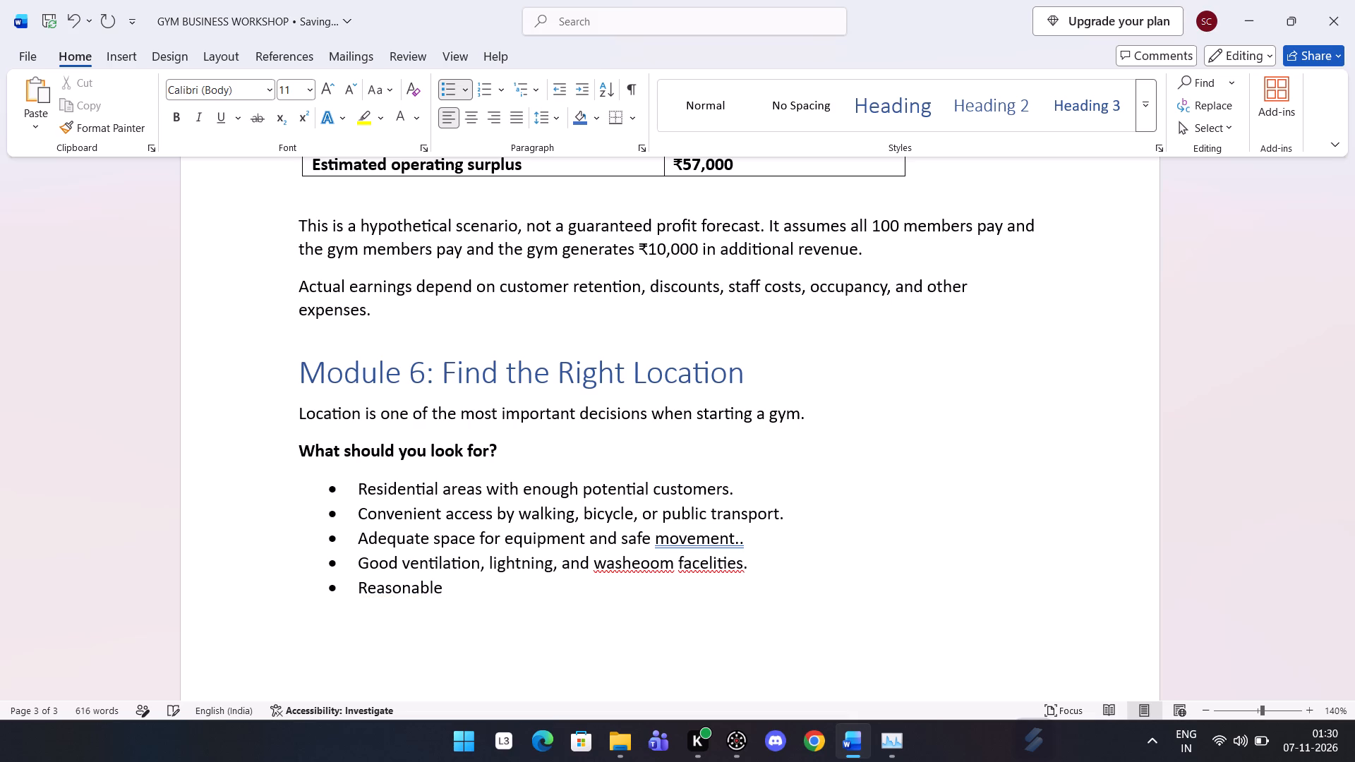
pyautogui.write('rent')
pyautogui.press('space')
pyautogui.write('relati')
pyautogui.write('ve to')
pyautogui.press('space')
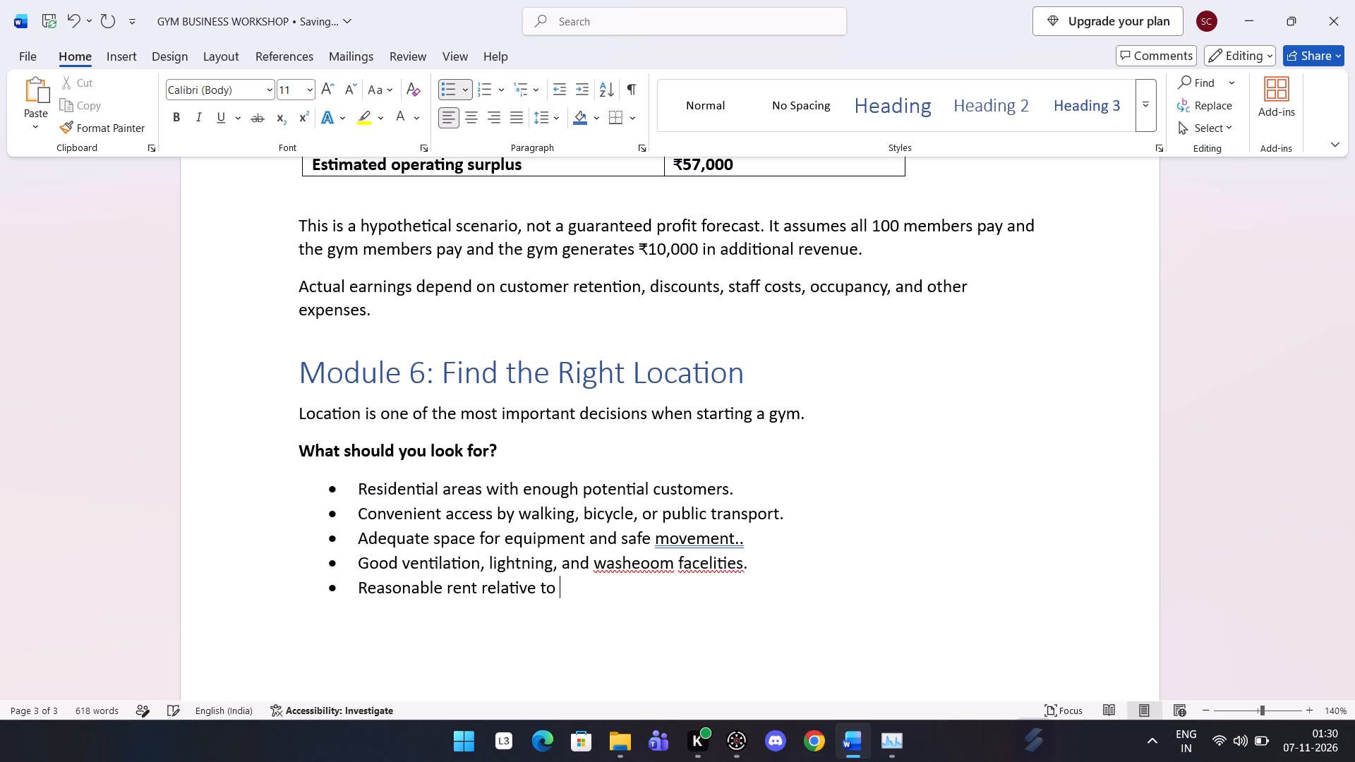
# Complete the reasonable rent bullet with "expected revenue.".
pyautogui.press('e')
pyautogui.write('xpecte')
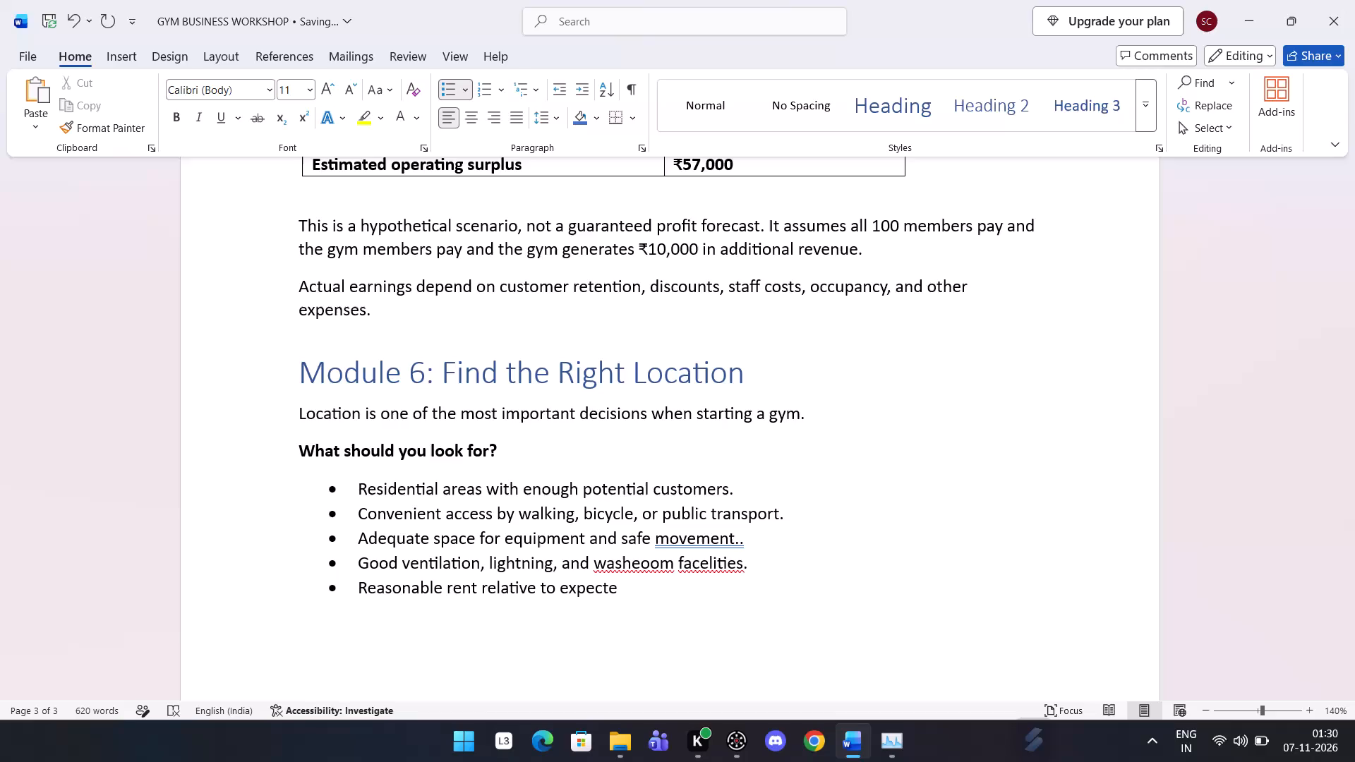
pyautogui.write('d')
pyautogui.press('space')
pyautogui.write('reve')
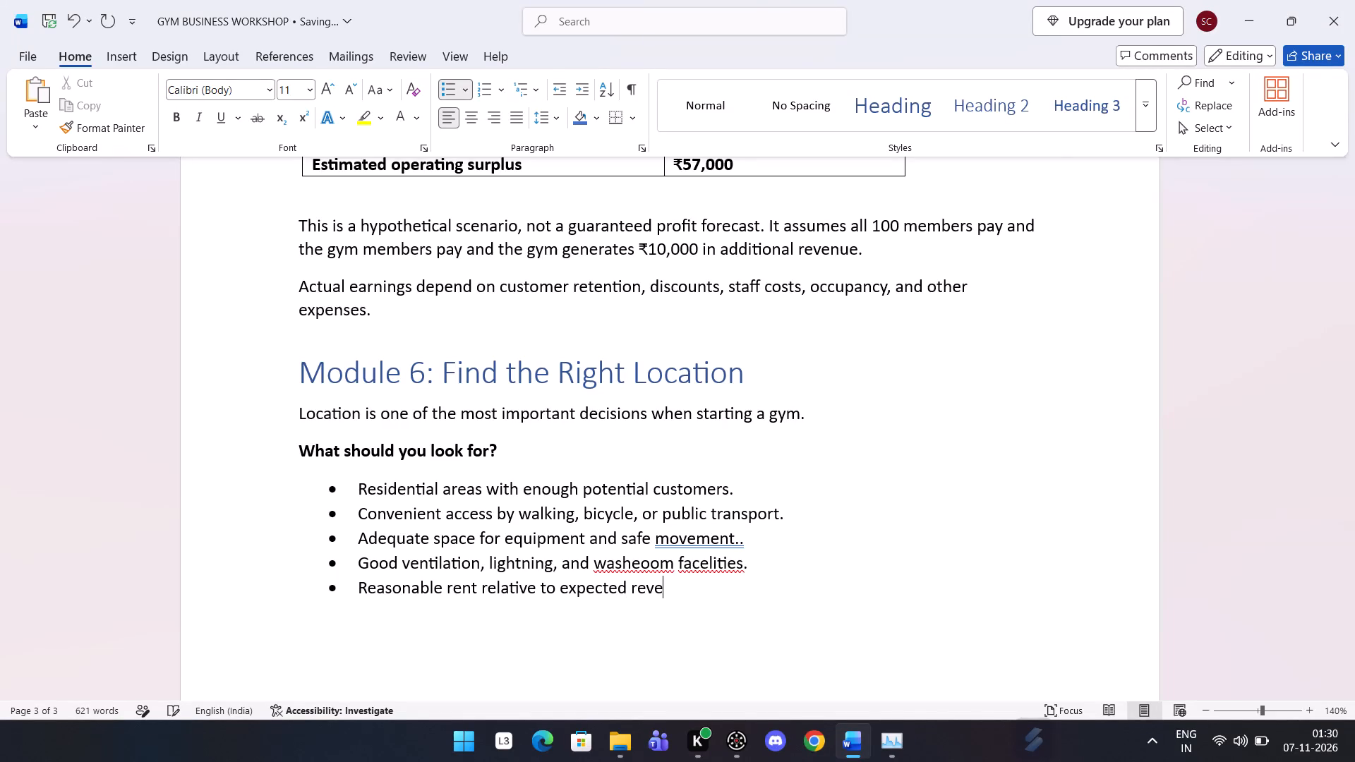
pyautogui.write('nue')
pyautogui.press('space')
pyautogui.press('BackSpace')
pyautogui.press('.')
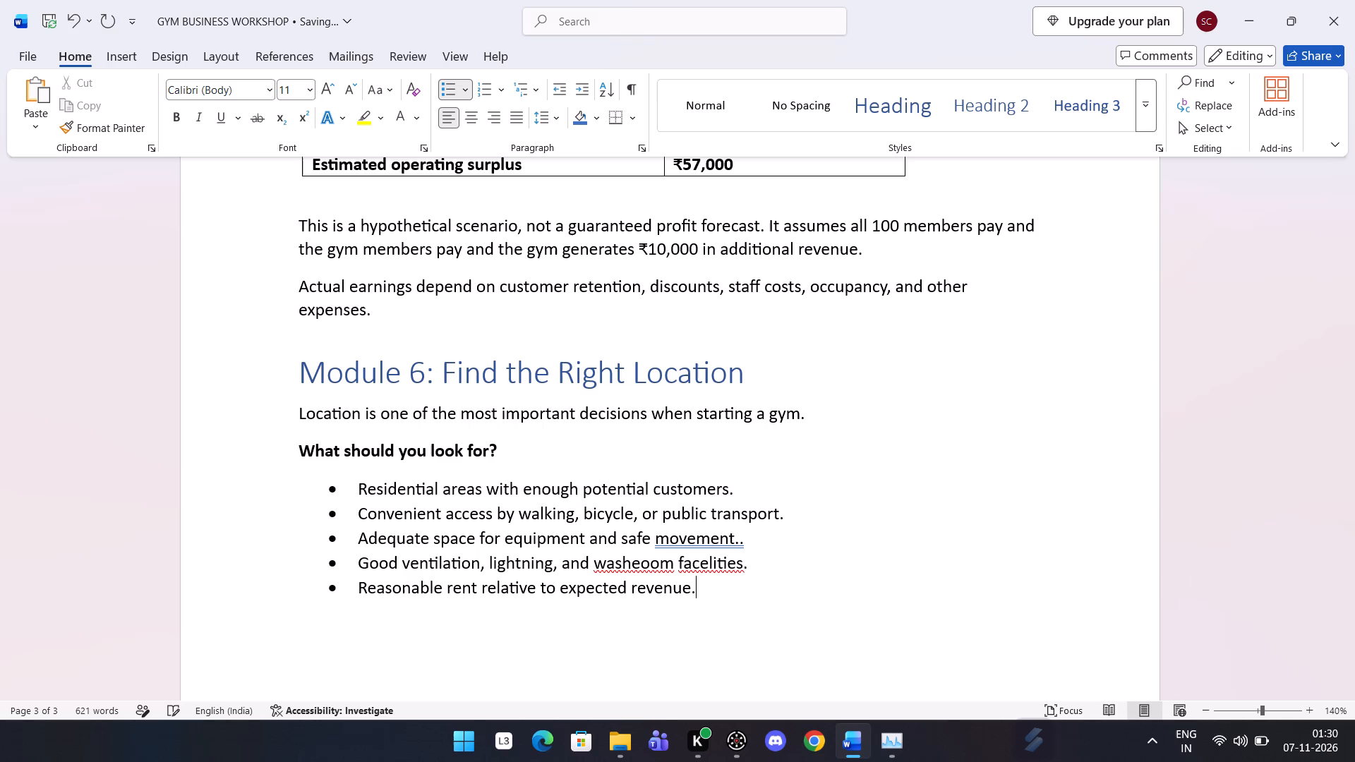
# Add a sixth bullet to the location criteria list beginning "Limited direct competition, or a clear reason".
pyautogui.press('Return')
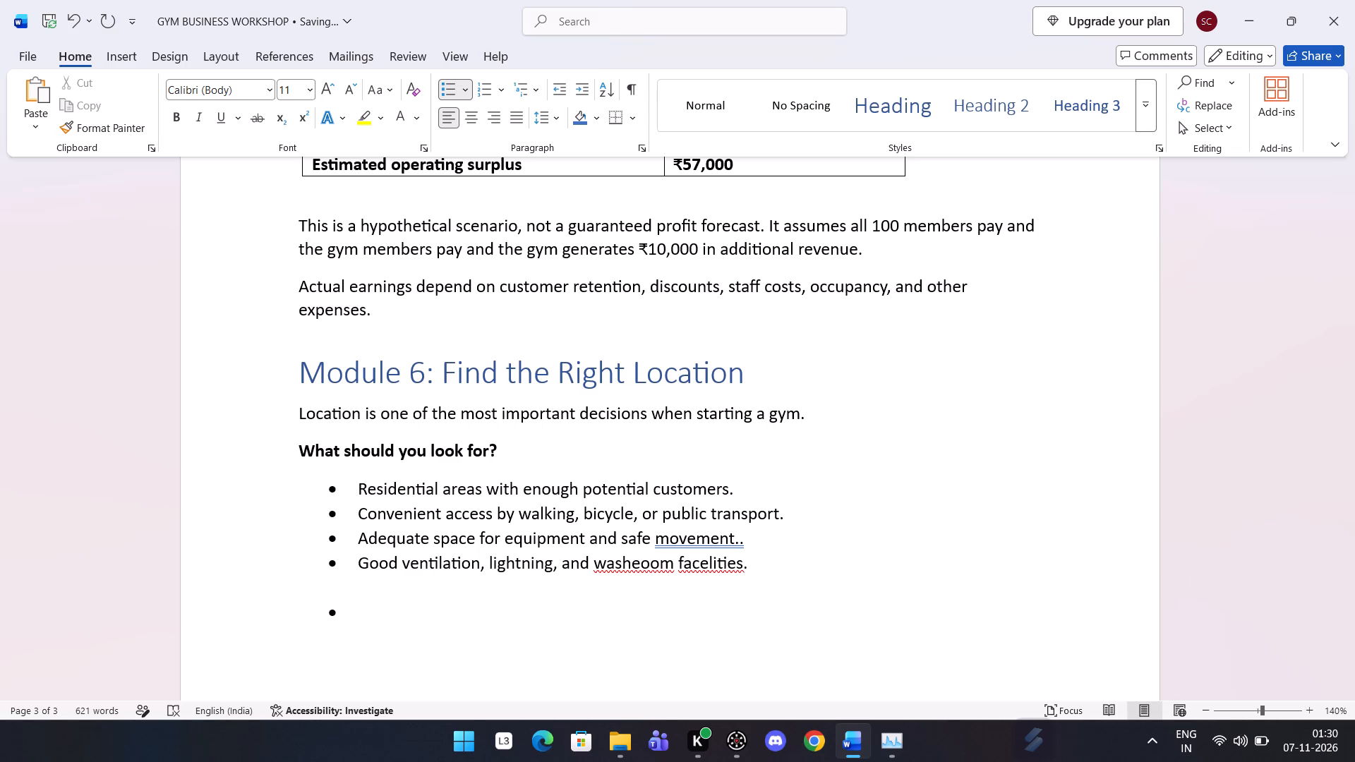
pyautogui.write('limited')
pyautogui.press('space')
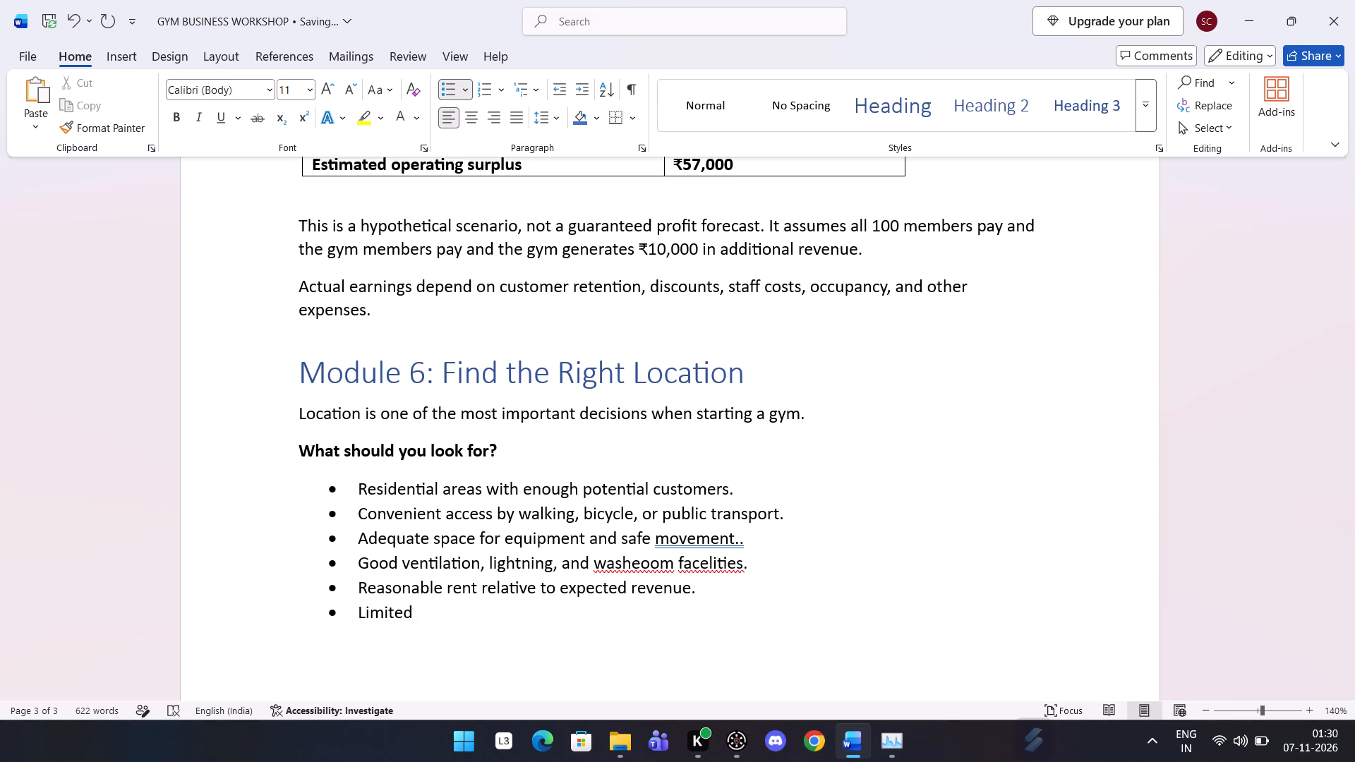
pyautogui.write('dire')
pyautogui.write('ct')
pyautogui.press('space')
pyautogui.write('compe')
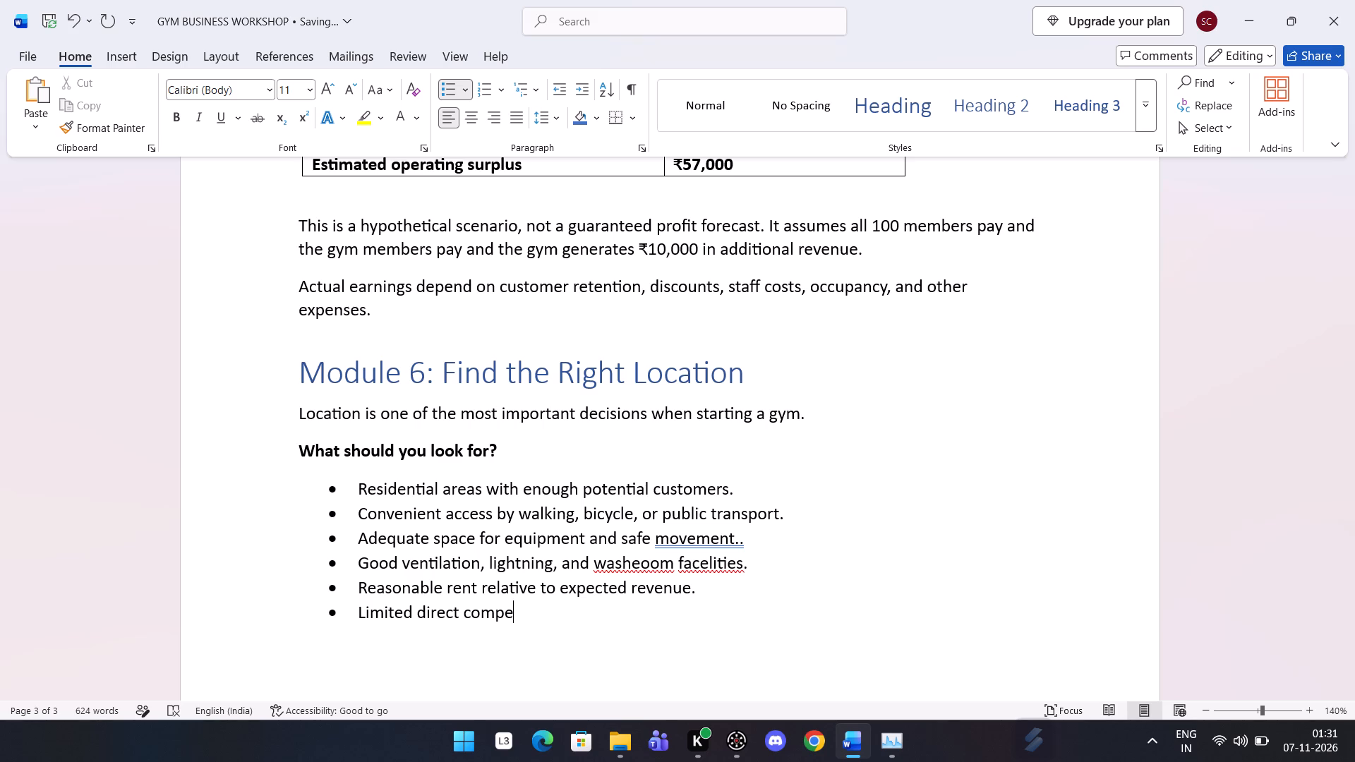
pyautogui.write('tition')
pyautogui.press('space')
pyautogui.press('BackSpace')
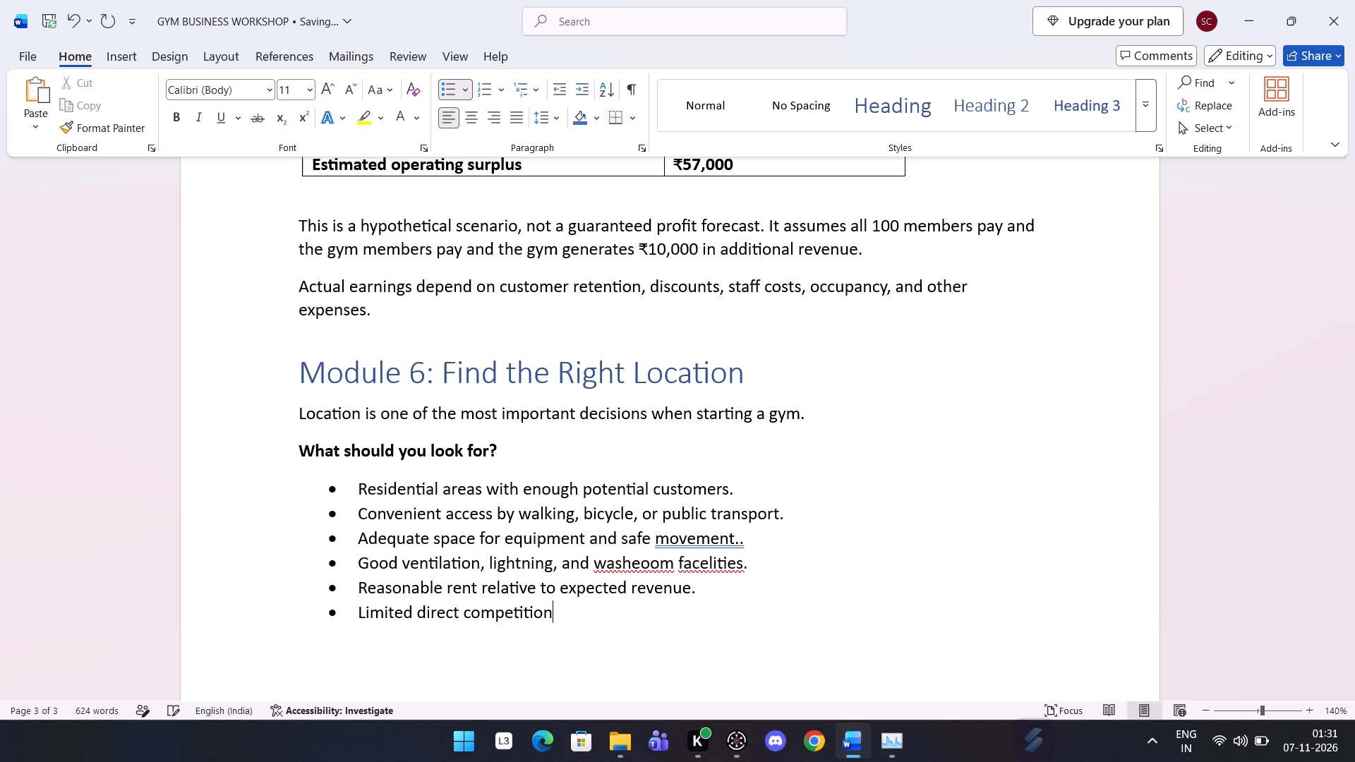
pyautogui.write(', or')
pyautogui.press('space')
pyautogui.write('a clear')
pyautogui.press('space')
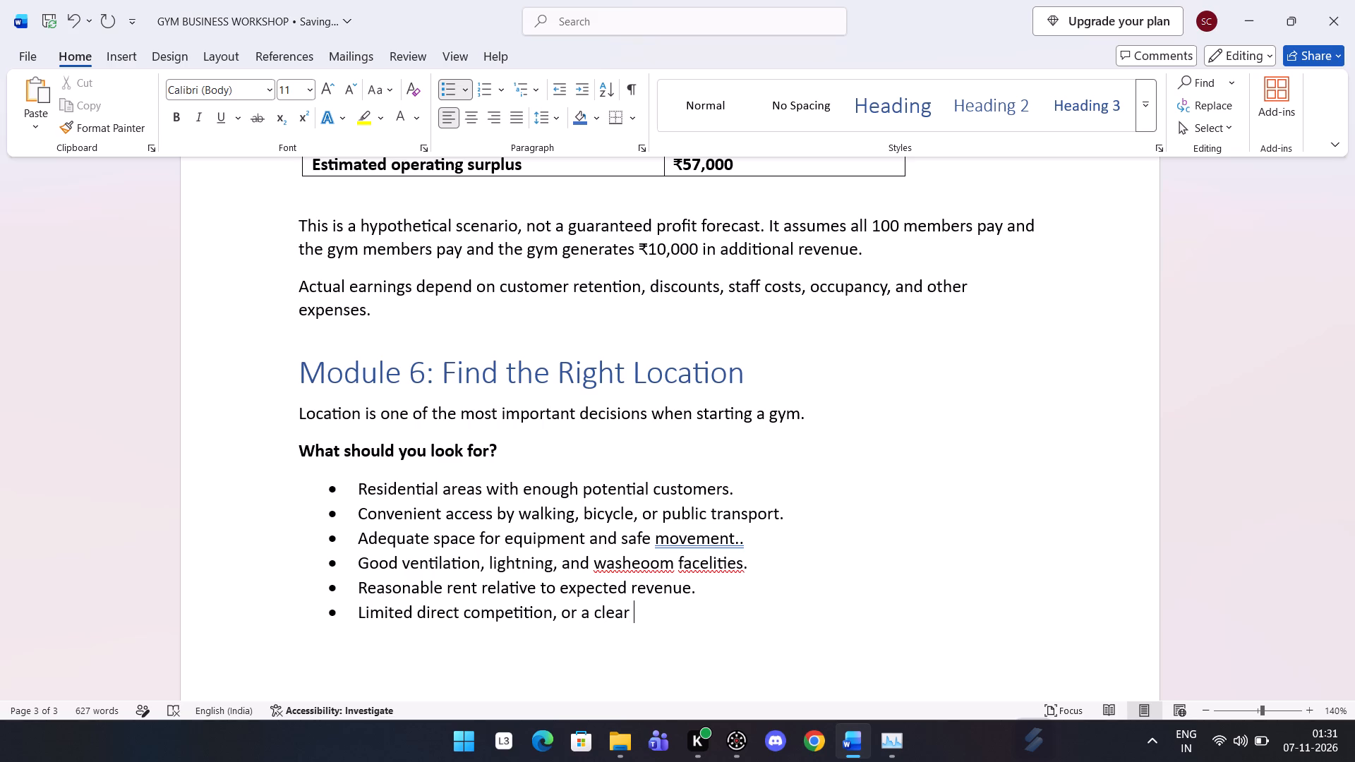
pyautogui.write('reason')
pyautogui.press('space')
# Complete the limited competition bullet with "cuatomers would choose your gym.".
pyautogui.write('cousomr')
pyautogui.press('e')
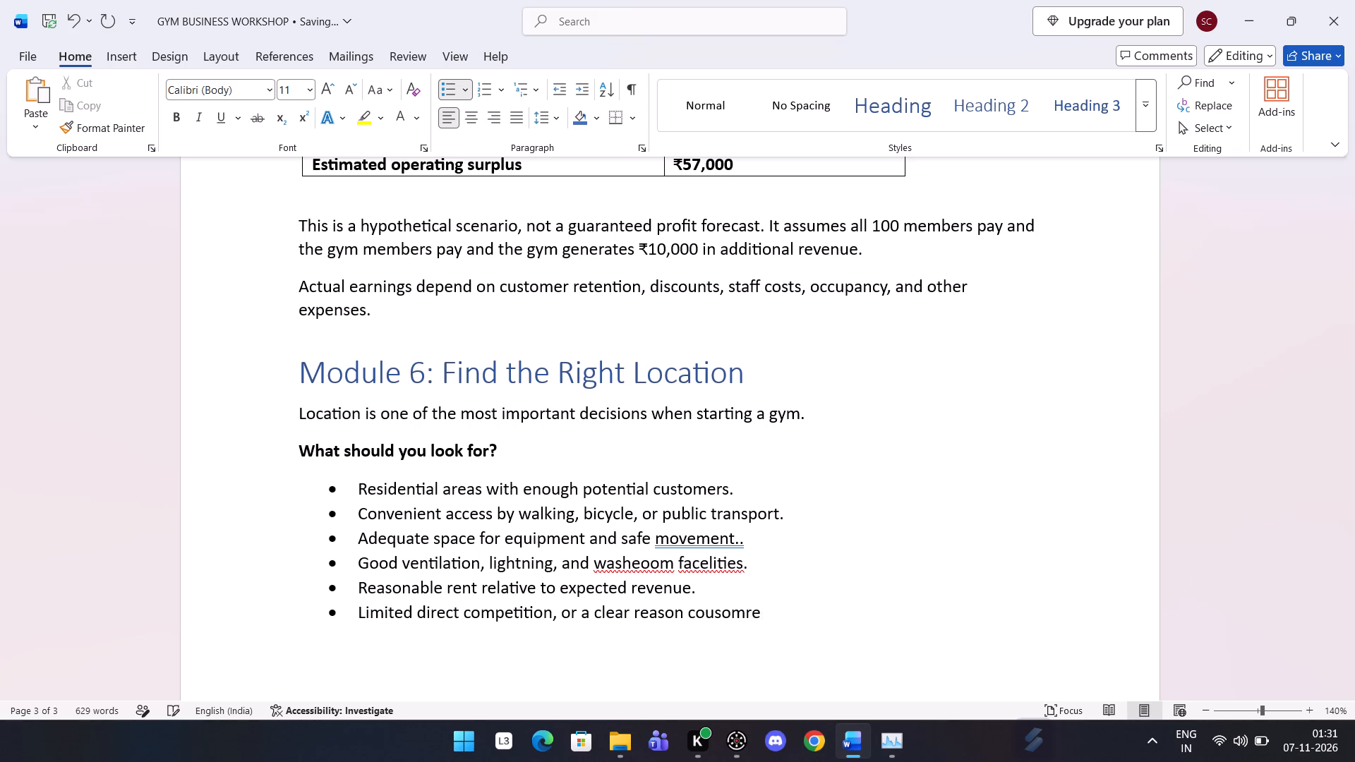
pyautogui.press('BackSpace')
pyautogui.press('BackSpace')
pyautogui.press('BackSpace')
pyautogui.press('BackSpace')
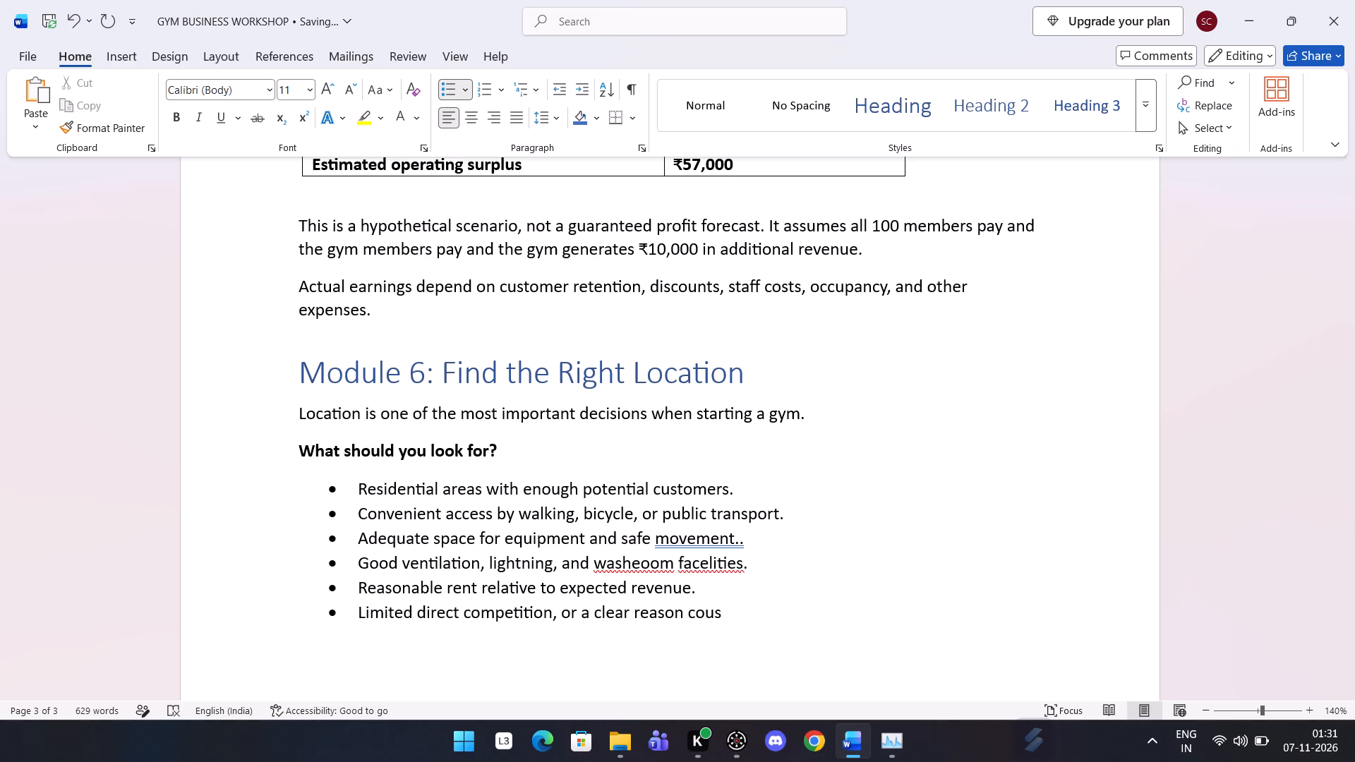
pyautogui.press('BackSpace')
pyautogui.press('BackSpace')
pyautogui.press('BackSpace')
pyautogui.write('uatomer')
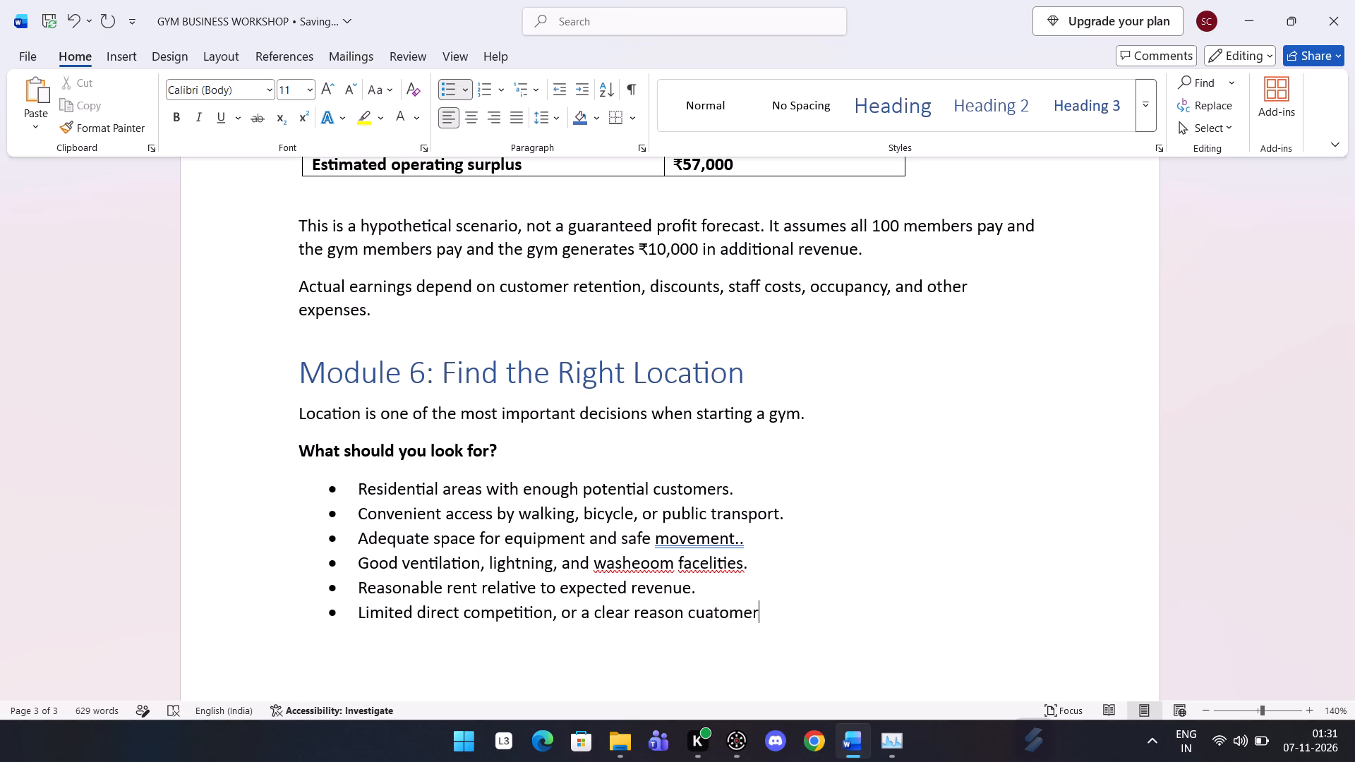
pyautogui.write('s woul')
pyautogui.write('d')
pyautogui.press('space')
pyautogui.write('choose your gym')
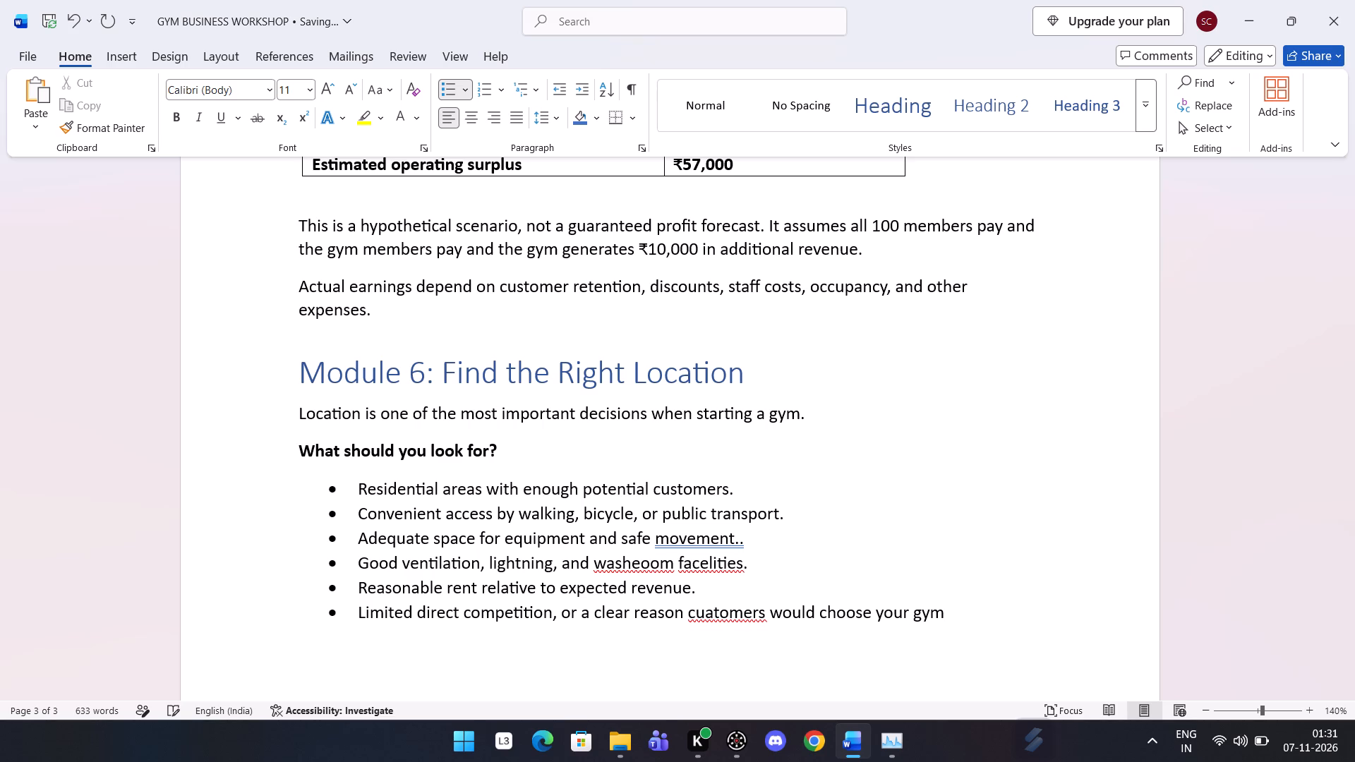
pyautogui.press('.')
# End the bulleted list, add the bold subheading "Example location strategy" below it, and start a non-bold line under it.
pyautogui.press('Return')
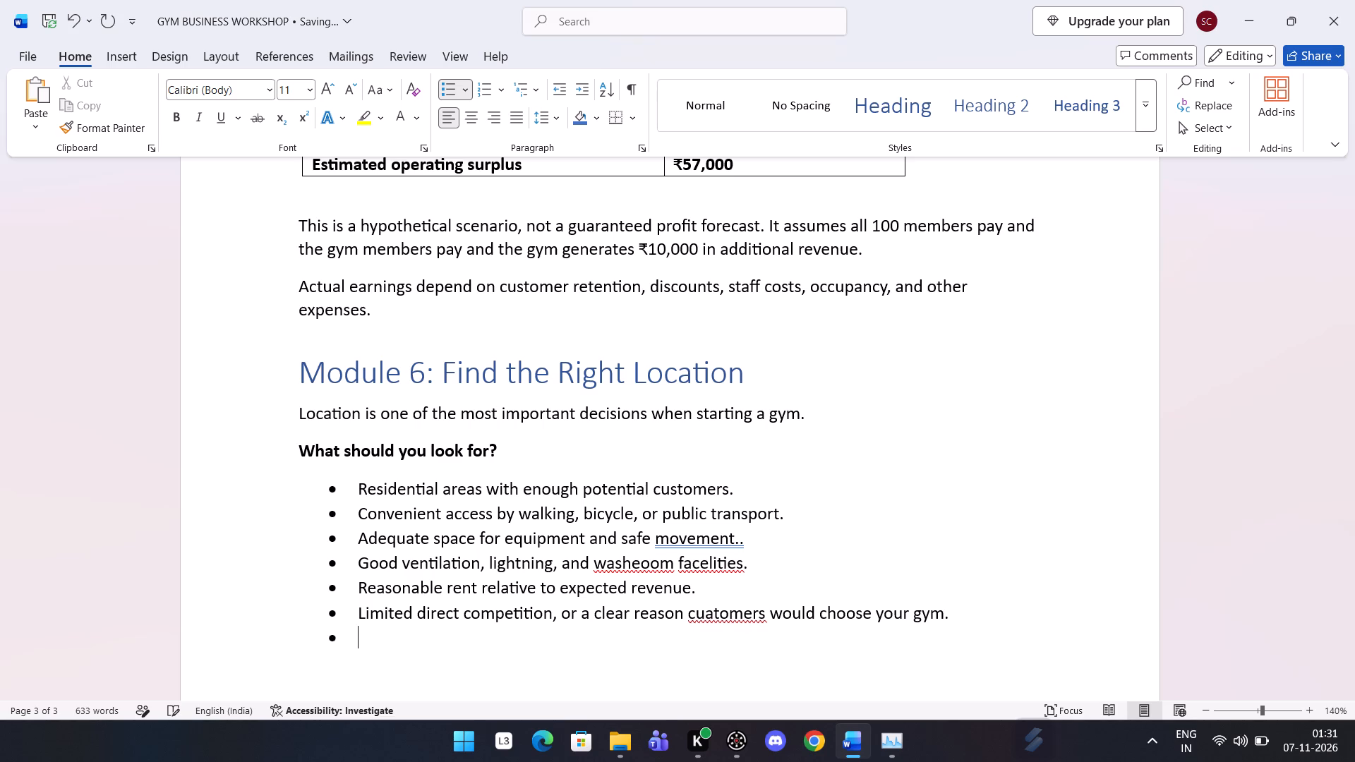
pyautogui.press('Return')
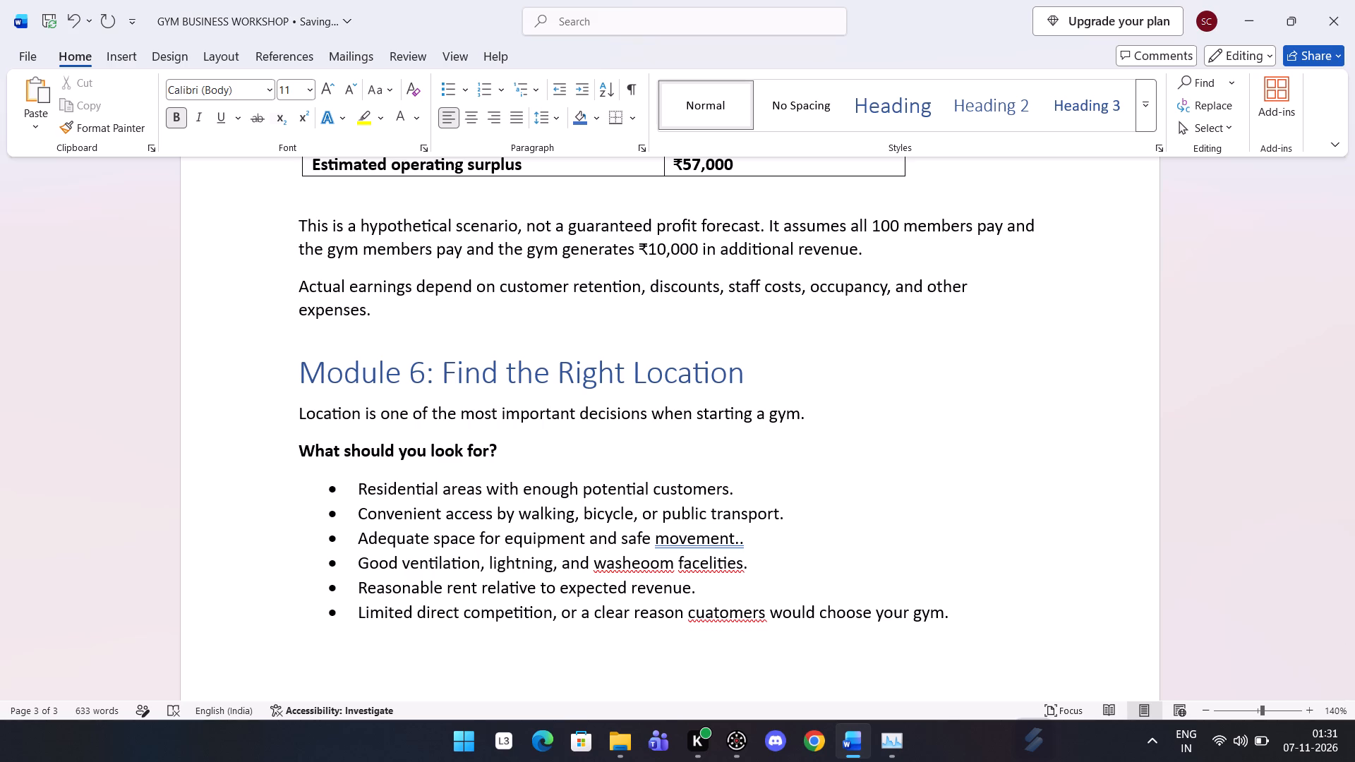
pyautogui.press('Tab')
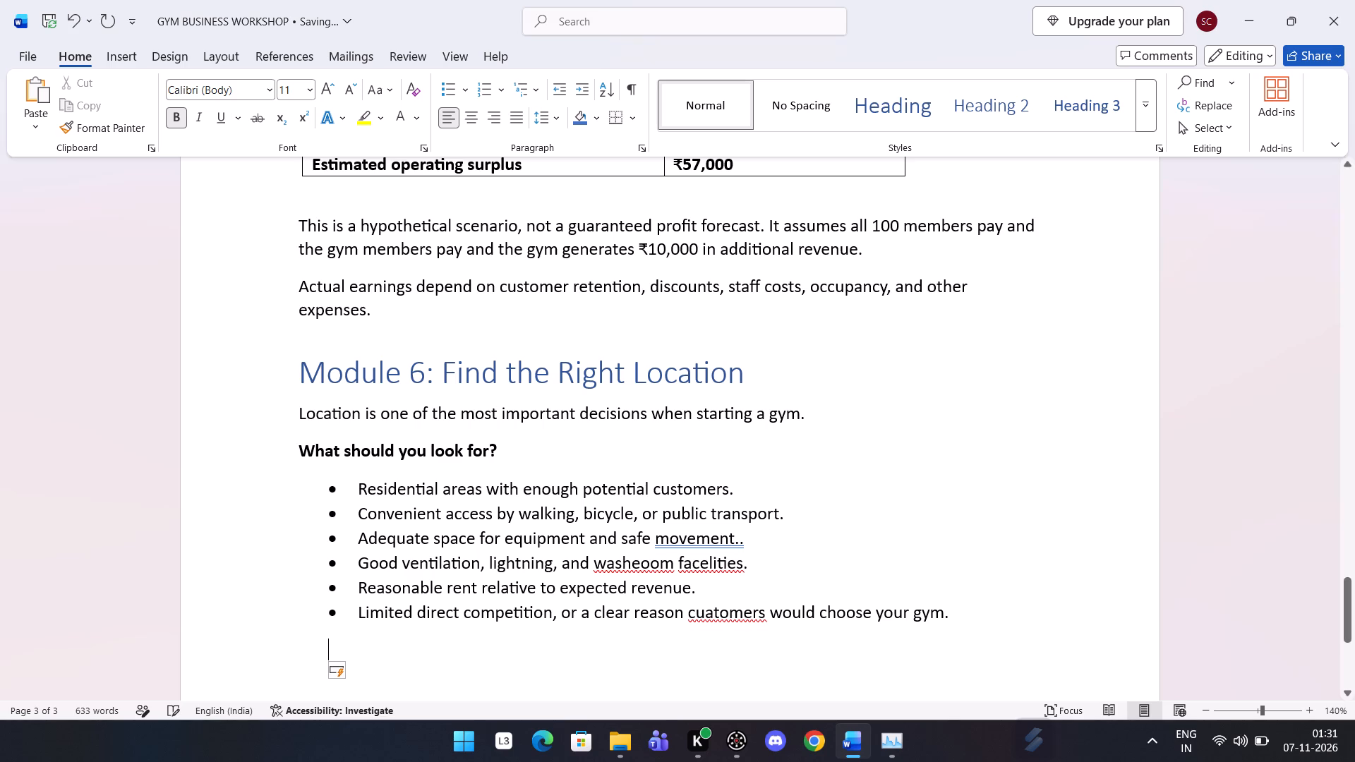
pyautogui.press('BackSpace')
pyautogui.press('Tab')
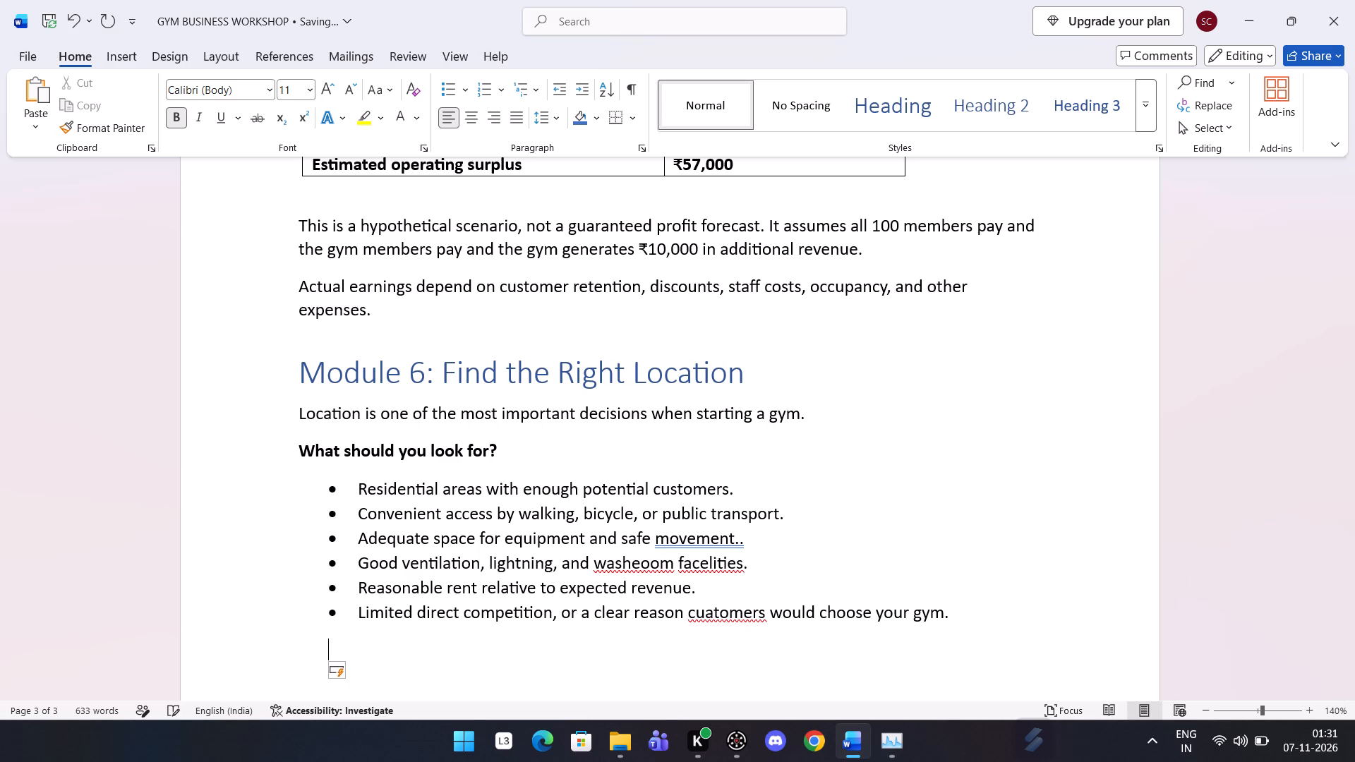
pyautogui.press('BackSpace')
pyautogui.press('e')
pyautogui.write('xample')
pyautogui.press('space')
pyautogui.write('loca')
pyautogui.write('tion')
pyautogui.press('space')
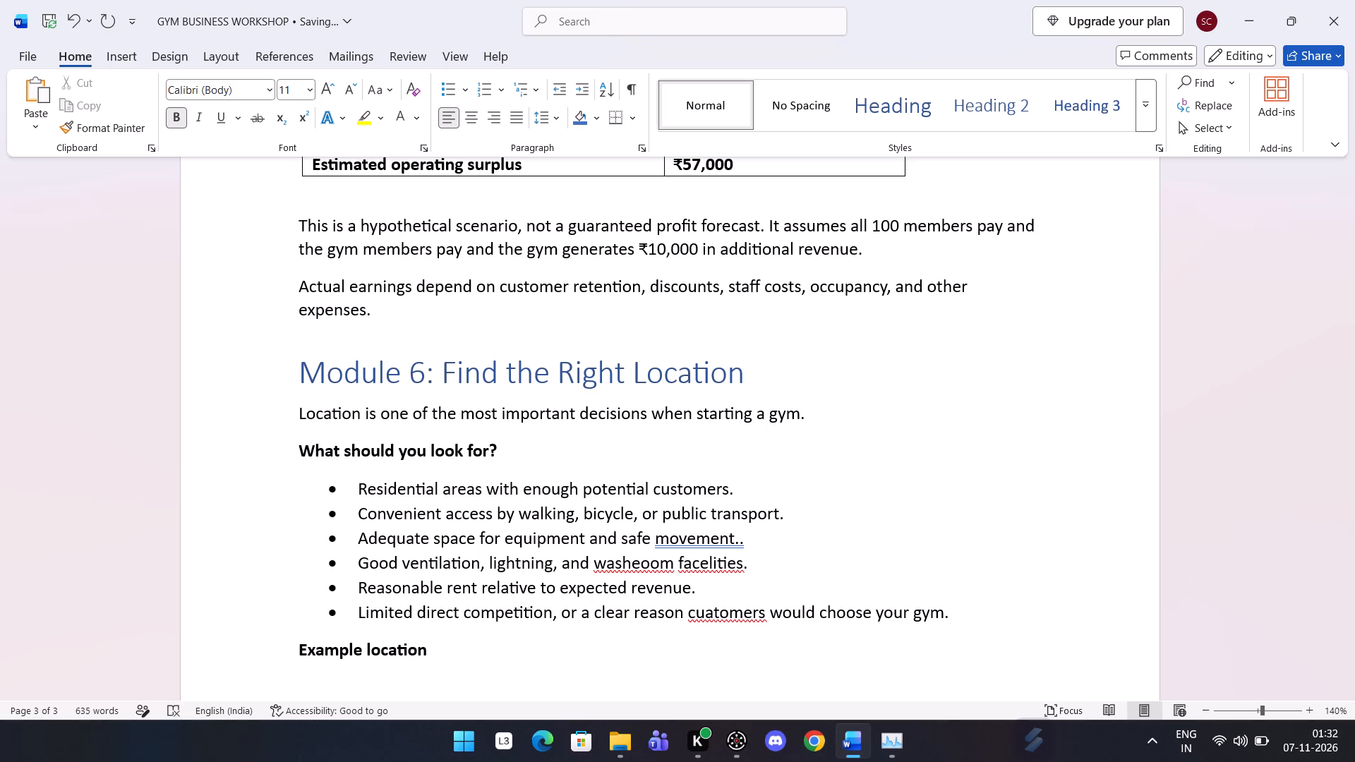
pyautogui.press('s')
pyautogui.write('trate')
pyautogui.press('y')
pyautogui.press('BackSpace')
pyautogui.write('gy')
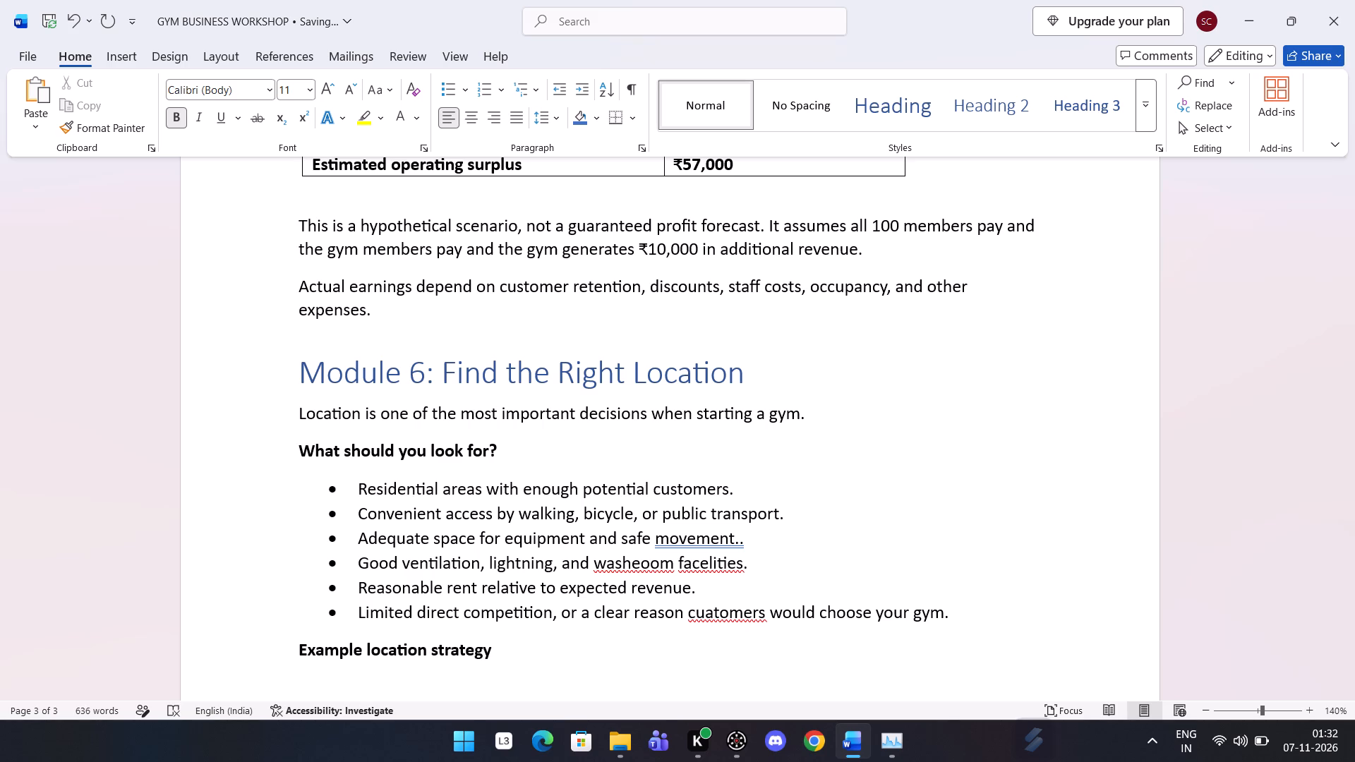
pyautogui.press('Return')
pyautogui.click(177, 115)
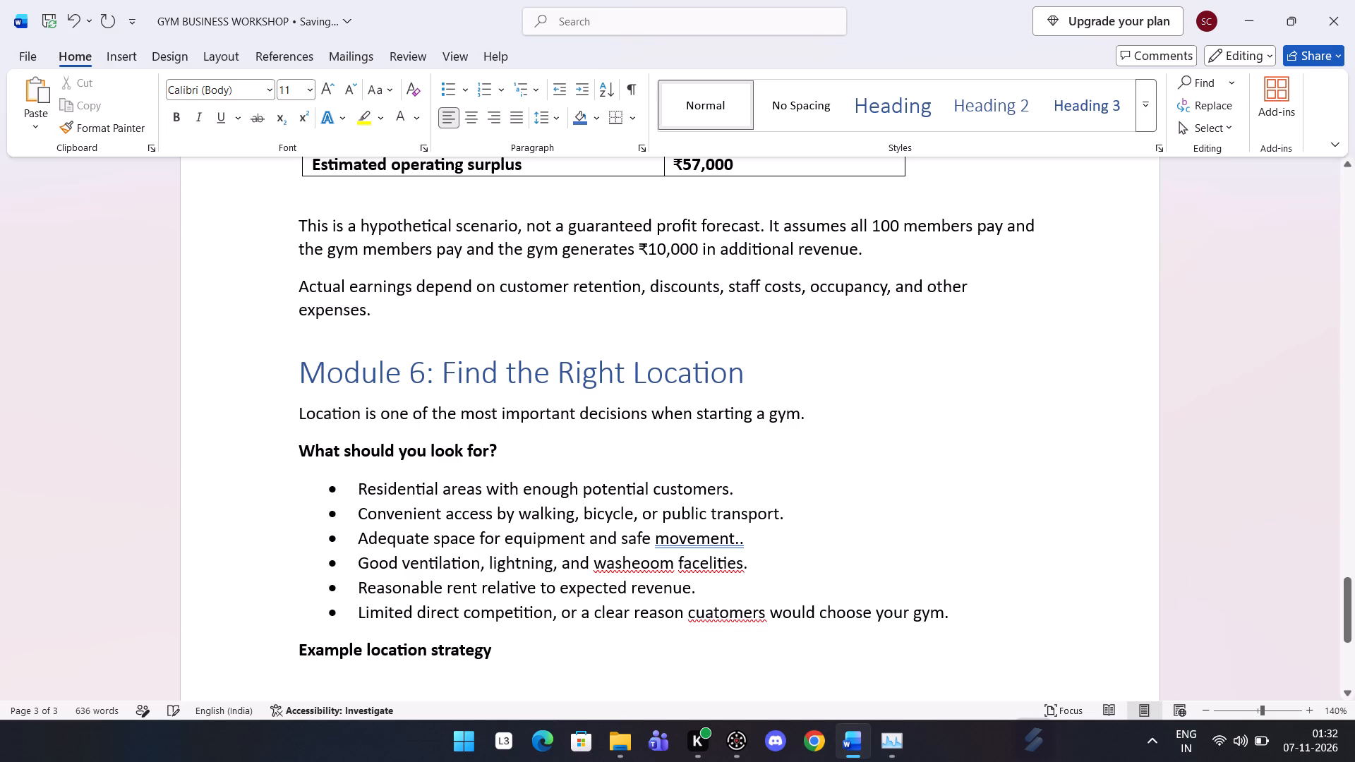
# Correct the misspelled words in the fourth and sixth bullets to "washroom", "facilities" and "customers".
pyautogui.rightClick(642, 563)
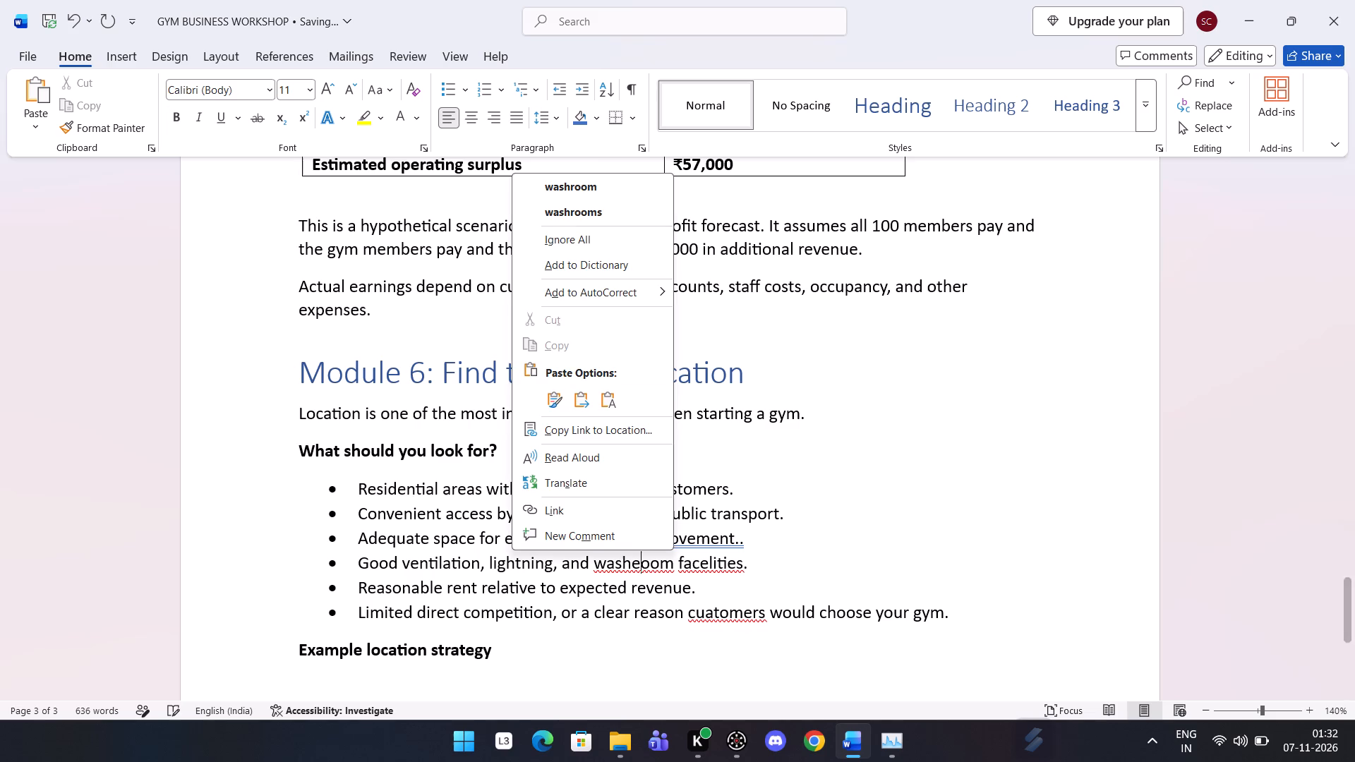
pyautogui.click(578, 180)
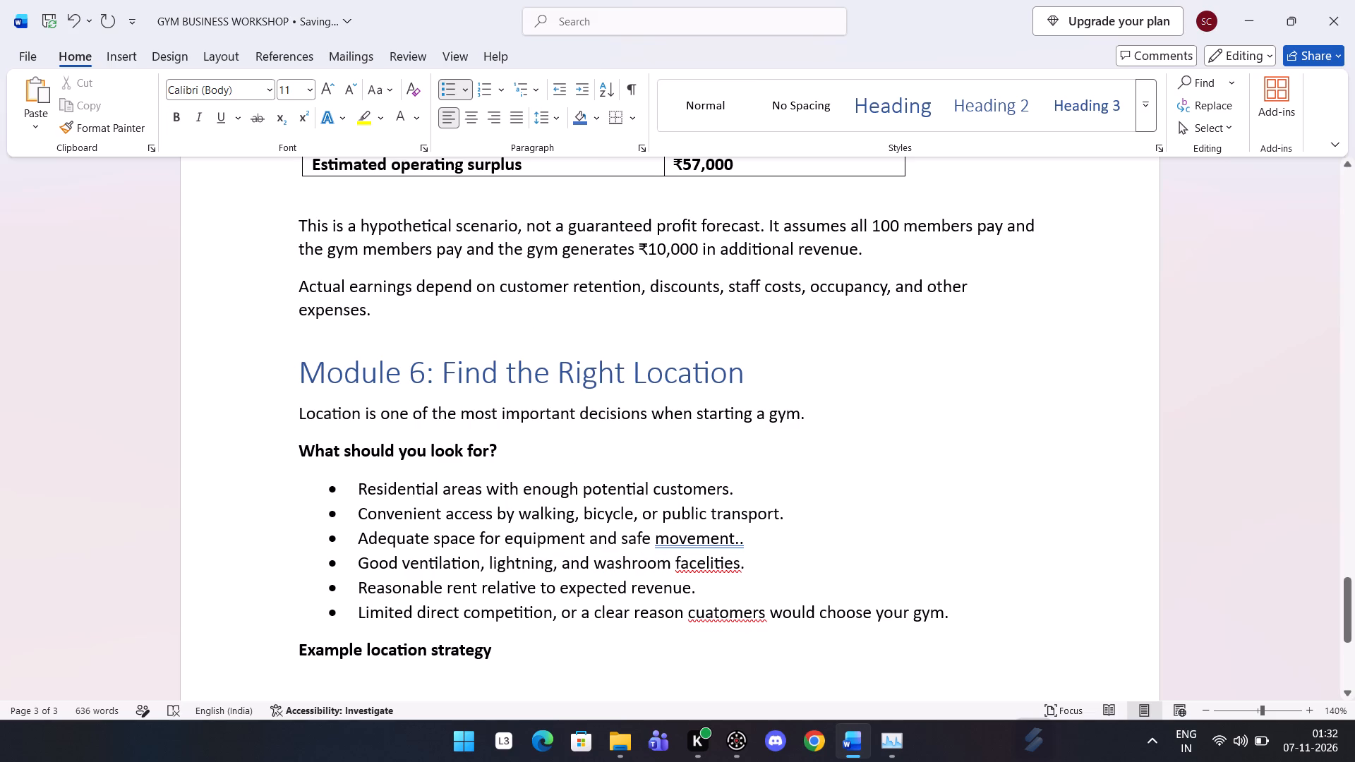
pyautogui.rightClick(703, 575)
pyautogui.click(694, 569)
pyautogui.rightClick(694, 569)
pyautogui.click(642, 187)
pyautogui.rightClick(735, 622)
pyautogui.click(675, 189)
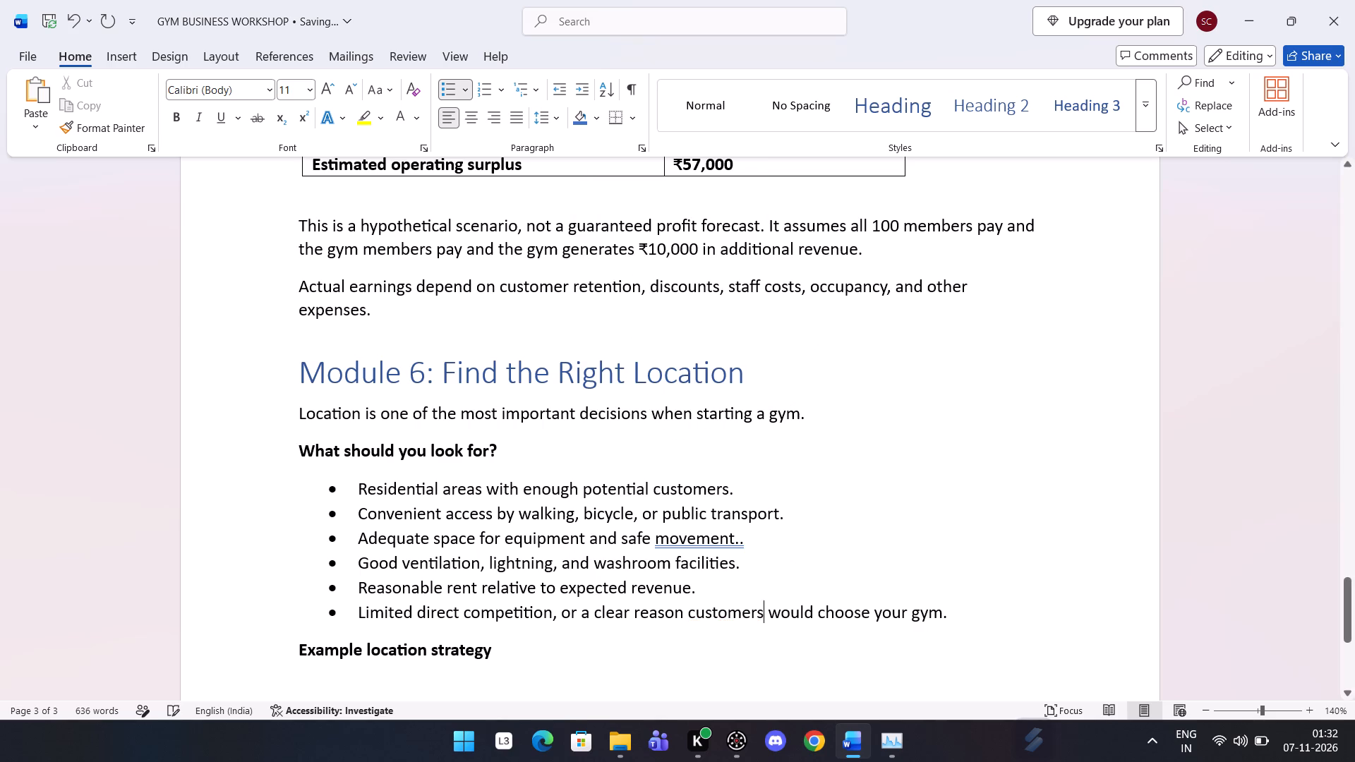
# Start a non-bold paragraph under the "Example location strategy" subheading with "Imagine opening a gym".
pyautogui.scroll(-2, 608, 713)
pyautogui.click(507, 471)
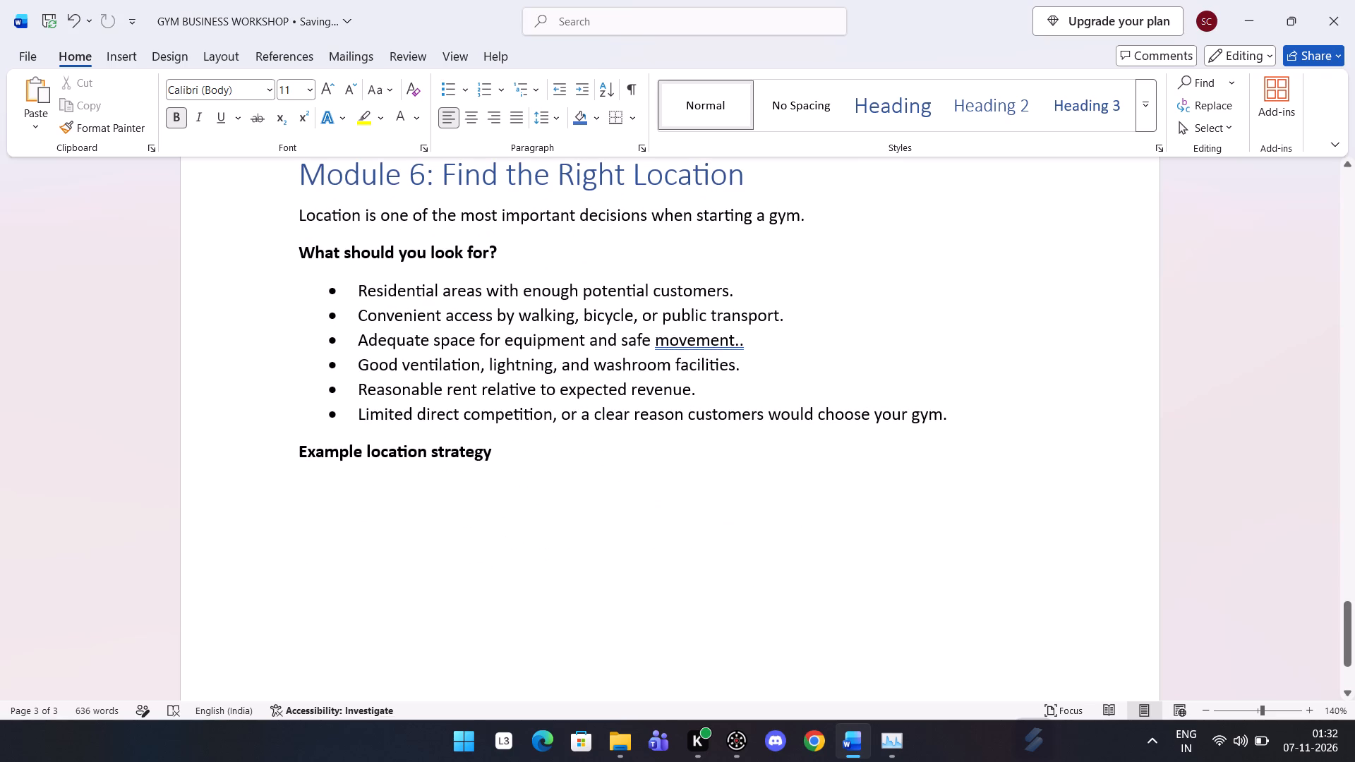
pyautogui.press('Return')
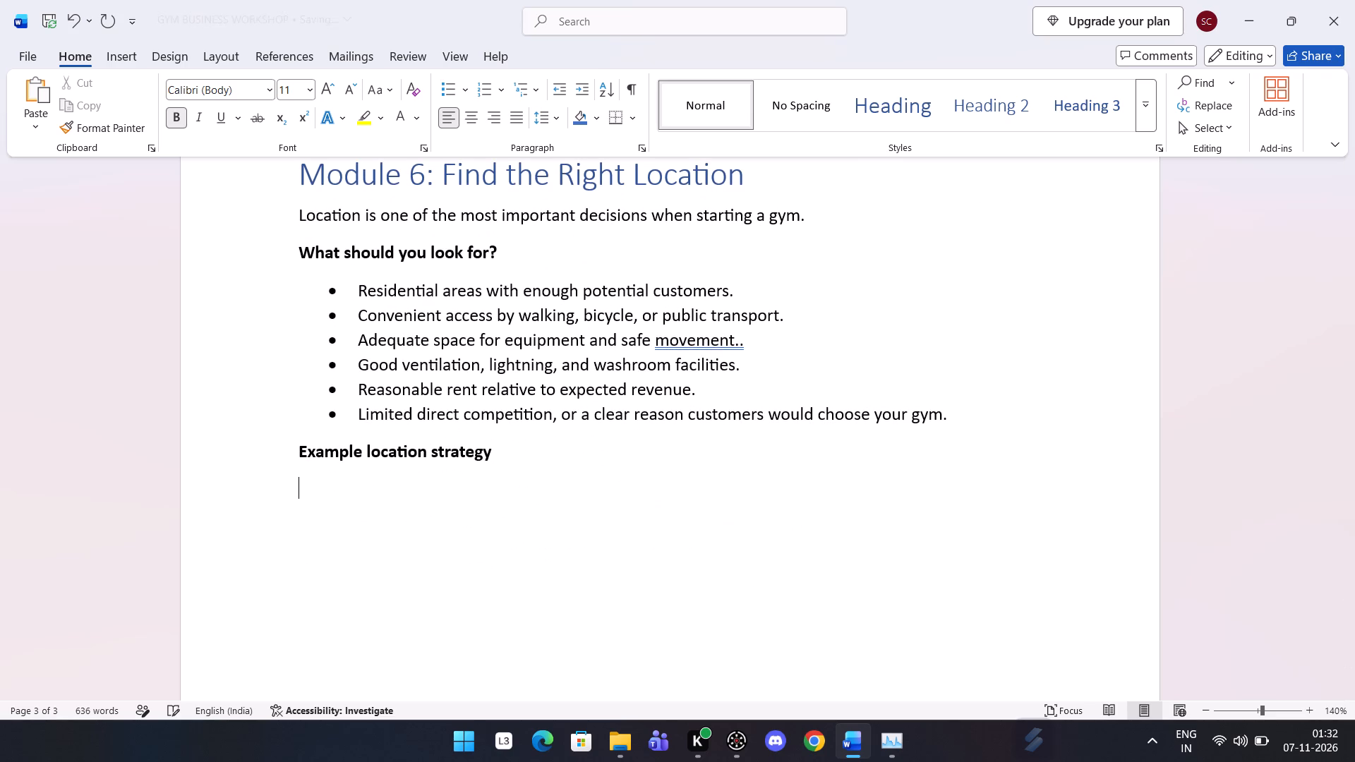
pyautogui.click(179, 107)
pyautogui.click(169, 111)
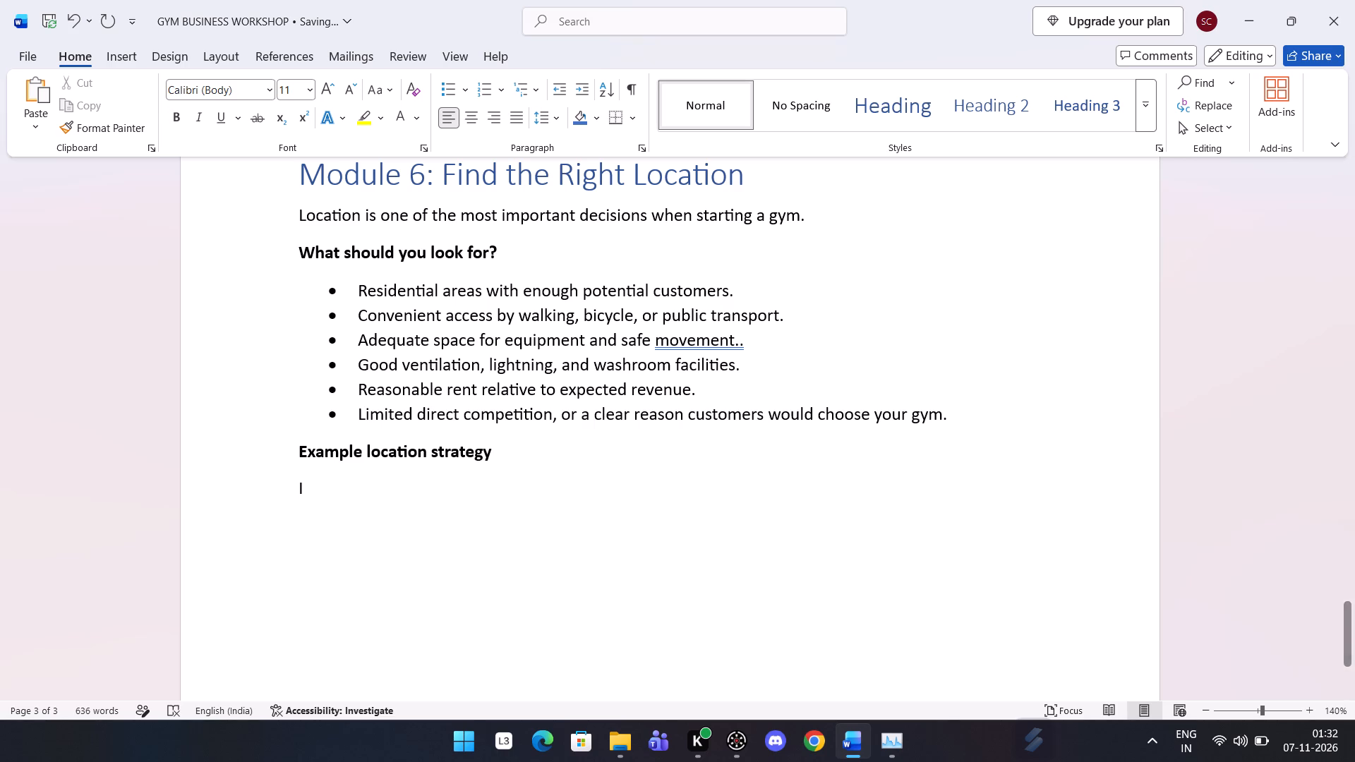
pyautogui.write('ma')
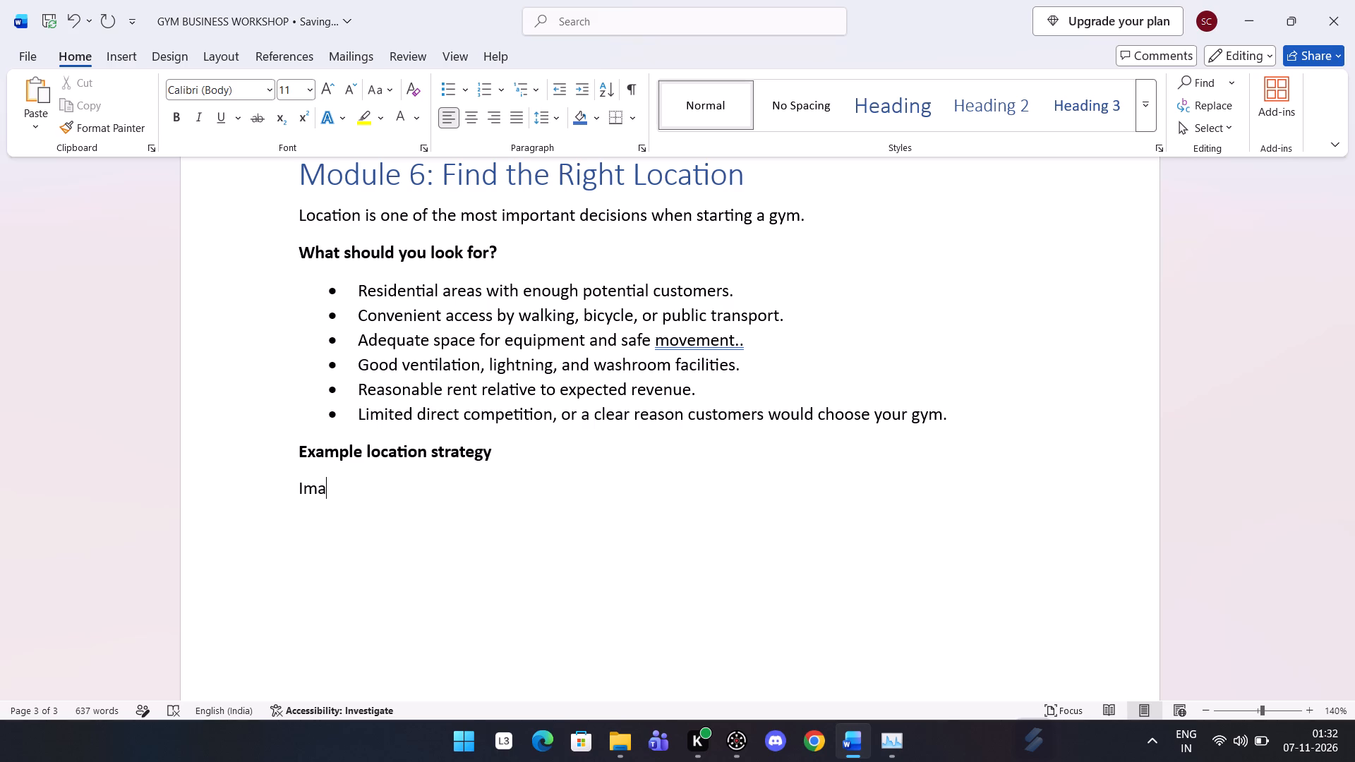
pyautogui.write('gine')
pyautogui.press('space')
pyautogui.write('opening')
pyautogui.press('space')
pyautogui.write('a gym')
pyautogui.press('space')
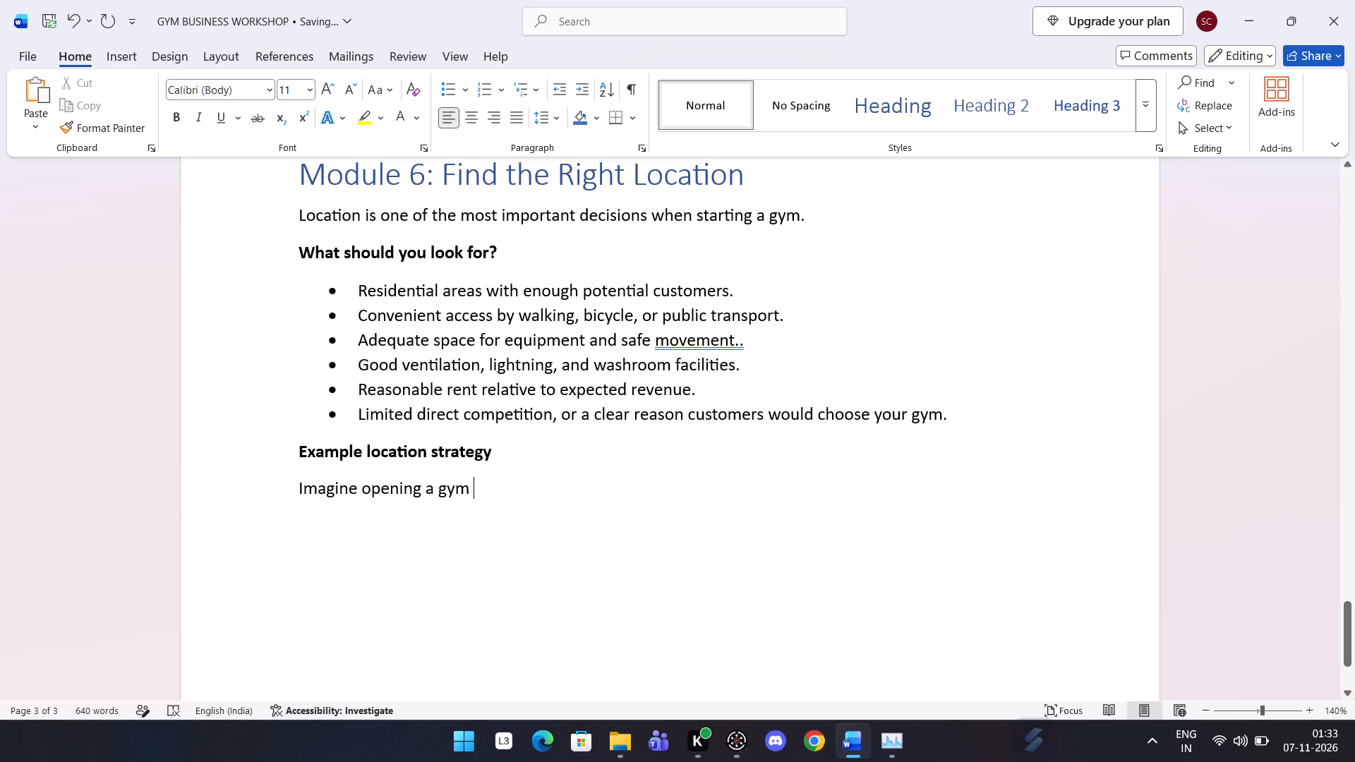
# Continue the example paragraph with "in aresidential area where".
pyautogui.write('in a')
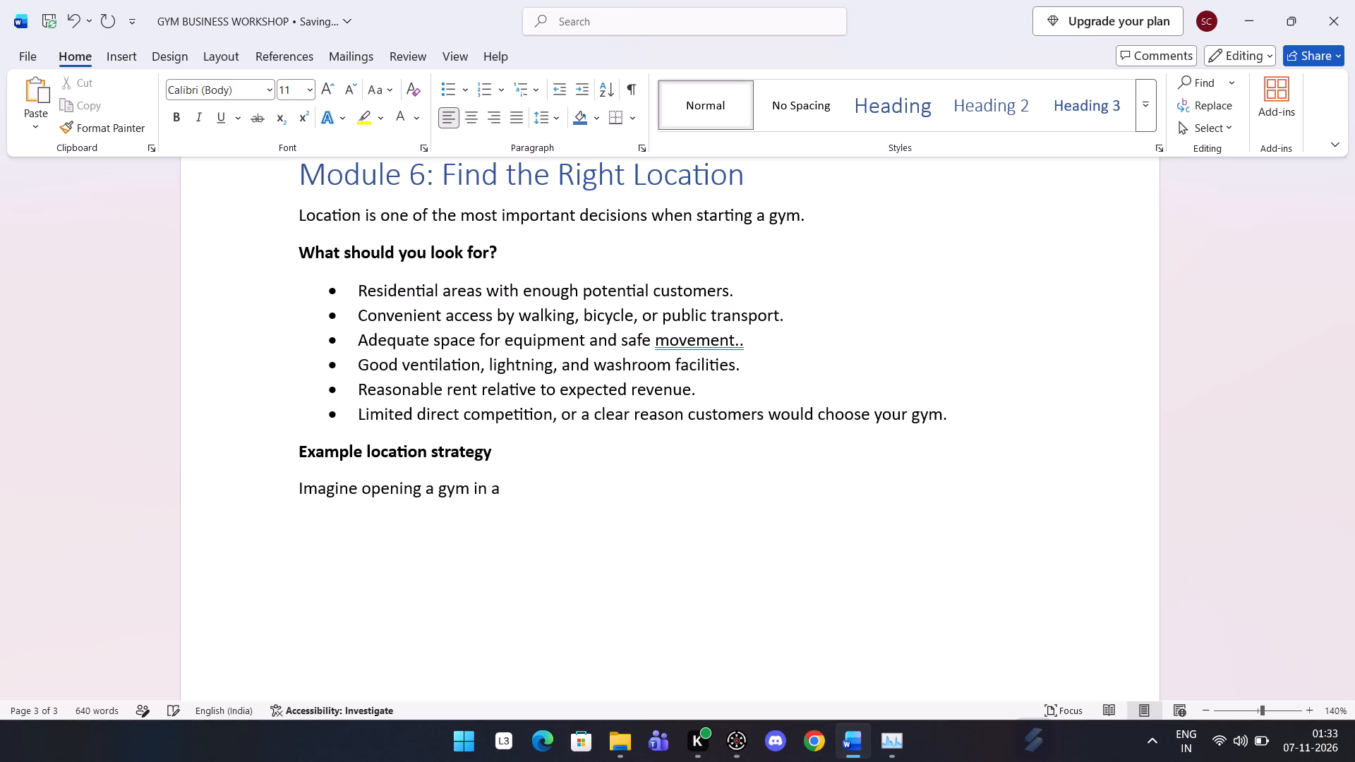
pyautogui.write('residential')
pyautogui.press('space')
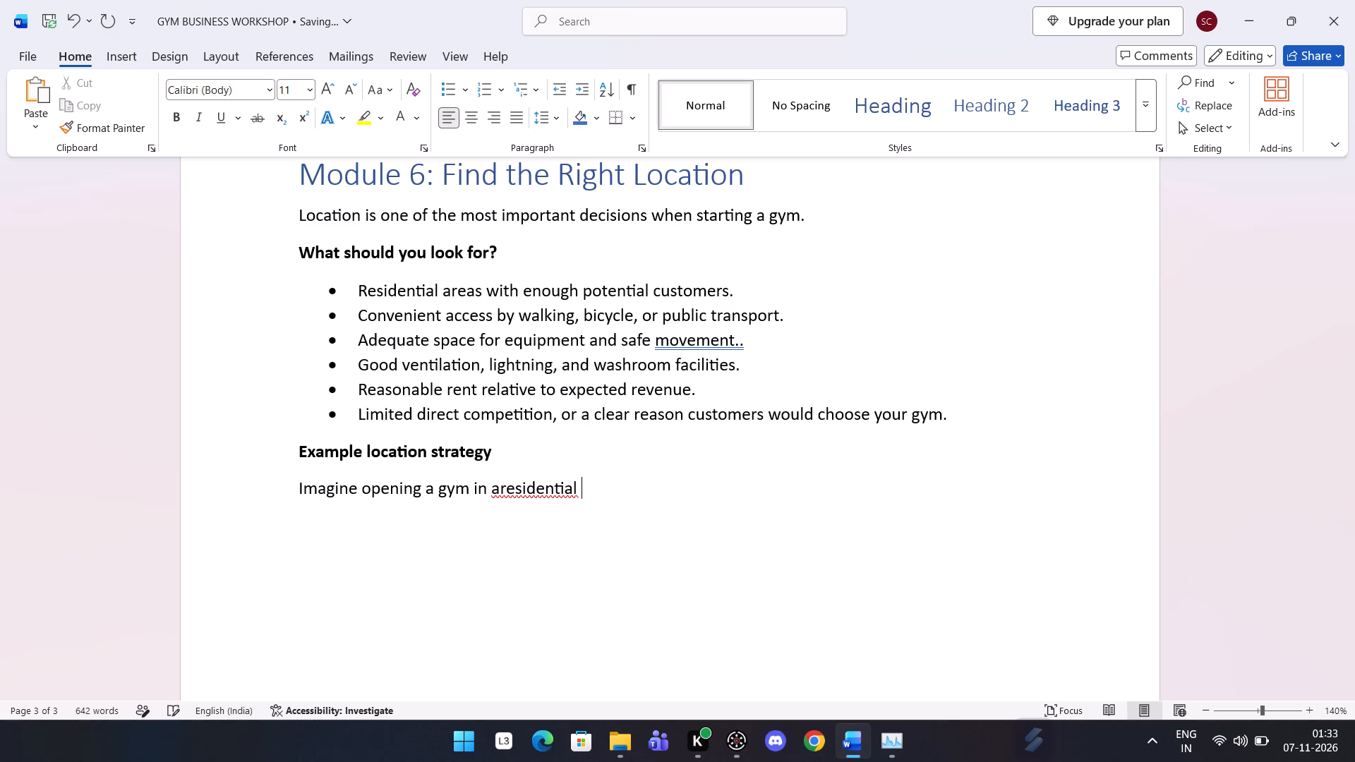
pyautogui.write('area')
pyautogui.press('space')
pyautogui.write('ehre')
pyautogui.press('space')
pyautogui.press('BackSpace')
pyautogui.press('BackSpace')
pyautogui.press('BackSpace')
pyautogui.press('BackSpace')
pyautogui.press('BackSpace')
pyautogui.write('where')
pyautogui.press('space')
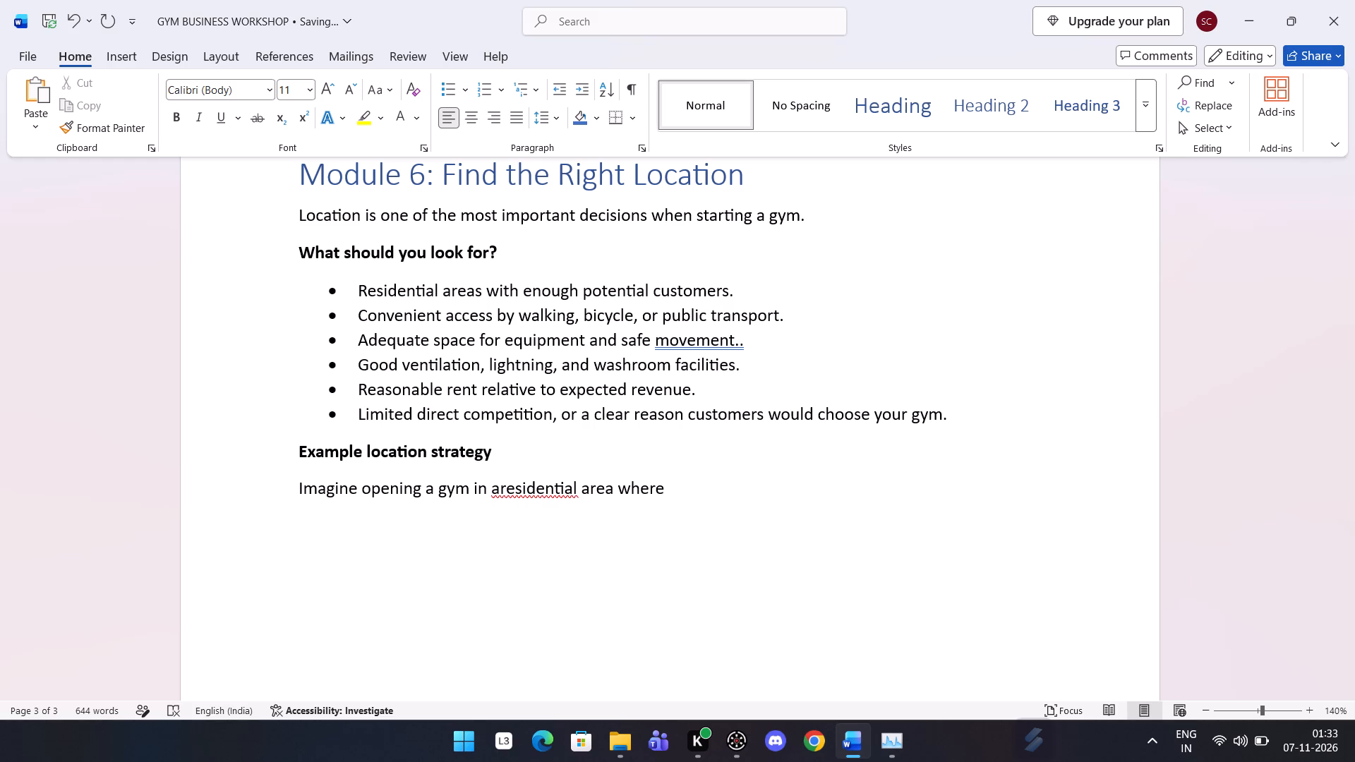
# Continue the example paragraph with "many people want affordable fitness facelities".
pyautogui.press('w')
pyautogui.press('BackSpace')
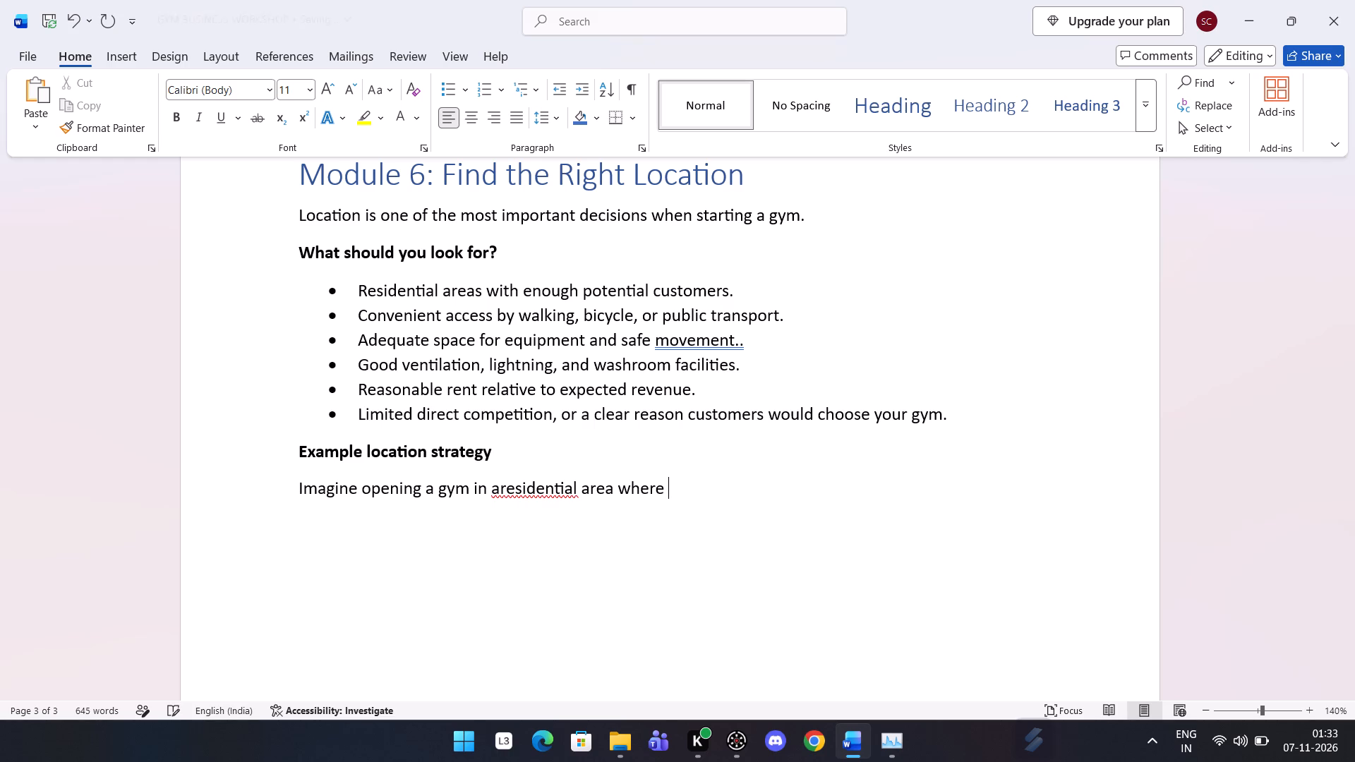
pyautogui.write('many people')
pyautogui.press('space')
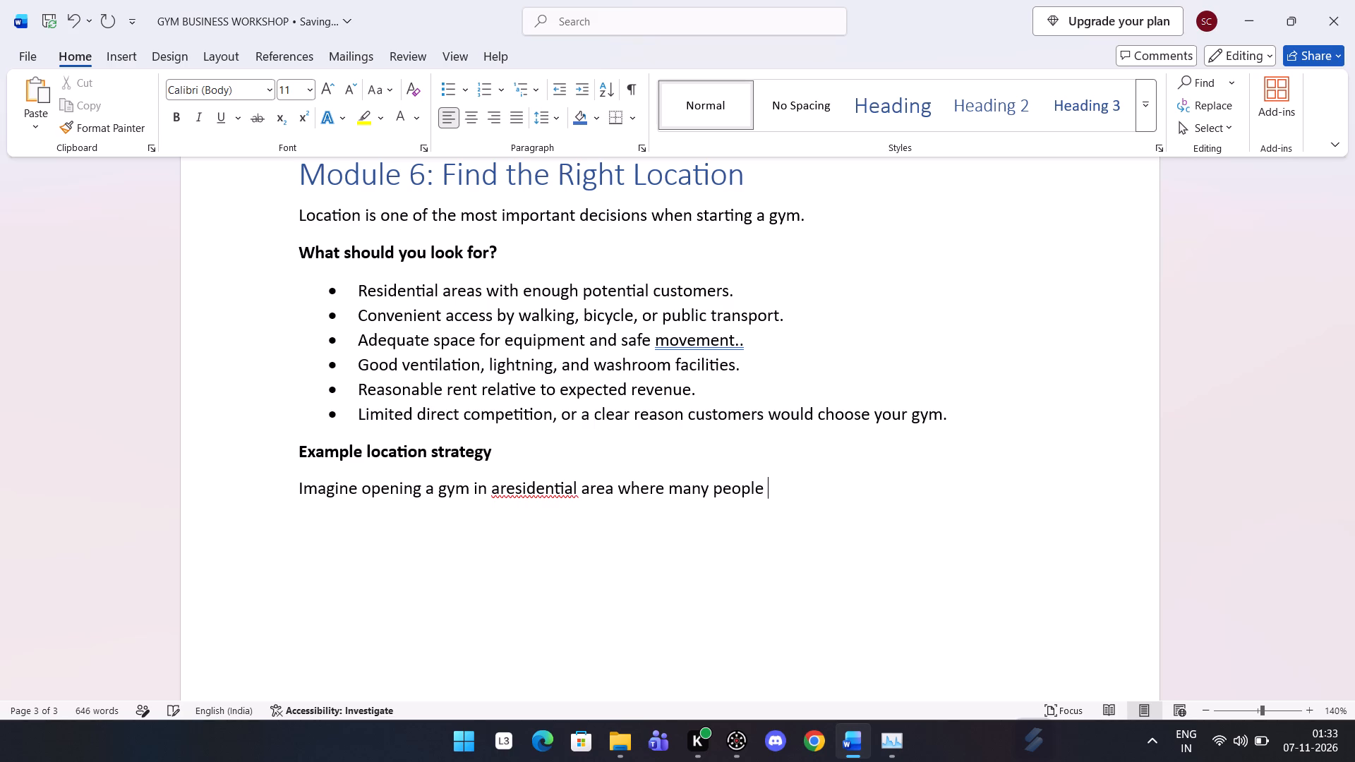
pyautogui.write('want')
pyautogui.press('space')
pyautogui.write('affor')
pyautogui.write('dable')
pyautogui.press('space')
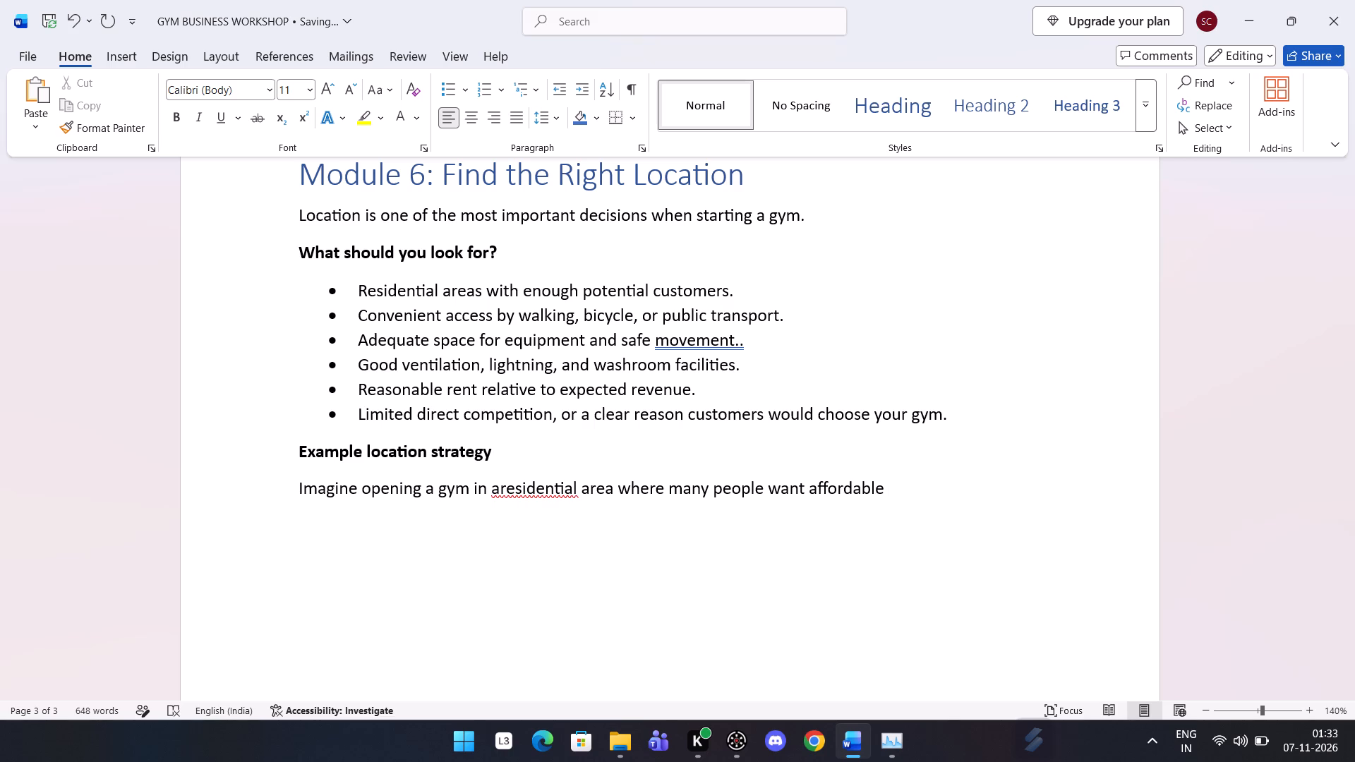
pyautogui.write('fitness')
pyautogui.press('space')
pyautogui.write('facelities')
pyautogui.press('space')
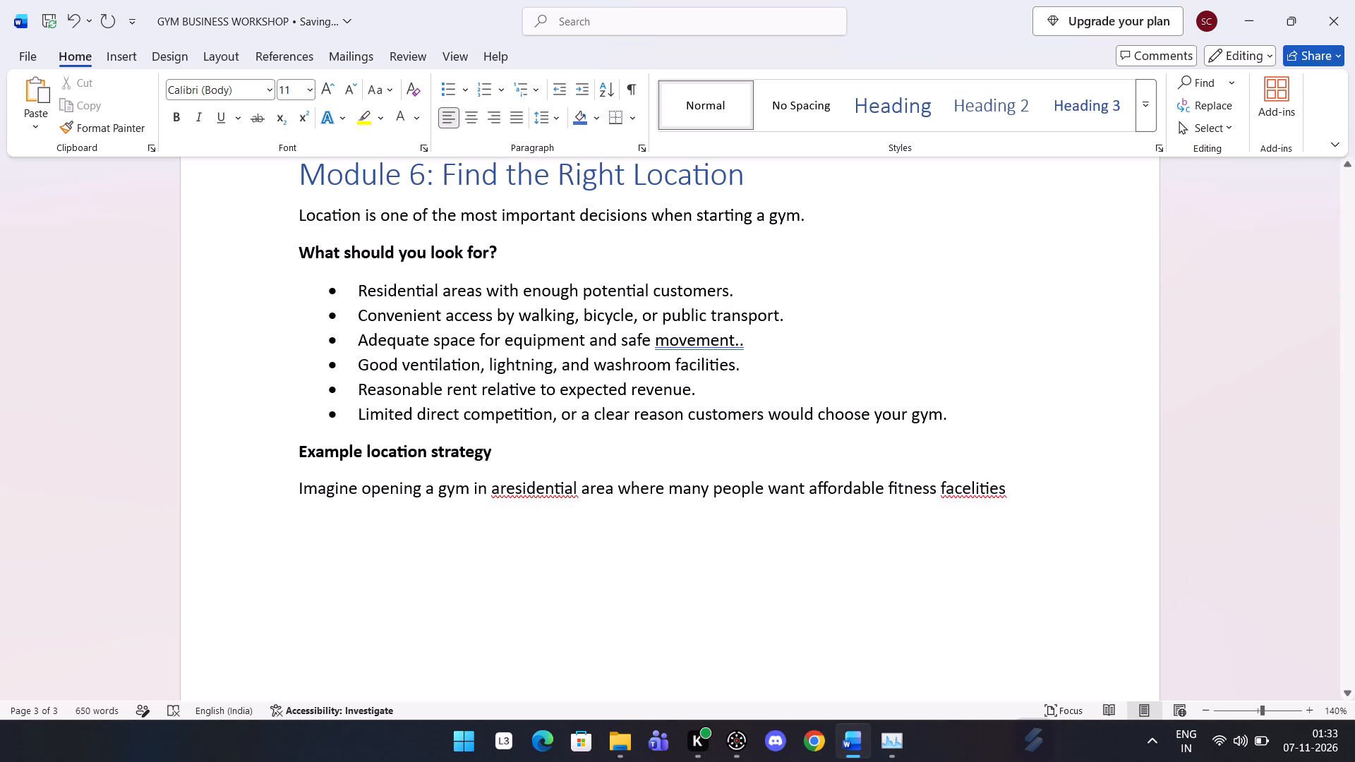
# Correct the misspelled words in the example paragraph to "a residential" and "facilities", and end the sentence with a period.
pyautogui.rightClick(510, 491)
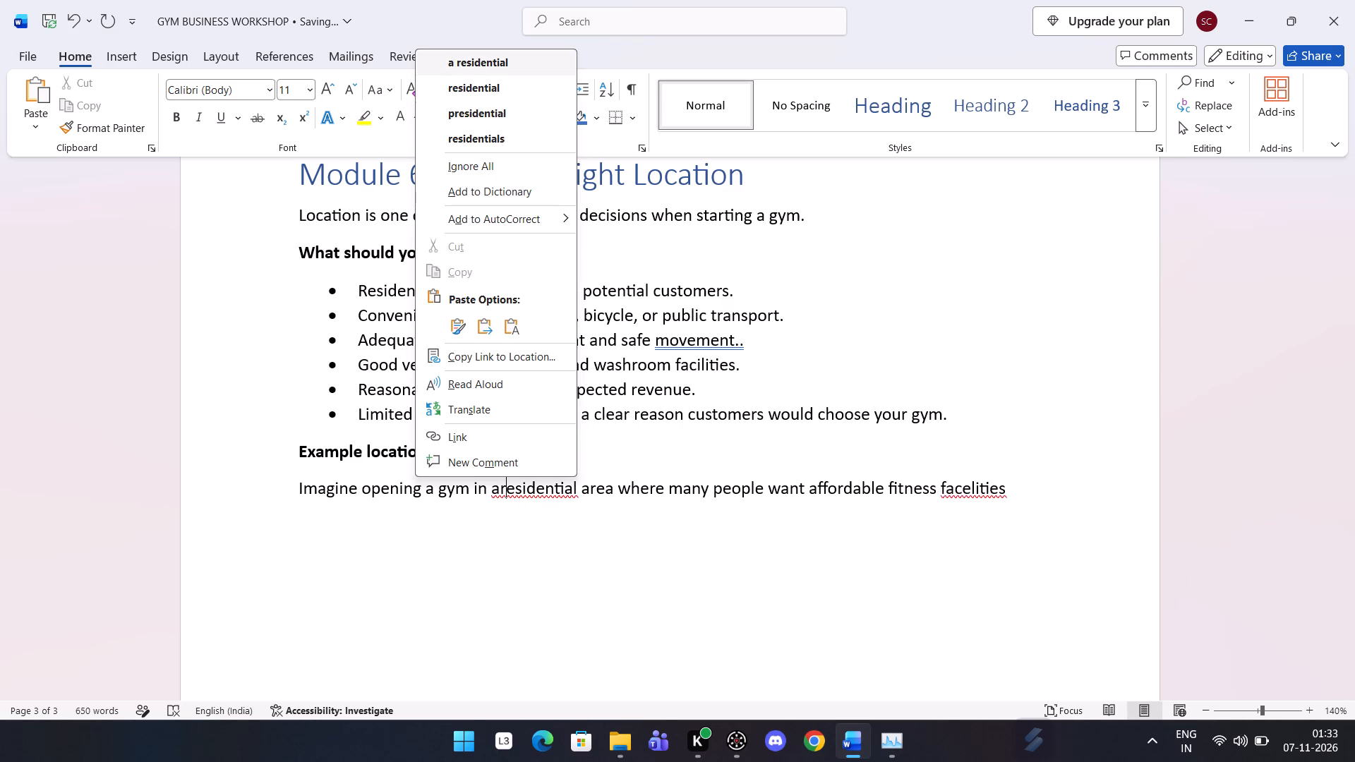
pyautogui.click(495, 66)
pyautogui.rightClick(997, 497)
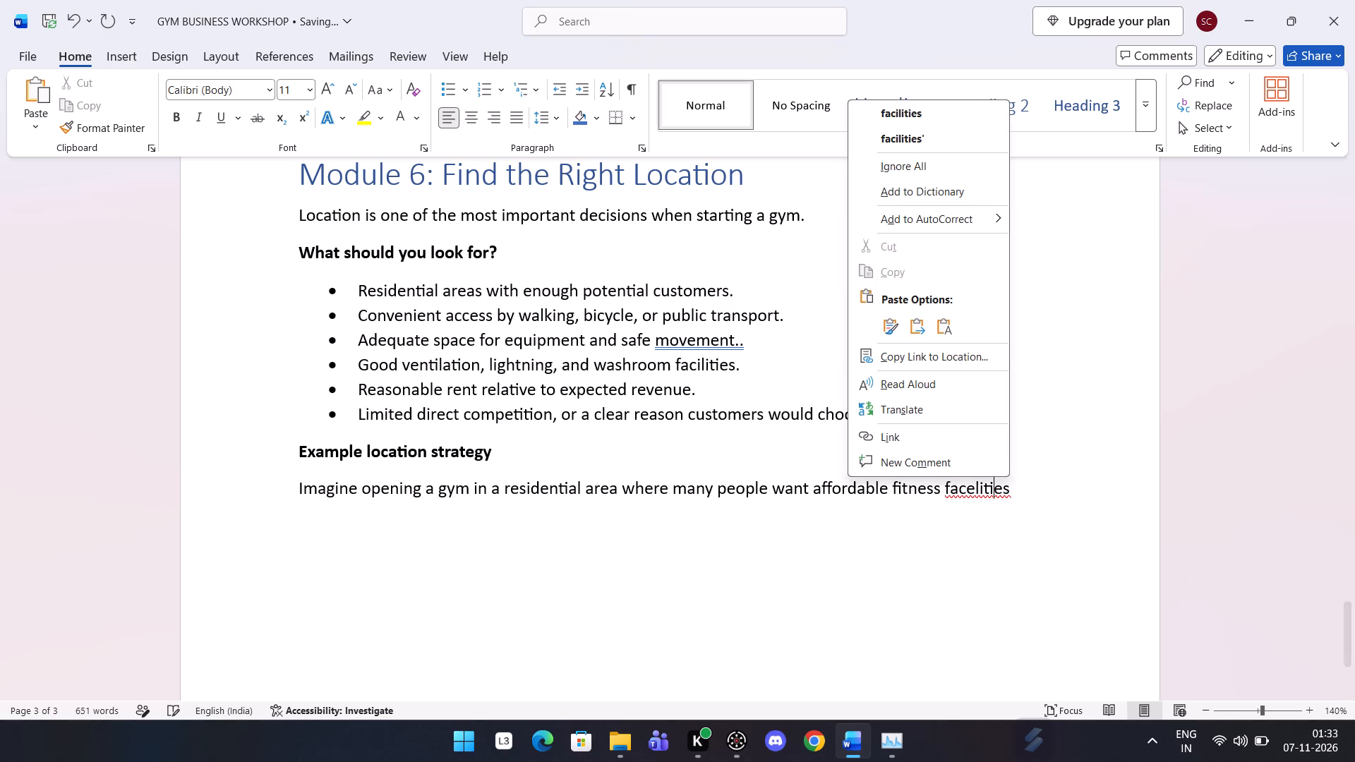
pyautogui.click(948, 110)
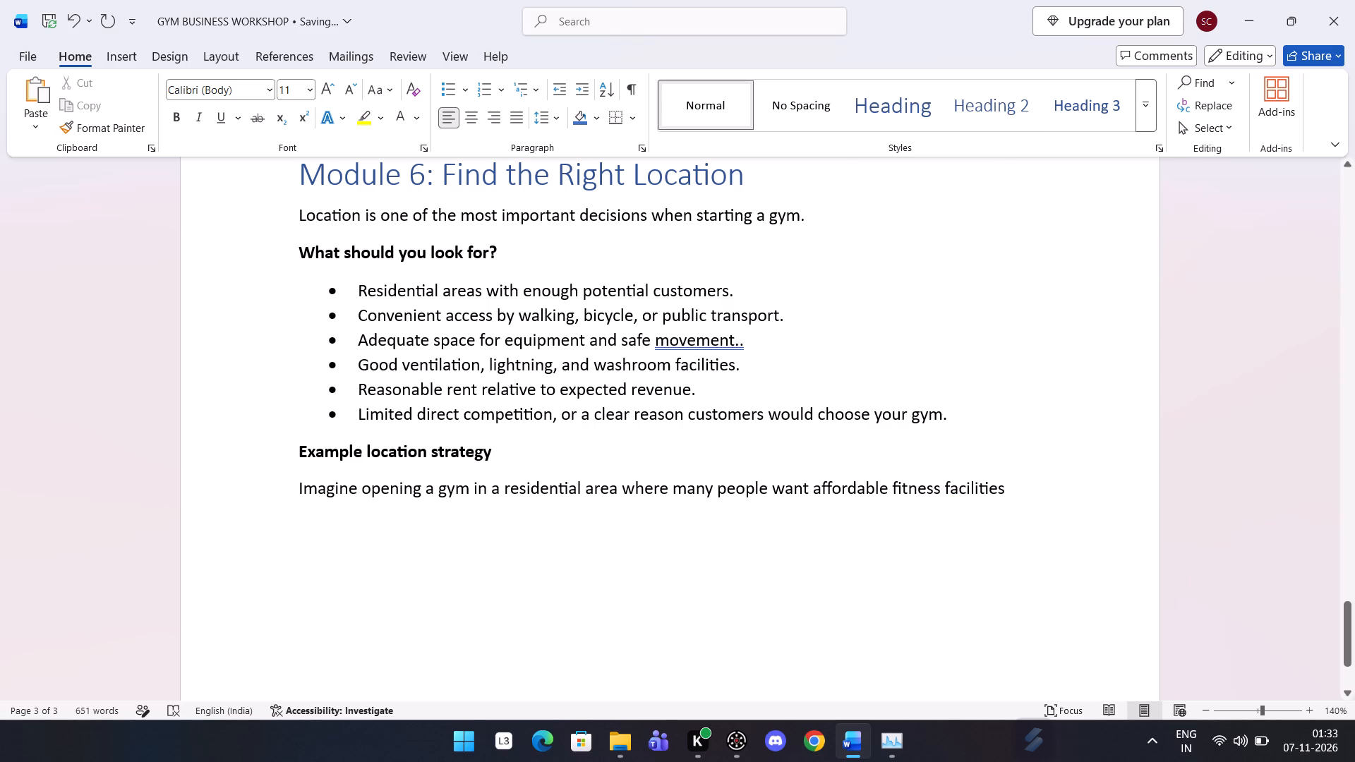
pyautogui.press('.')
# Add a new paragraph below the example sentence reading "You colud differentiate your gym through:".
pyautogui.press('Return')
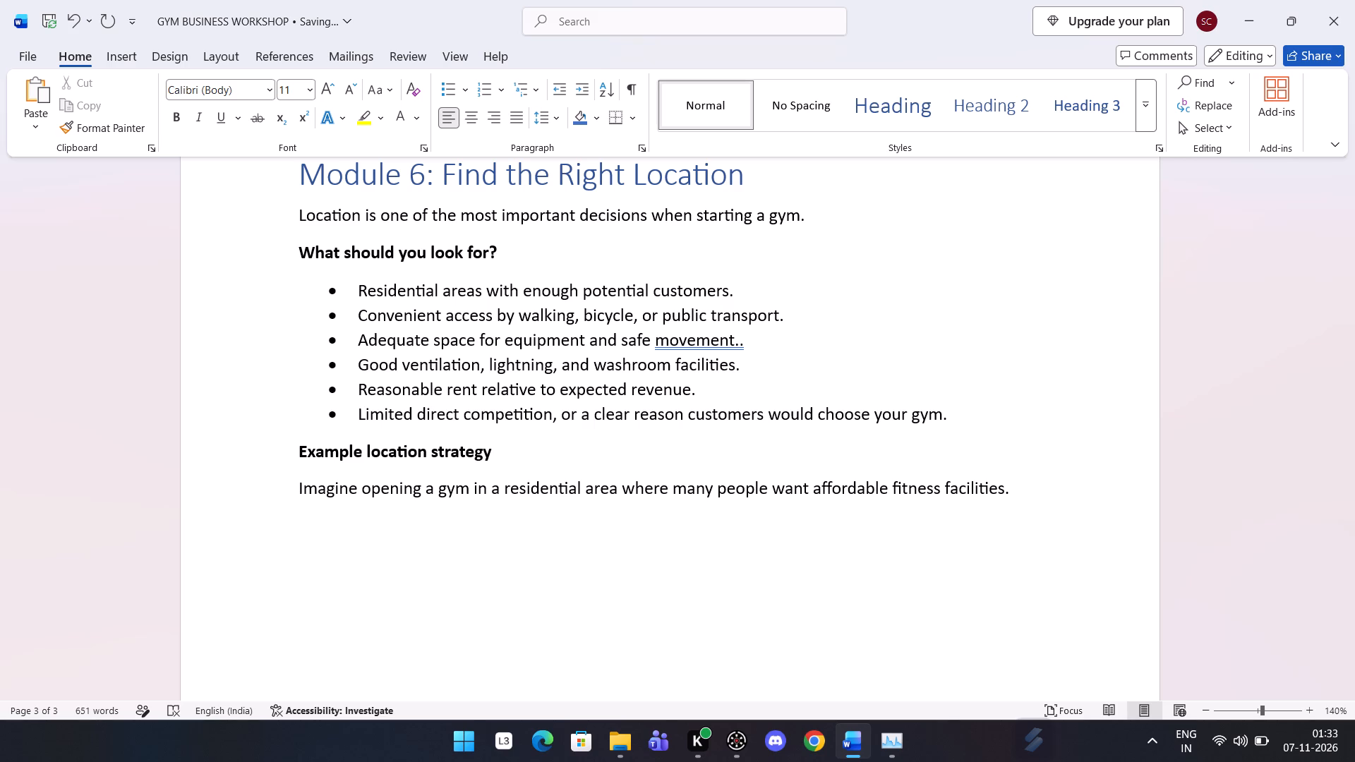
pyautogui.write('you')
pyautogui.press('space')
pyautogui.write('colus')
pyautogui.press('space')
pyautogui.press('BackSpace')
pyautogui.press('d')
pyautogui.press('BackSpace')
pyautogui.press('BackSpace')
pyautogui.write('d')
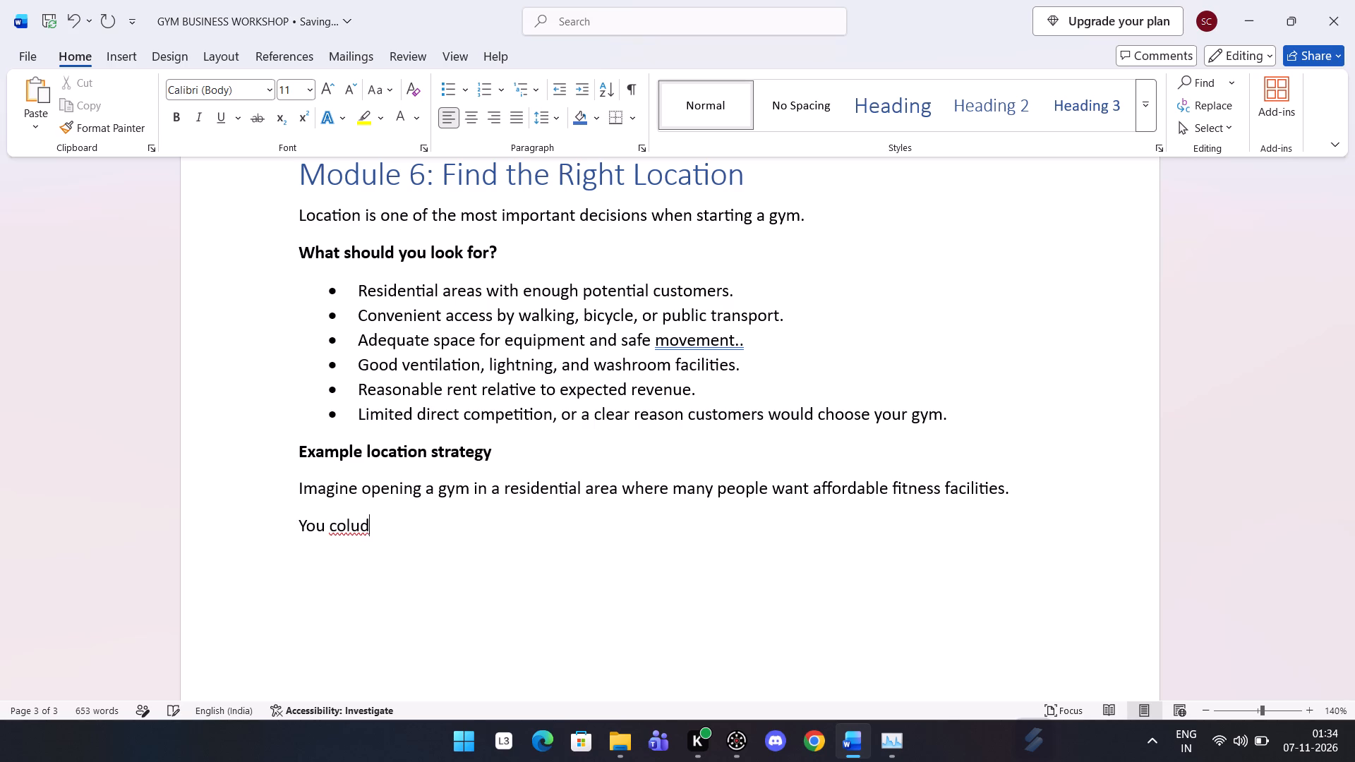
pyautogui.press('space')
pyautogui.write('diffrent')
pyautogui.press('space')
pyautogui.press('BackSpace')
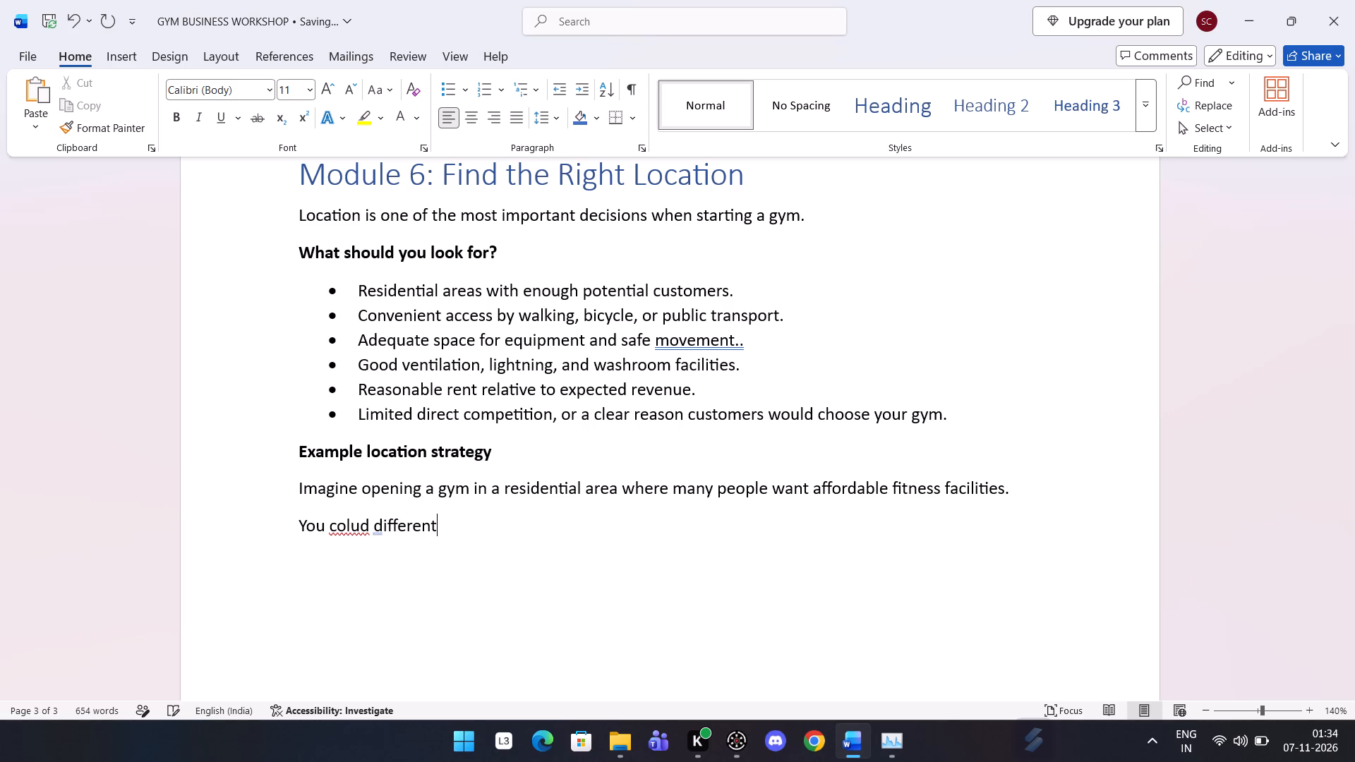
pyautogui.write('tiate')
pyautogui.press('space')
pyautogui.write('youur gy')
pyautogui.write('m through')
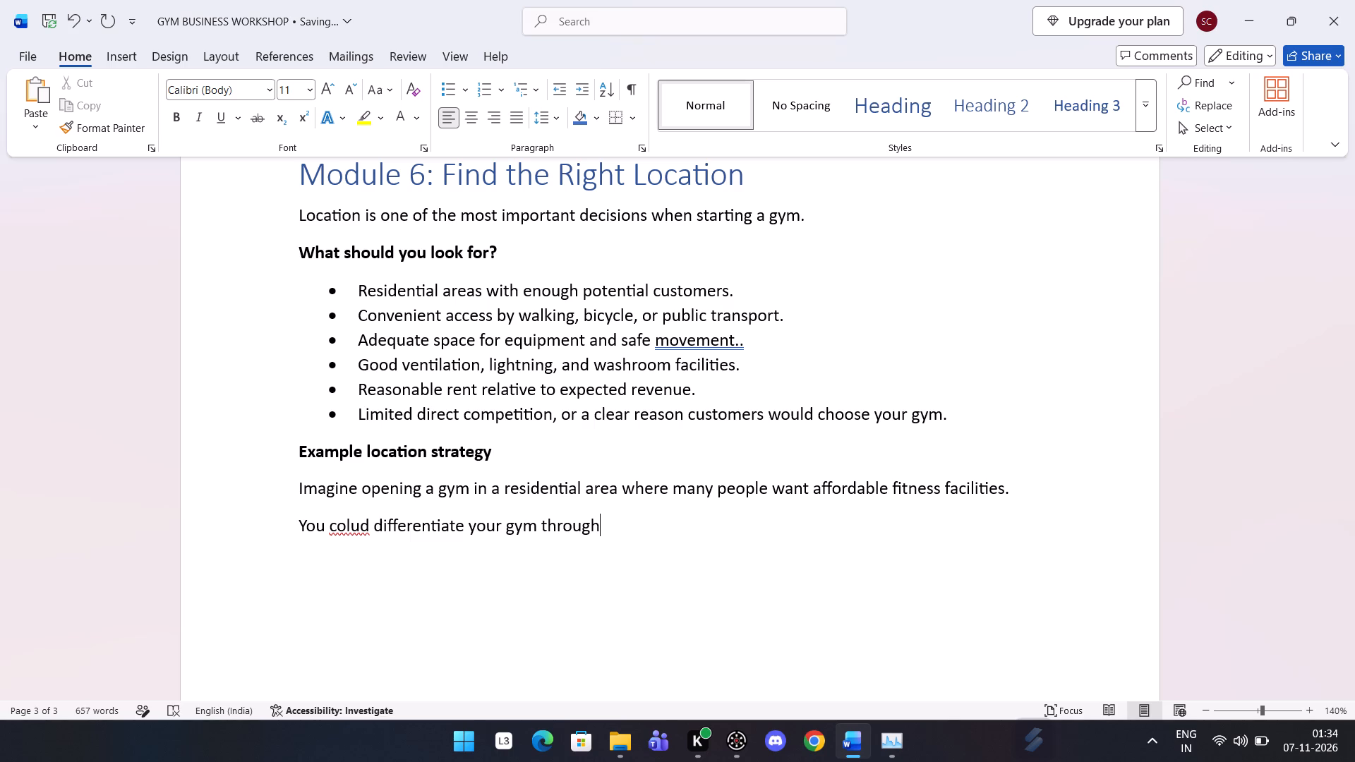
pyautogui.hotkey('shift', ':')
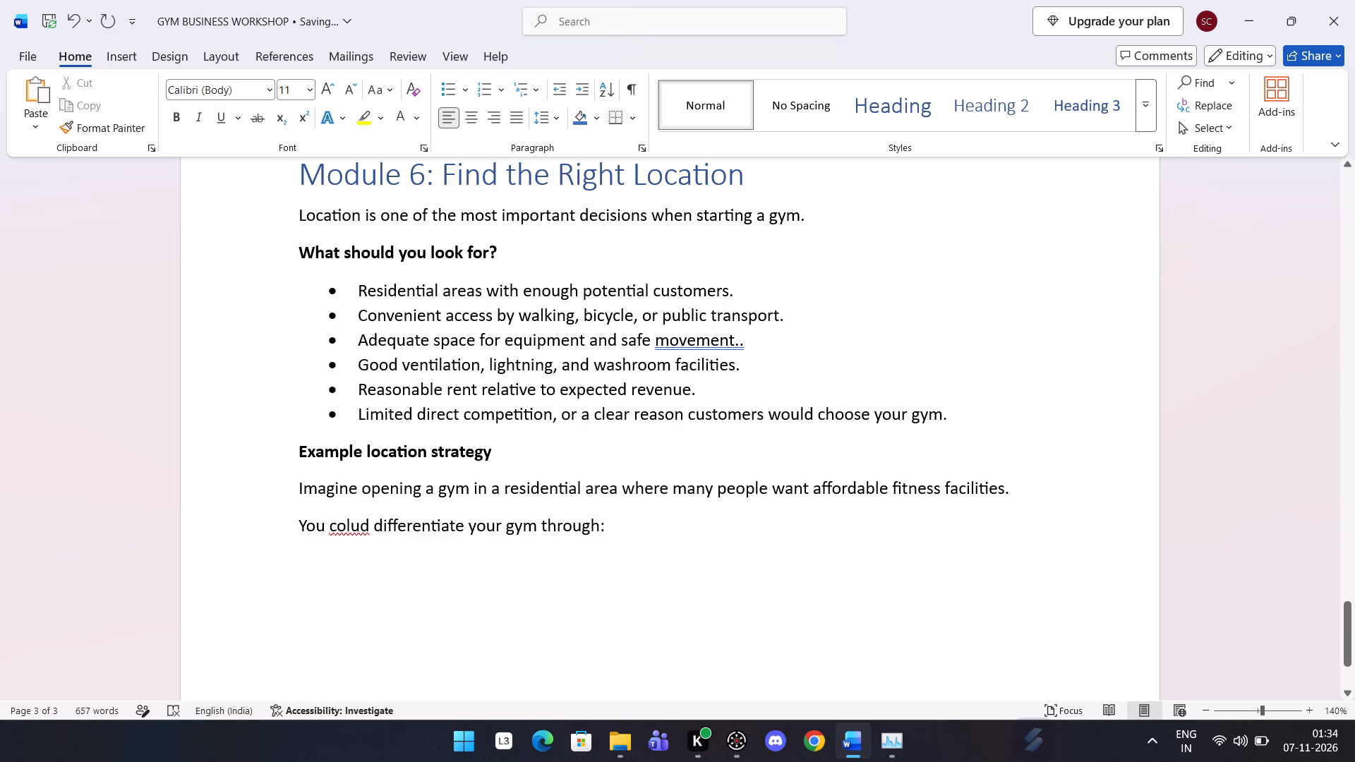
# Correct the misspelled word in the new lead-in line to "could".
pyautogui.rightClick(362, 518)
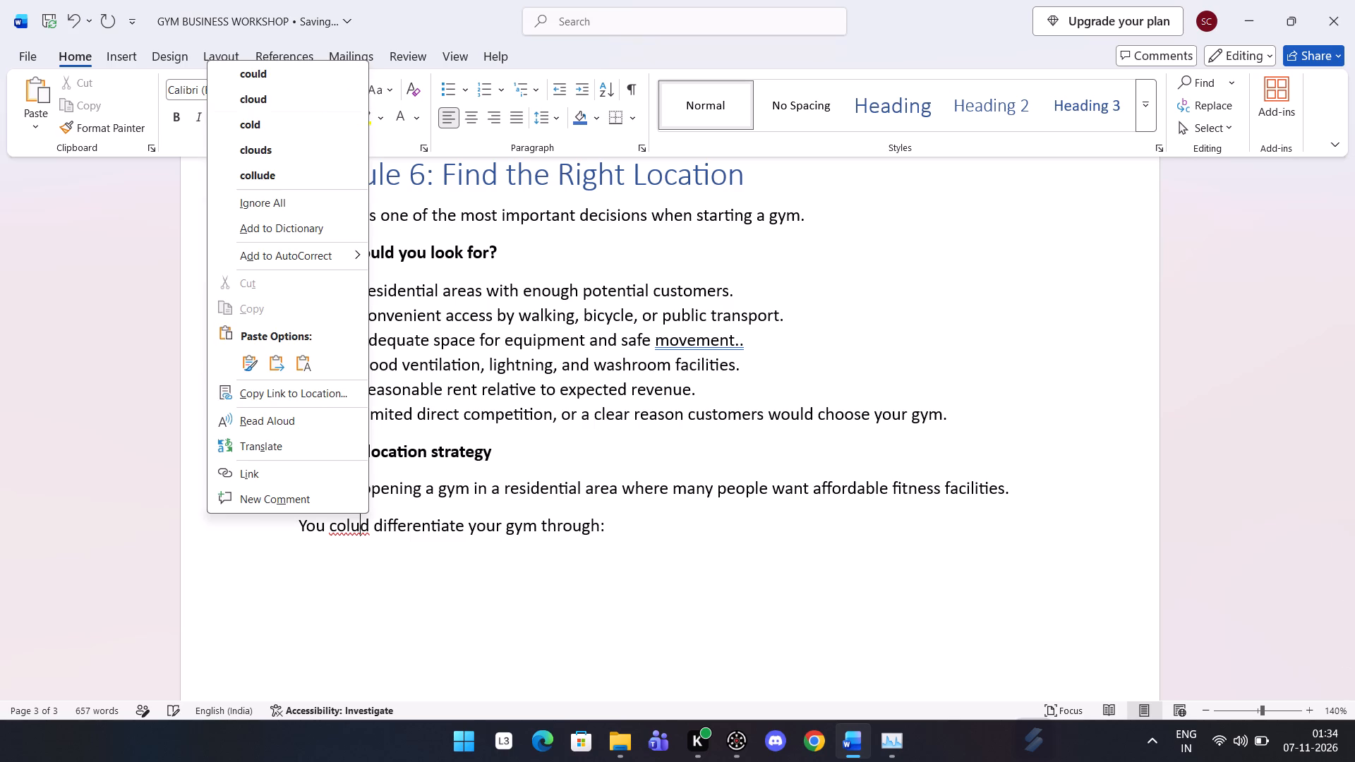
pyautogui.click(329, 66)
# Start a bulleted list below the lead-in line with the first item "Affordable membership fees.".
pyautogui.click(630, 542)
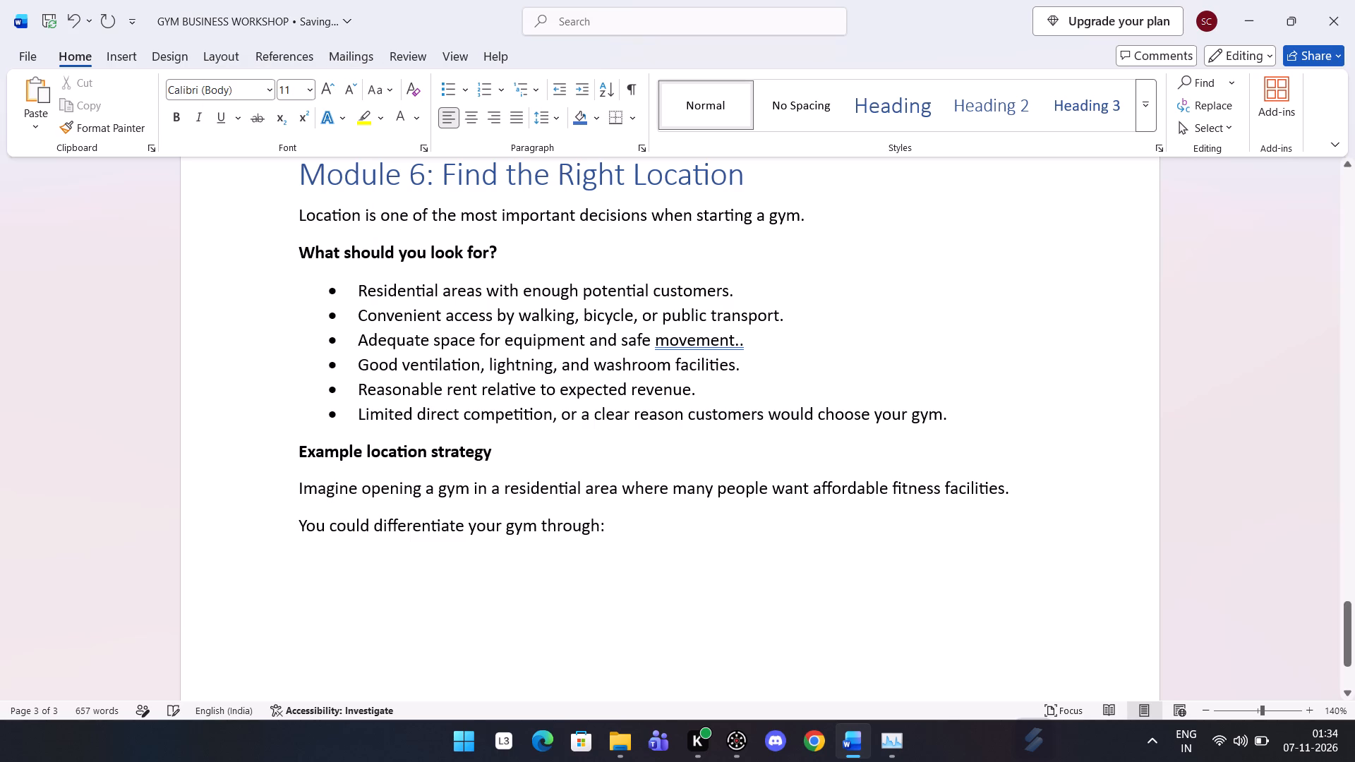
pyautogui.press('Return')
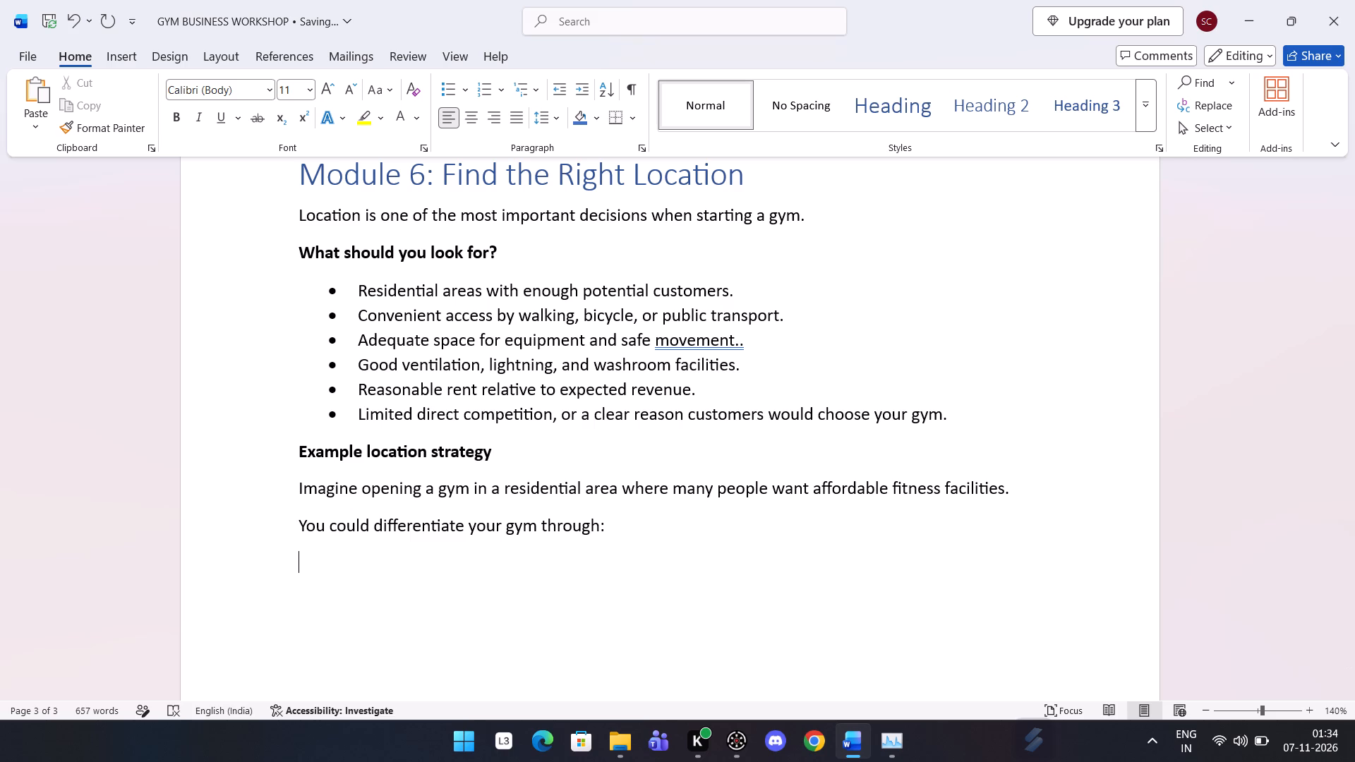
pyautogui.click(445, 87)
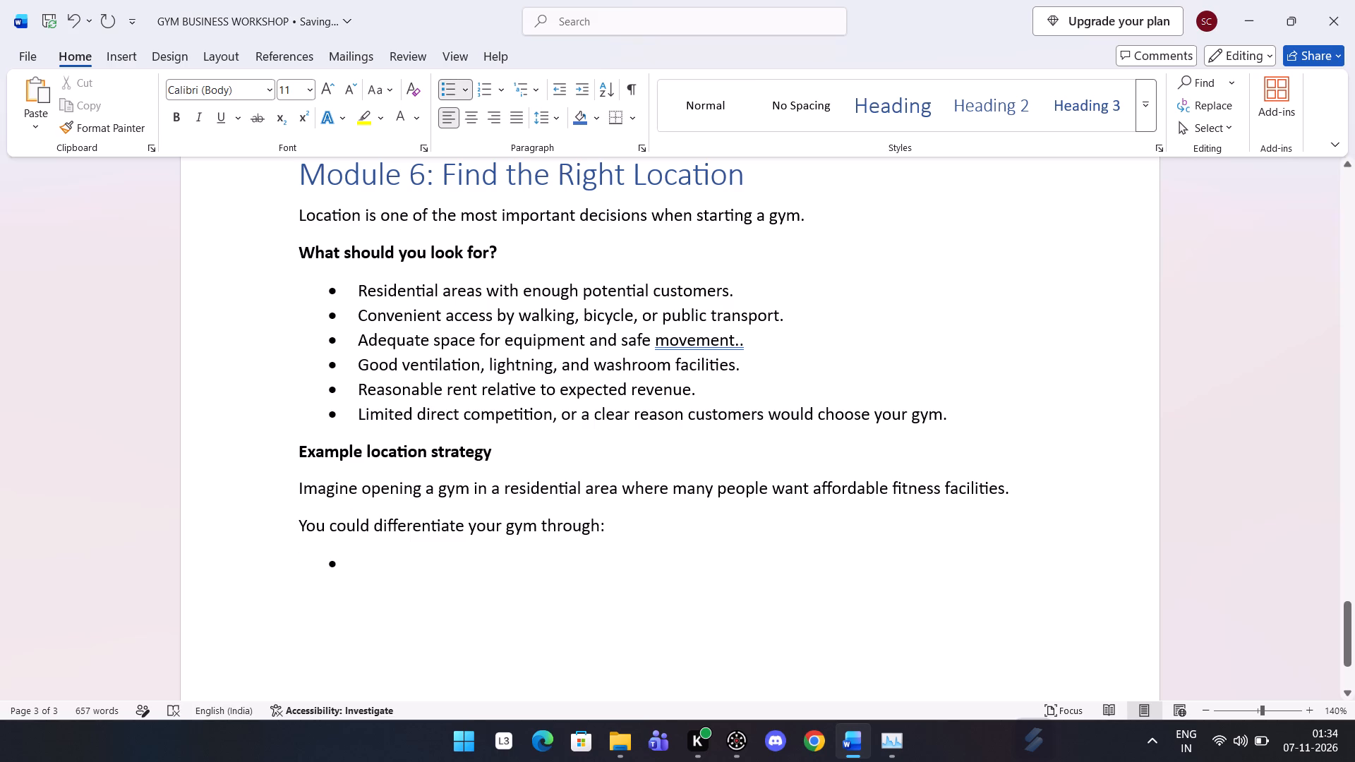
pyautogui.write('ffordable')
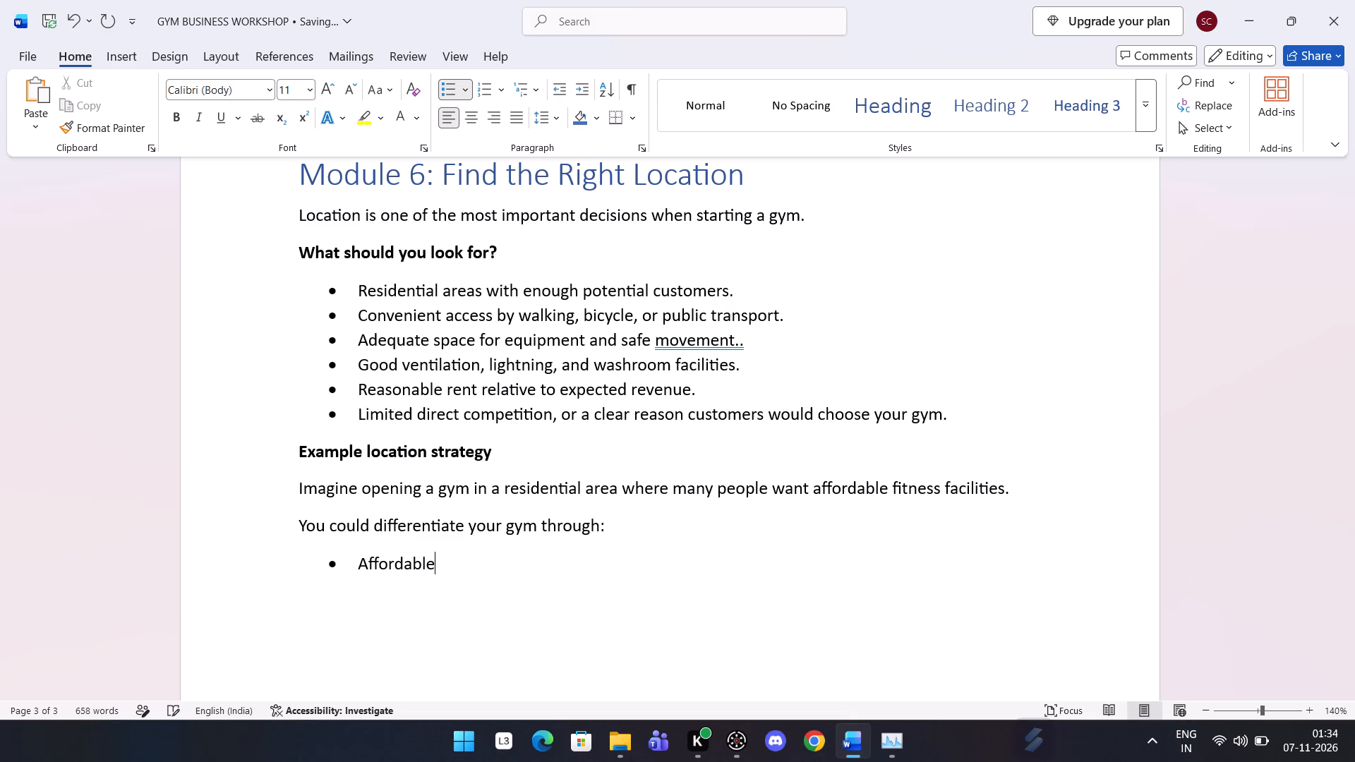
pyautogui.press('space')
pyautogui.write('mem')
pyautogui.write('bershio')
pyautogui.press('BackSpace')
pyautogui.write('p')
pyautogui.press('space')
pyautogui.write('fees')
pyautogui.press('.')
# Add a second bullet reading "Beginner – friendly traning.".
pyautogui.press('Return')
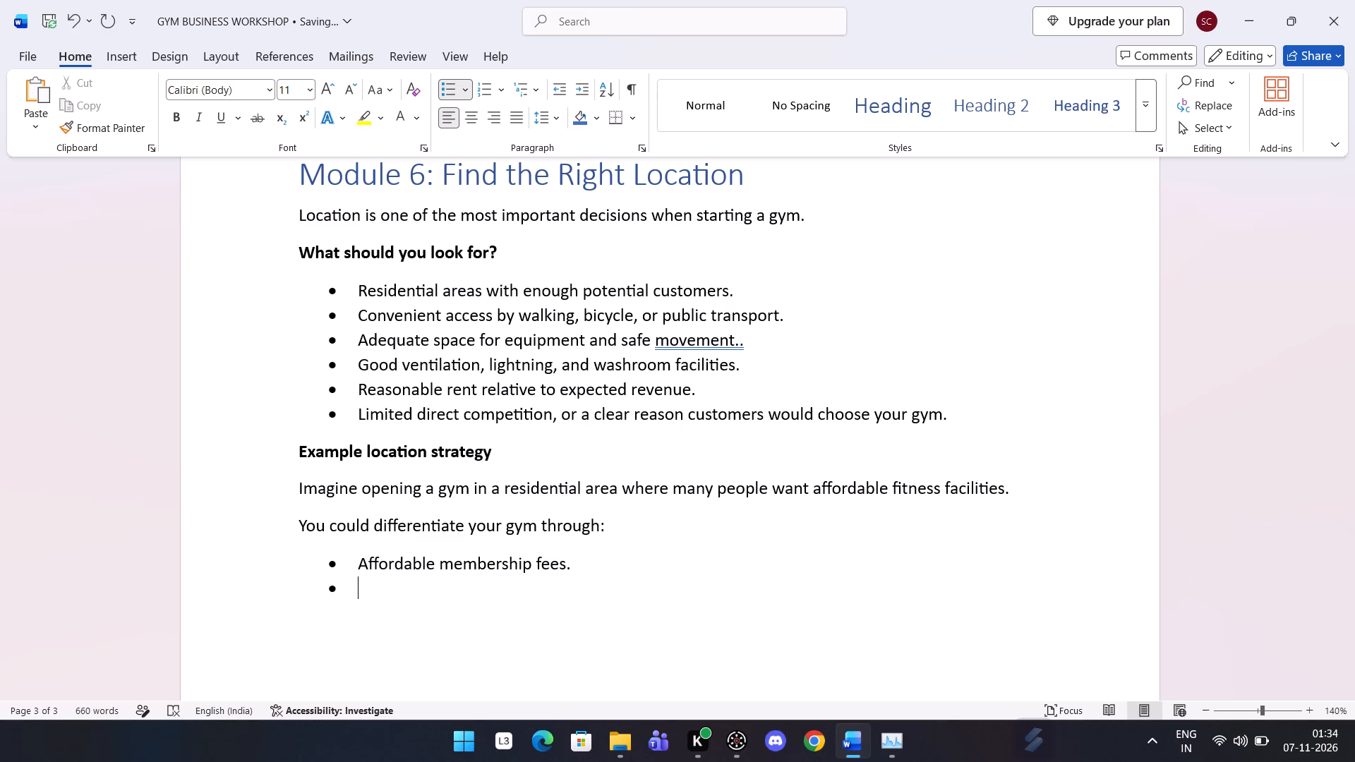
pyautogui.press('b')
pyautogui.write('eginner')
pyautogui.press('space')
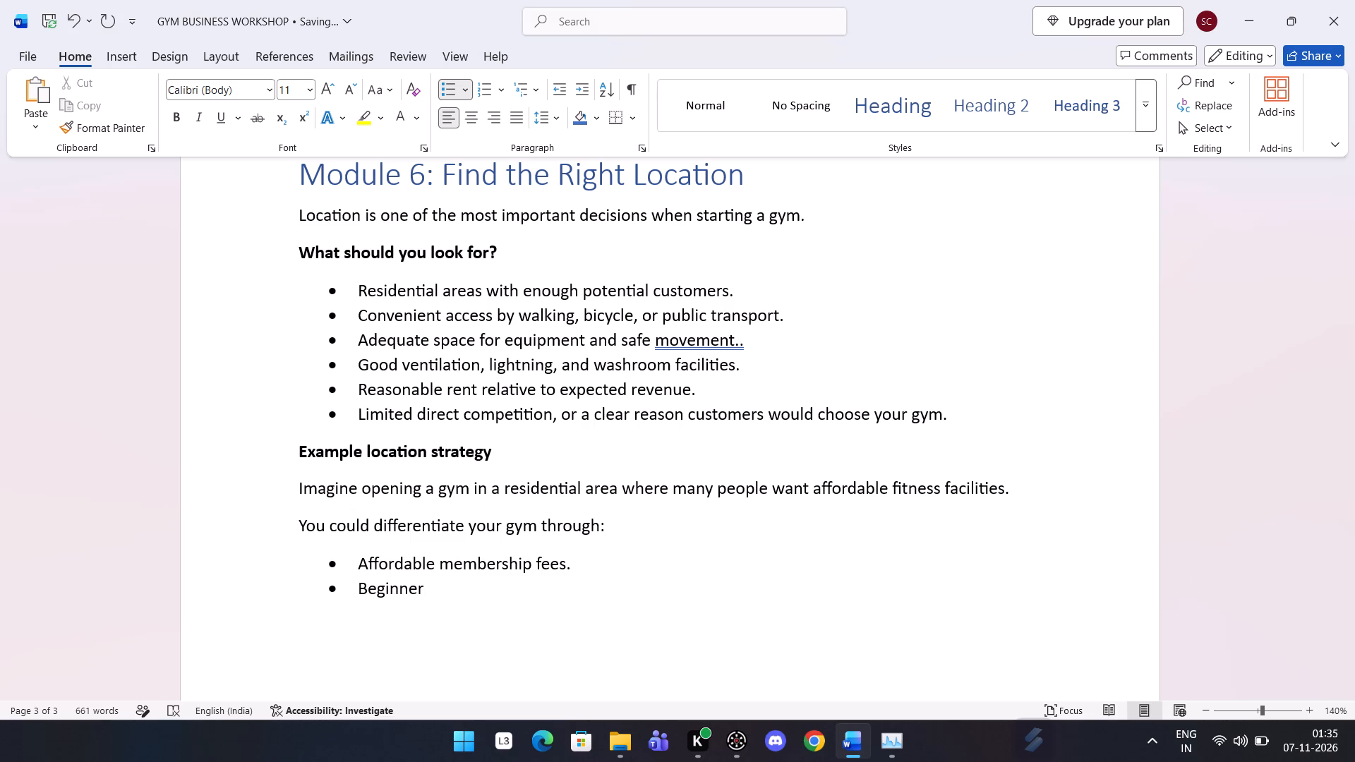
pyautogui.press('BackSpace')
pyautogui.write('-')
pyautogui.press('space')
pyautogui.press('BackSpace')
pyautogui.press('BackSpace')
pyautogui.press('space')
pyautogui.write('-')
pyautogui.press('space')
pyautogui.write('fr')
pyautogui.write('iendly')
pyautogui.press('space')
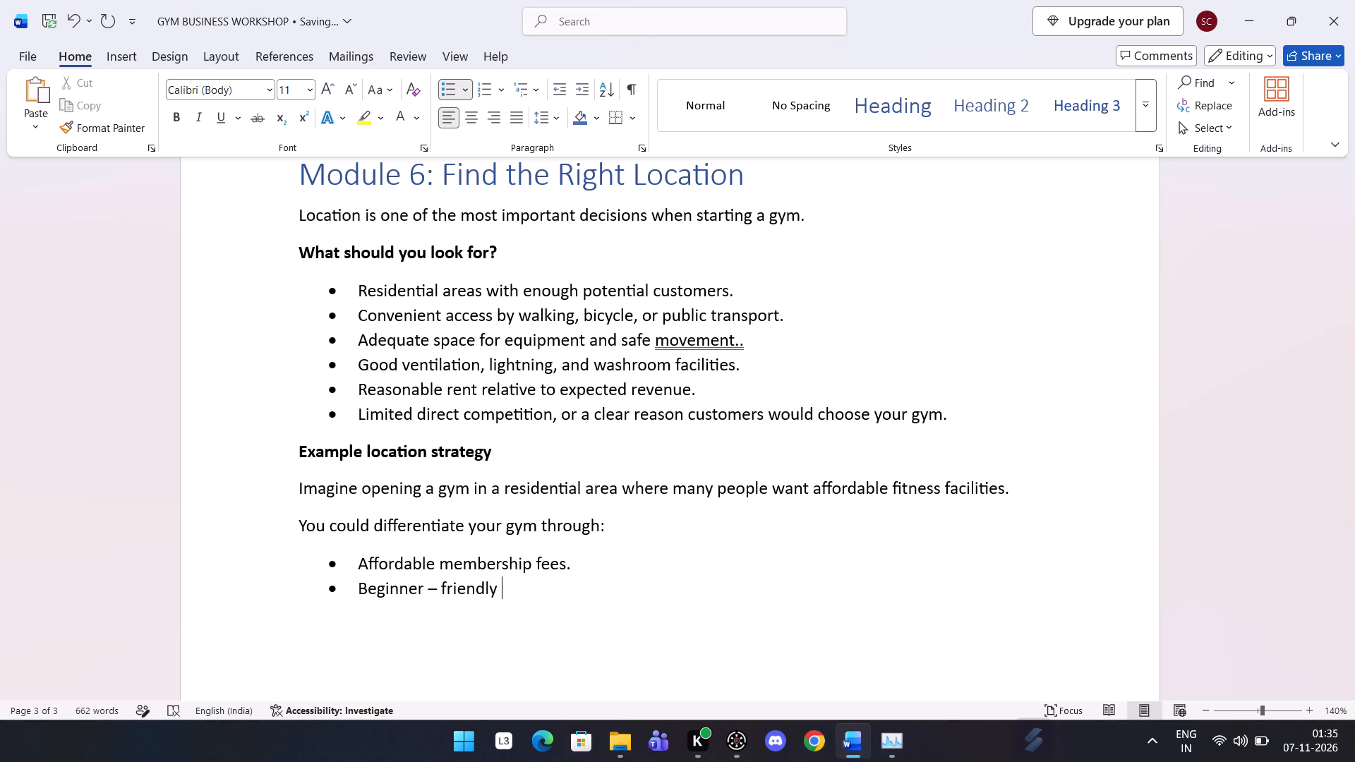
pyautogui.write('traning')
pyautogui.press('.')
# Add a third bullet reading "Flexible opening hours.".
pyautogui.press('Return')
pyautogui.write('fl')
pyautogui.write('exible')
pyautogui.press('space')
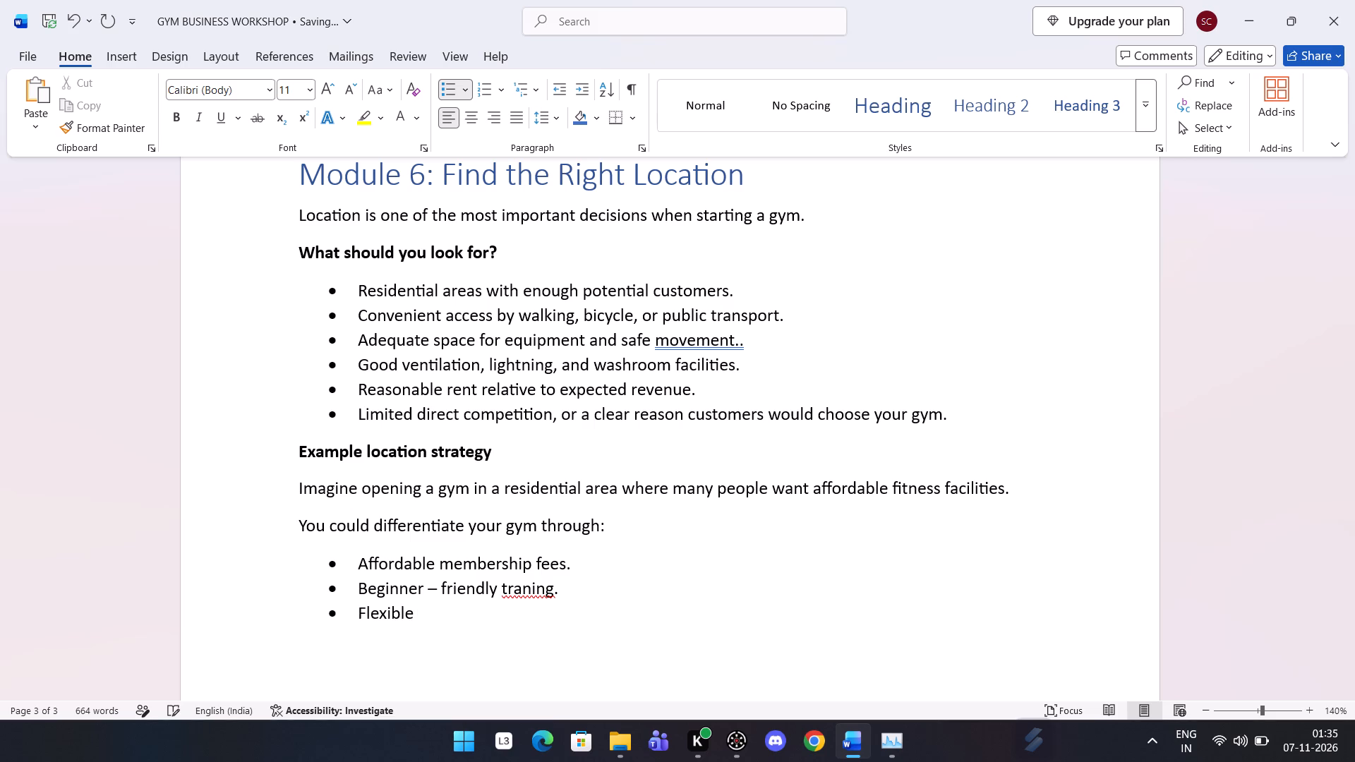
pyautogui.write('opening')
pyautogui.press('space')
pyautogui.write('hours.')
# Add a fourth bullet reading "Clean equipment and changing facilities.".
pyautogui.press('Return')
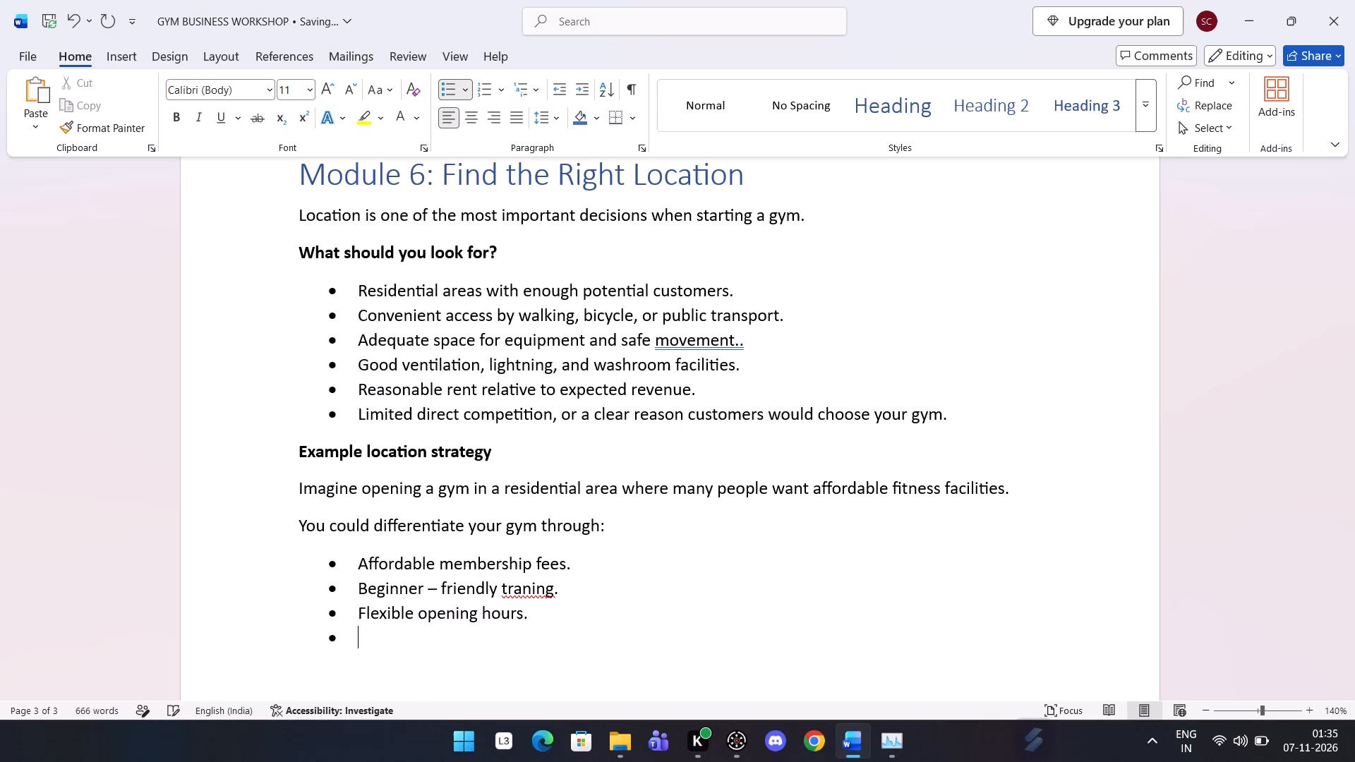
pyautogui.write('clean')
pyautogui.press('space')
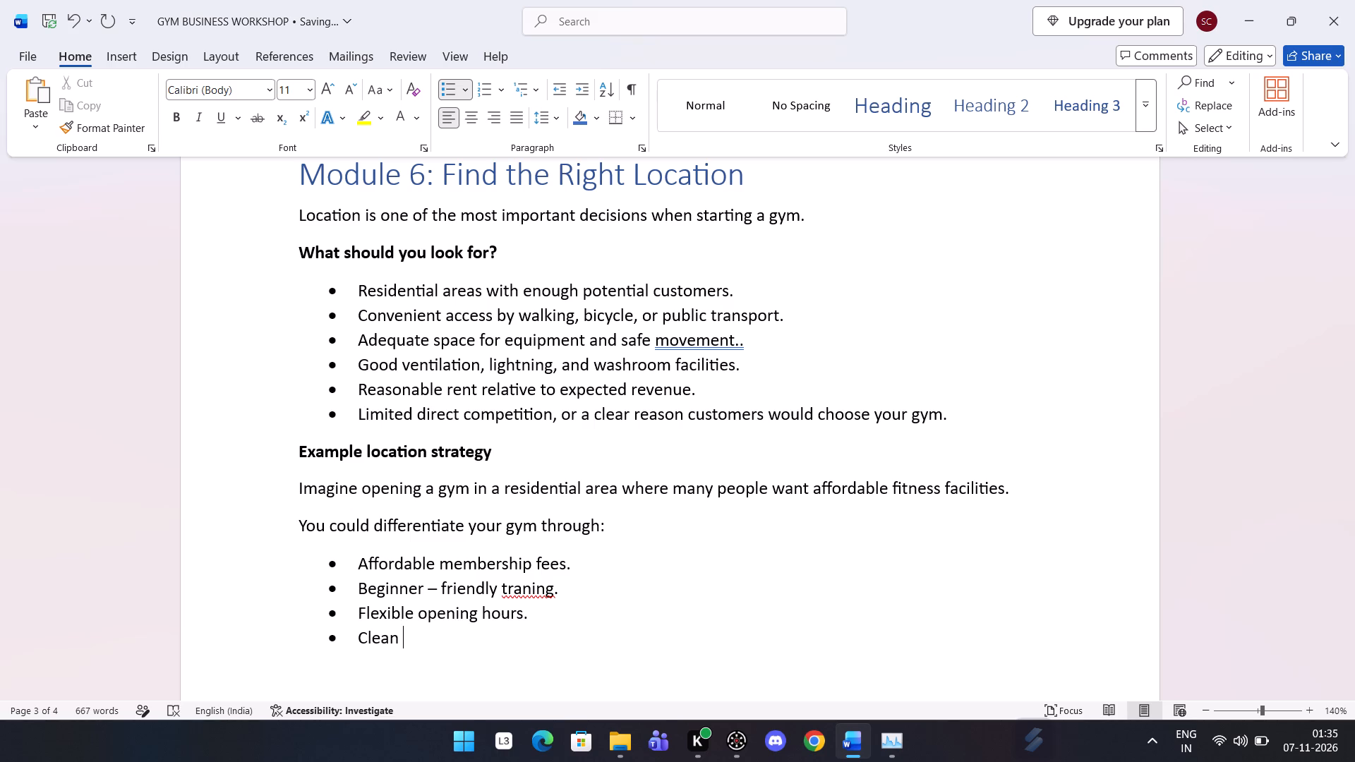
pyautogui.press('e')
pyautogui.press('q')
pyautogui.write('ui')
pyautogui.write('pment')
pyautogui.press('space')
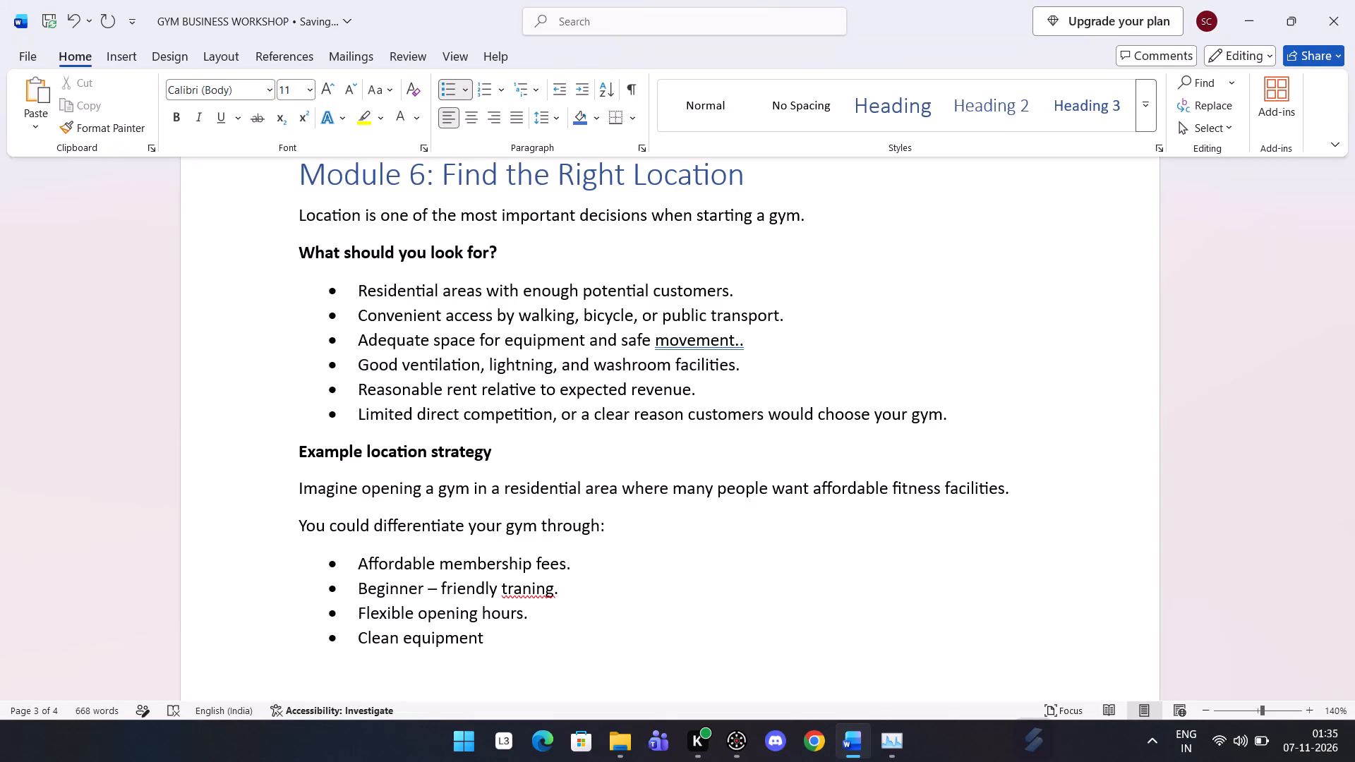
pyautogui.write('and')
pyautogui.press('space')
pyautogui.write('chan')
pyautogui.write('ging')
pyautogui.press('space')
pyautogui.write('fa')
pyautogui.press('BackSpace')
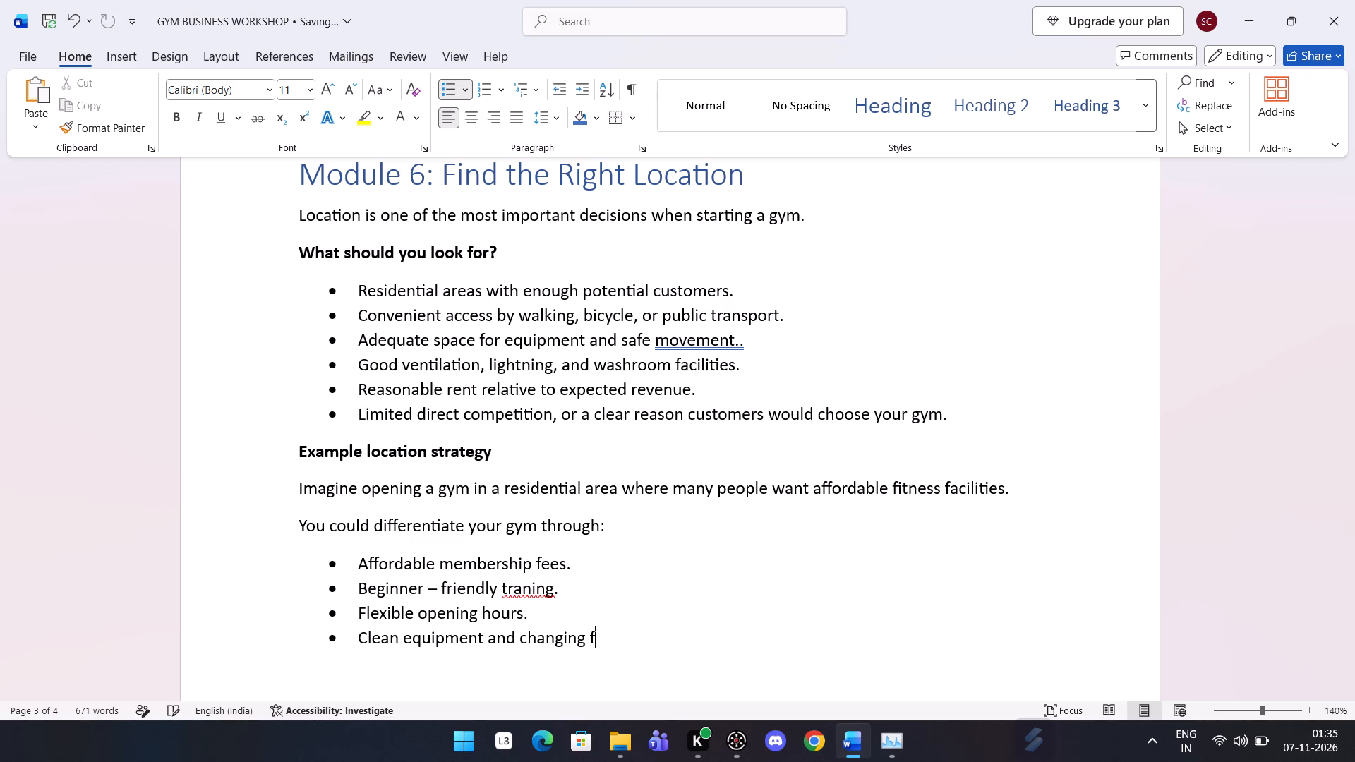
pyautogui.write('acili')
pyautogui.write('ties')
pyautogui.press('space')
pyautogui.press('BackSpace')
pyautogui.press('.')
# Add a fifth bullet reading "Personal attention from traniers.".
pyautogui.press('Return')
pyautogui.write('personal')
pyautogui.press('space')
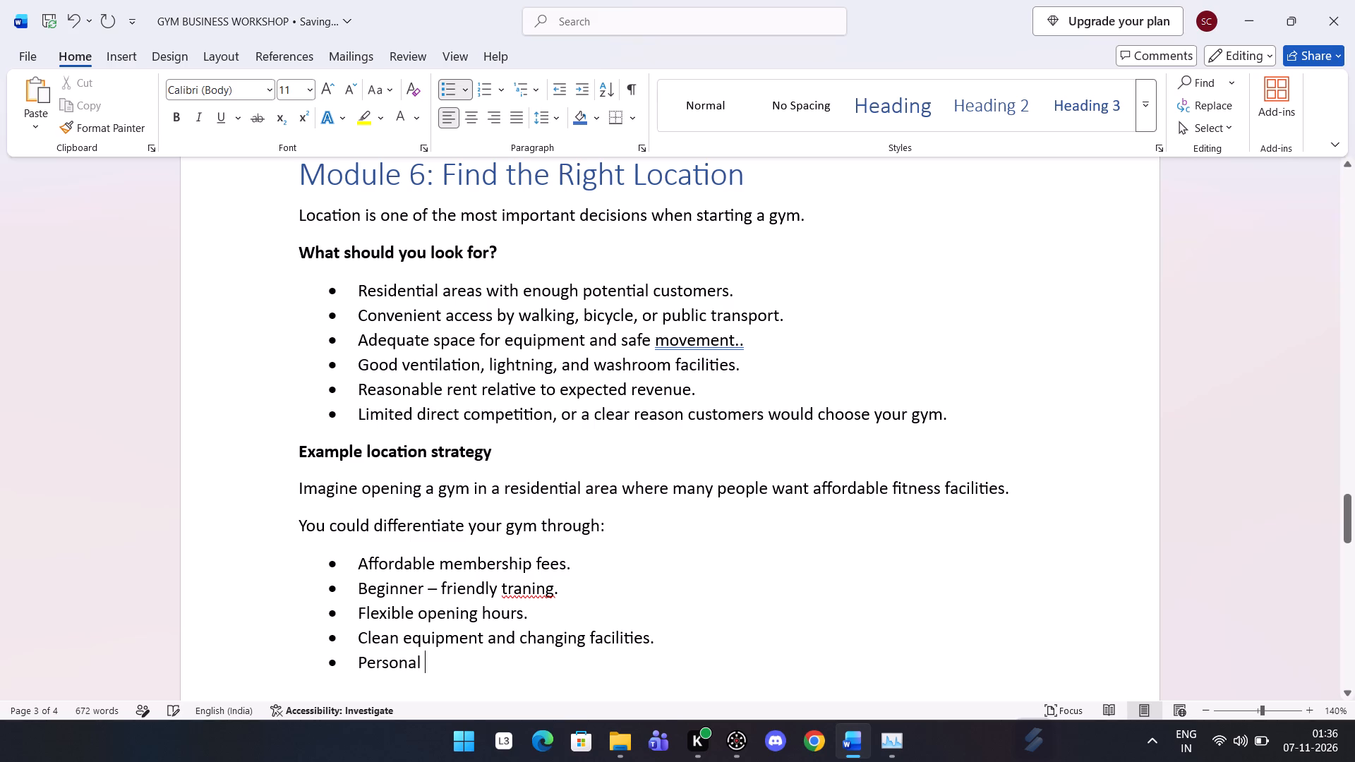
pyautogui.write('atte')
pyautogui.write('ntion')
pyautogui.press('space')
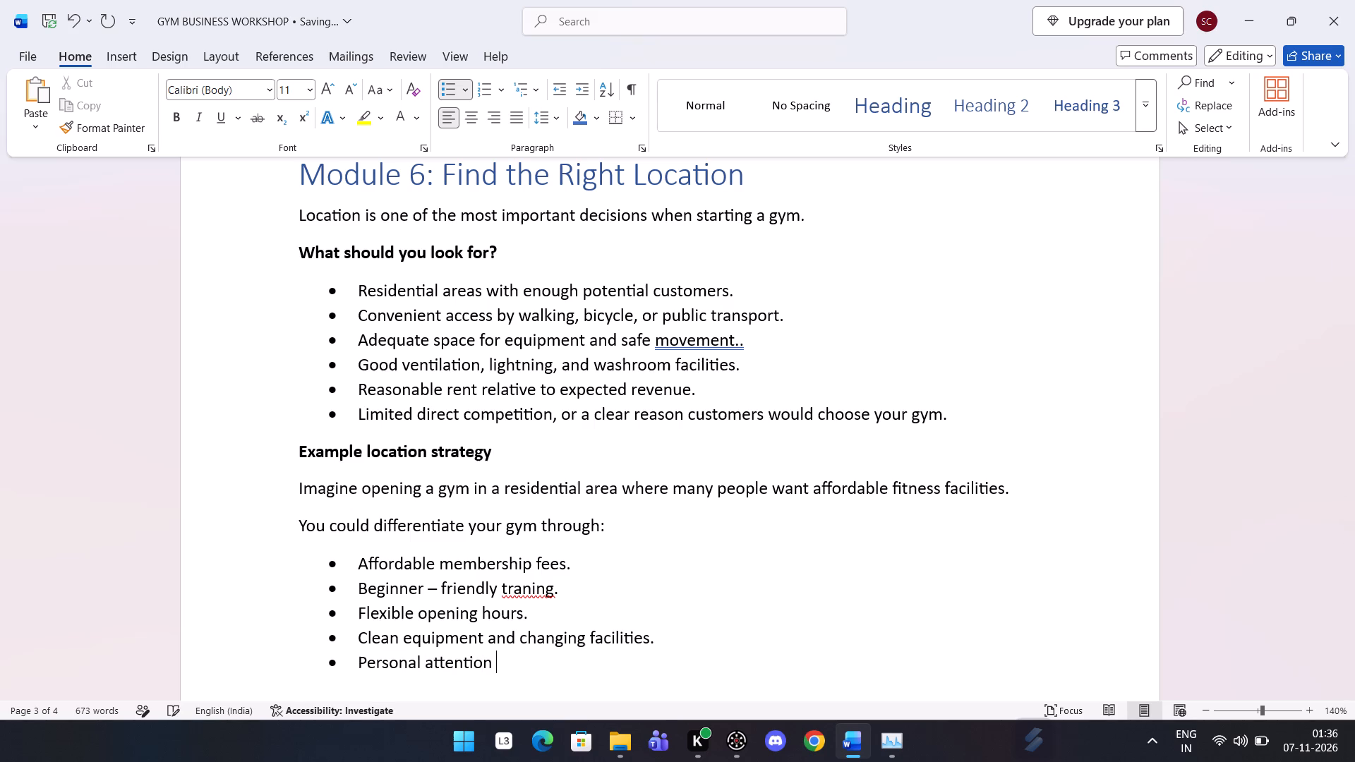
pyautogui.write('from tra')
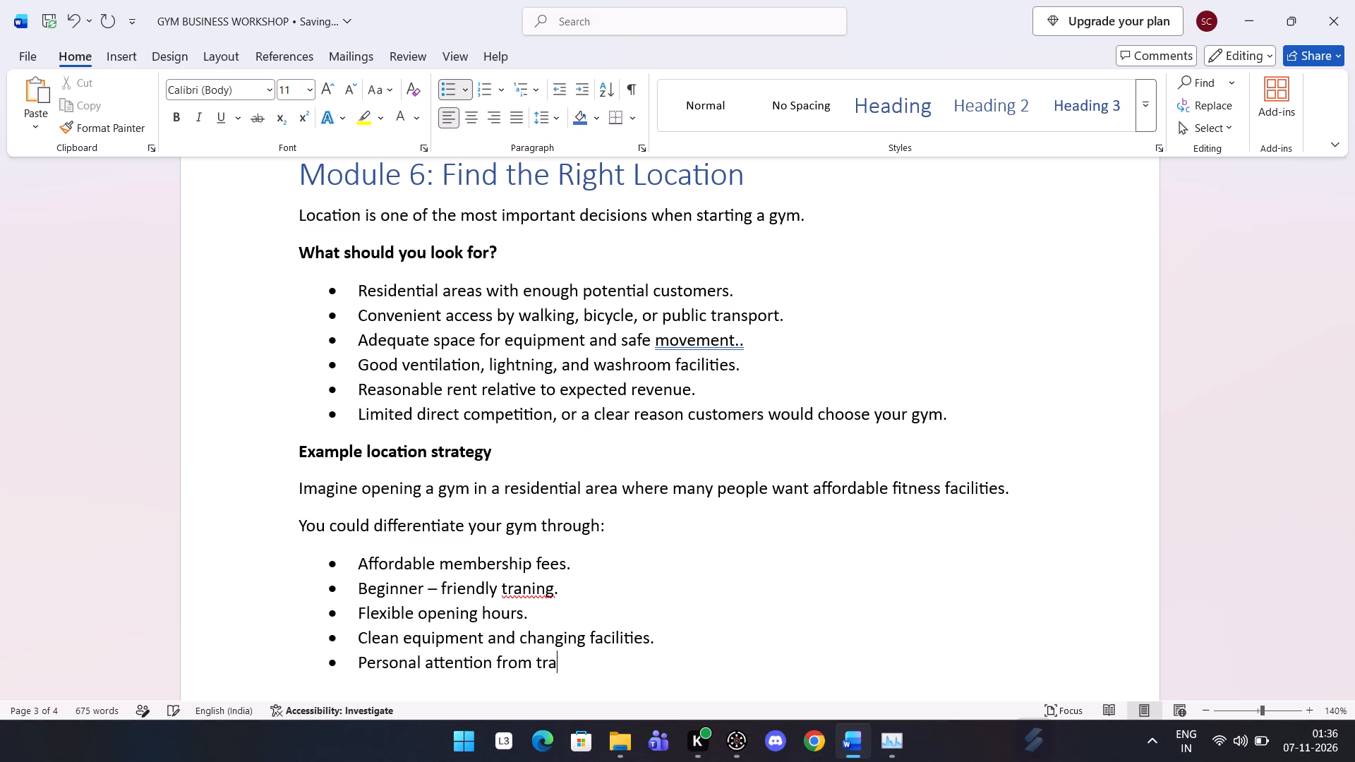
pyautogui.write('ni')
pyautogui.write('ers')
pyautogui.press('.')
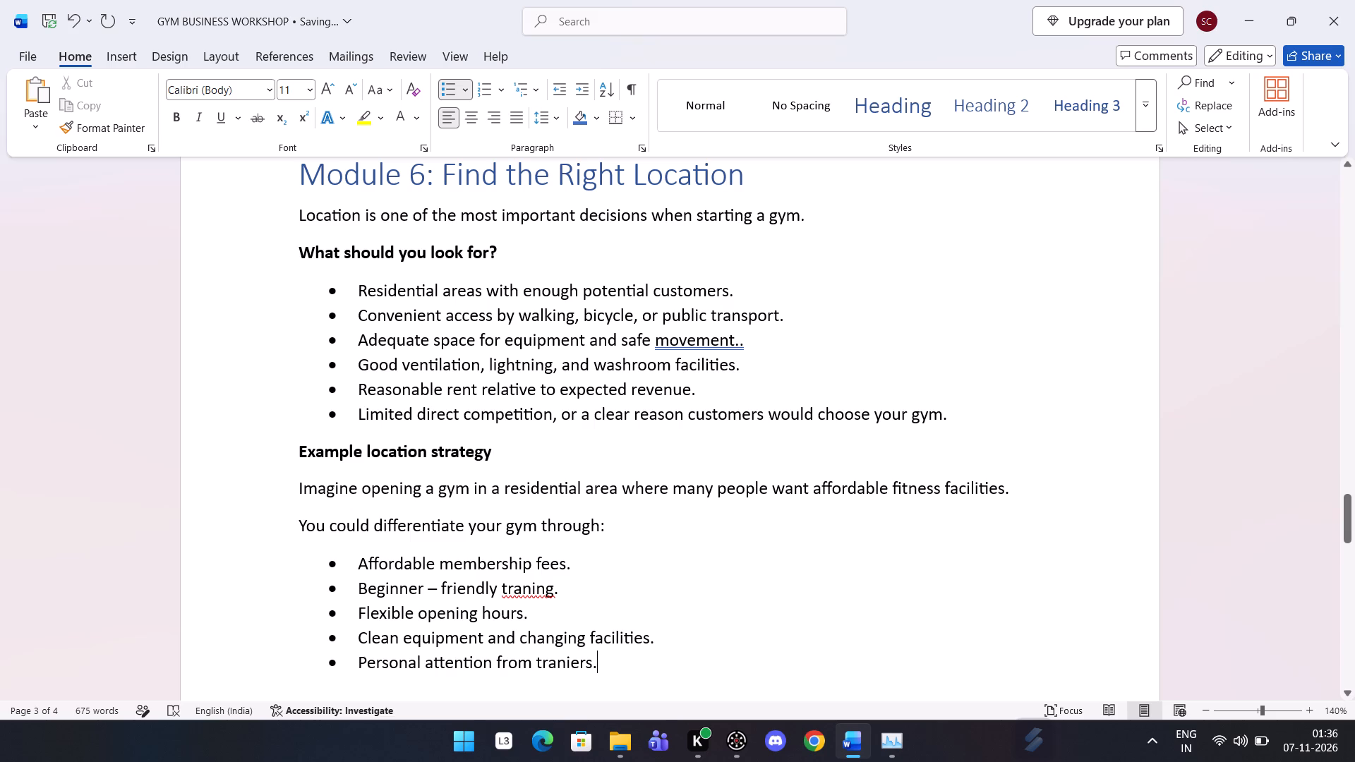
# Correct the misspelled words in the second and fifth bullets to "training" and "trainers".
pyautogui.rightClick(534, 595)
pyautogui.click(477, 145)
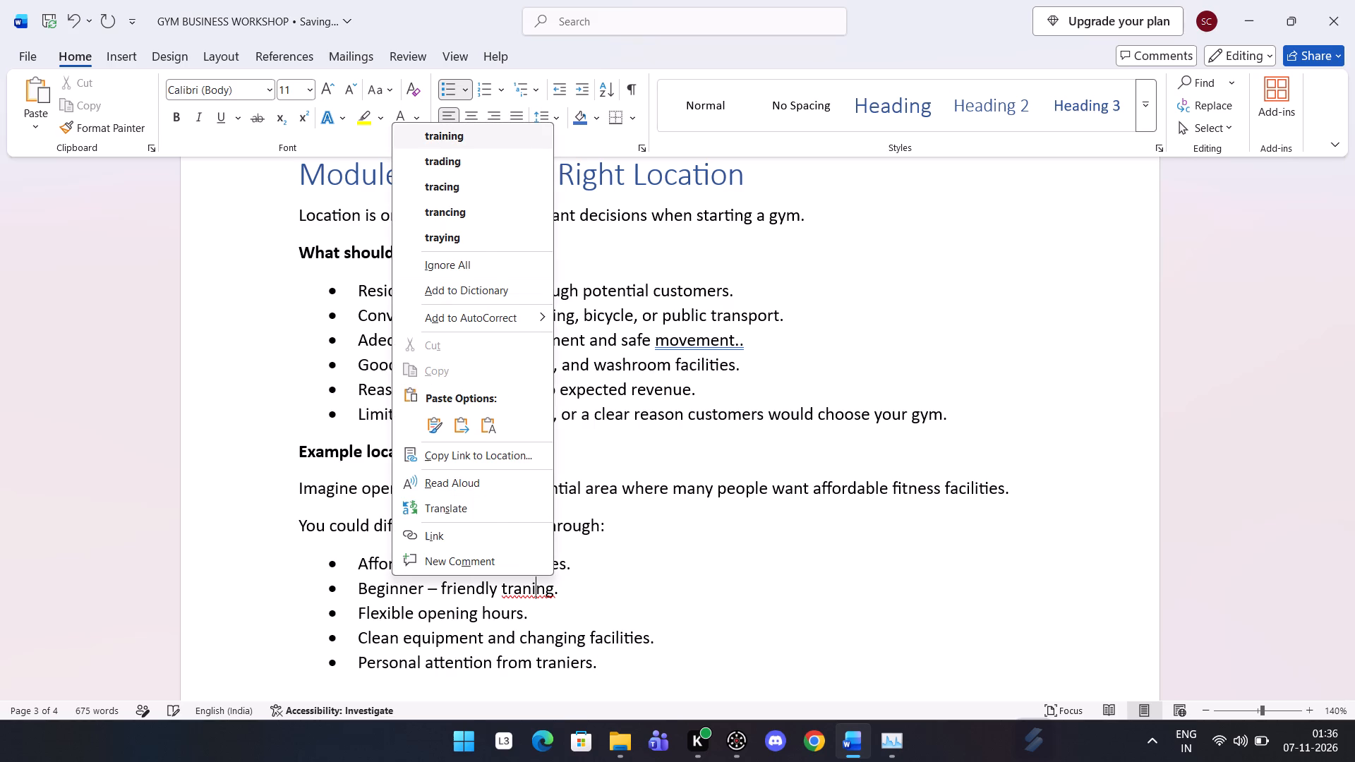
pyautogui.scroll(-1, 672, 487)
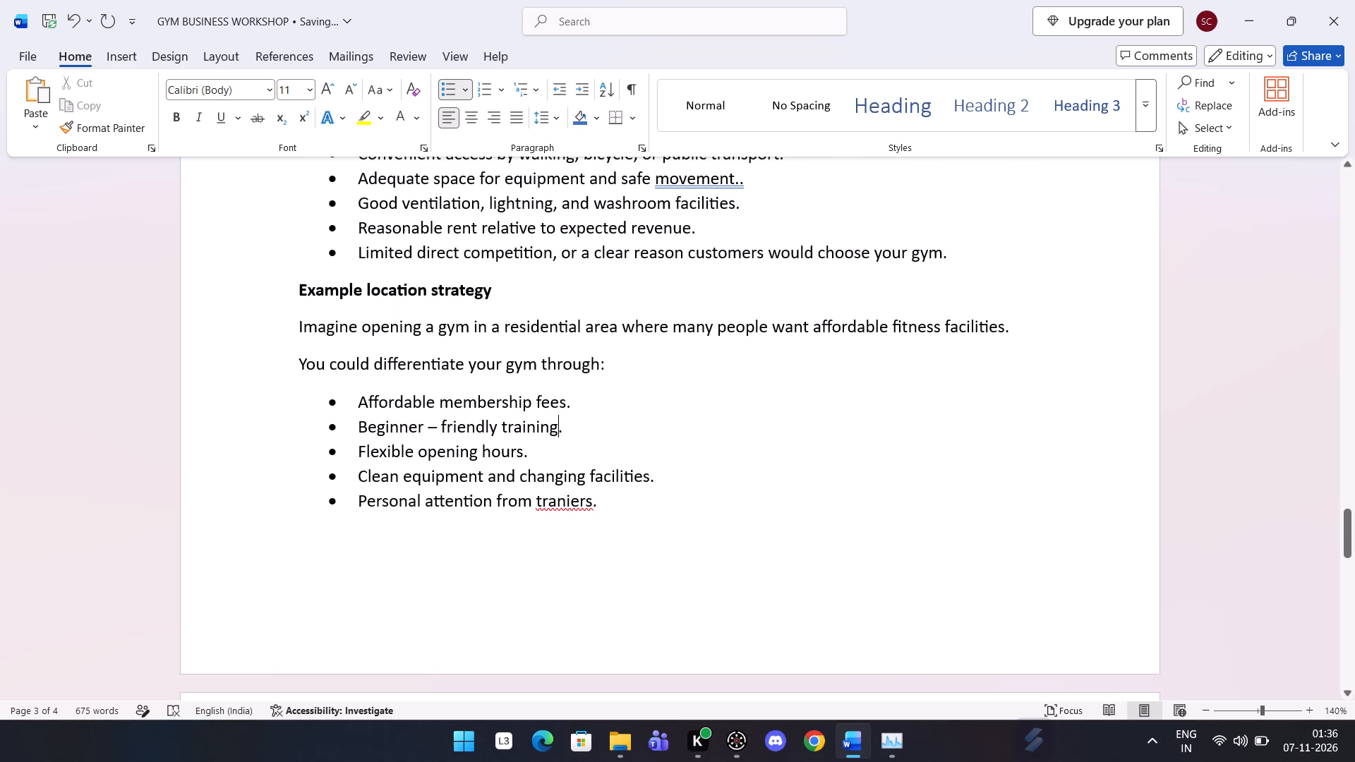
pyautogui.rightClick(572, 512)
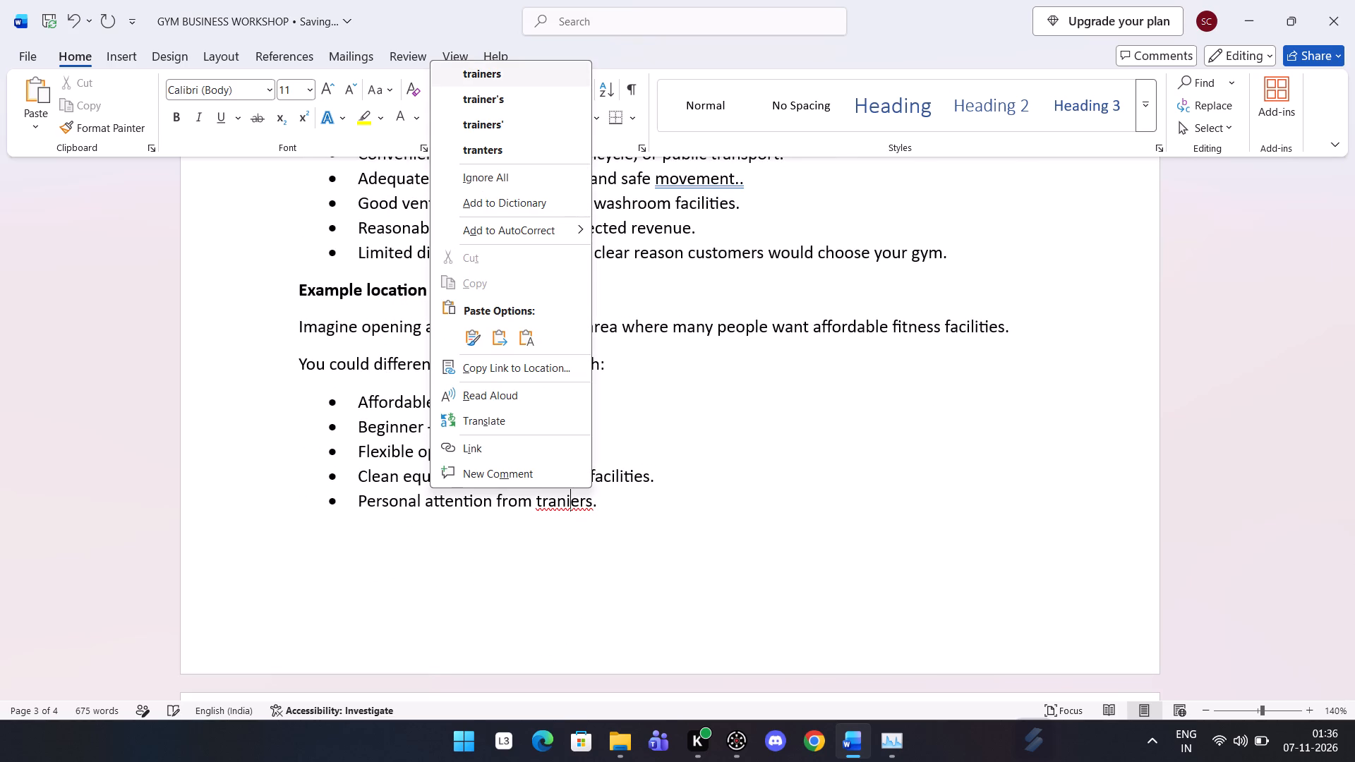
pyautogui.click(509, 85)
# End the bulleted list after the trainers item and start a normal paragraph with the label "Important:".
pyautogui.click(651, 515)
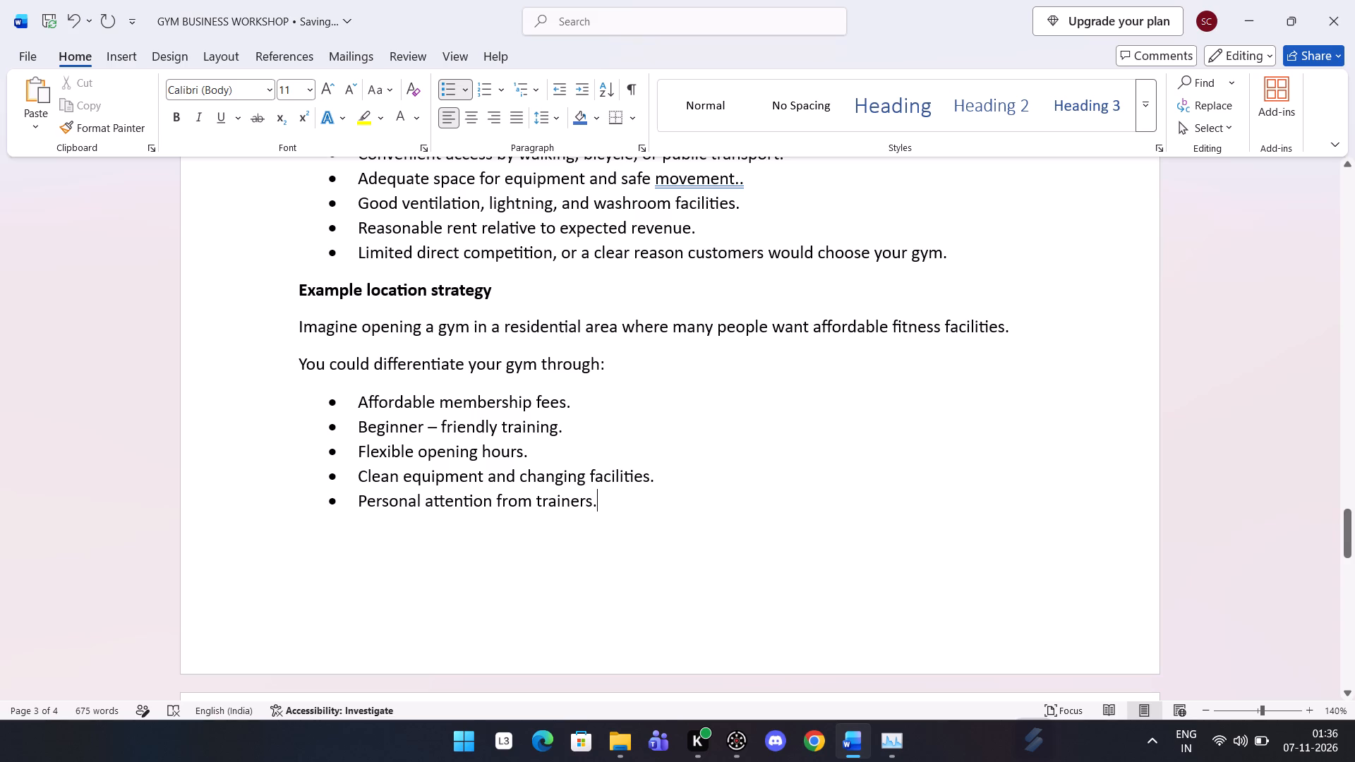
pyautogui.press('Return')
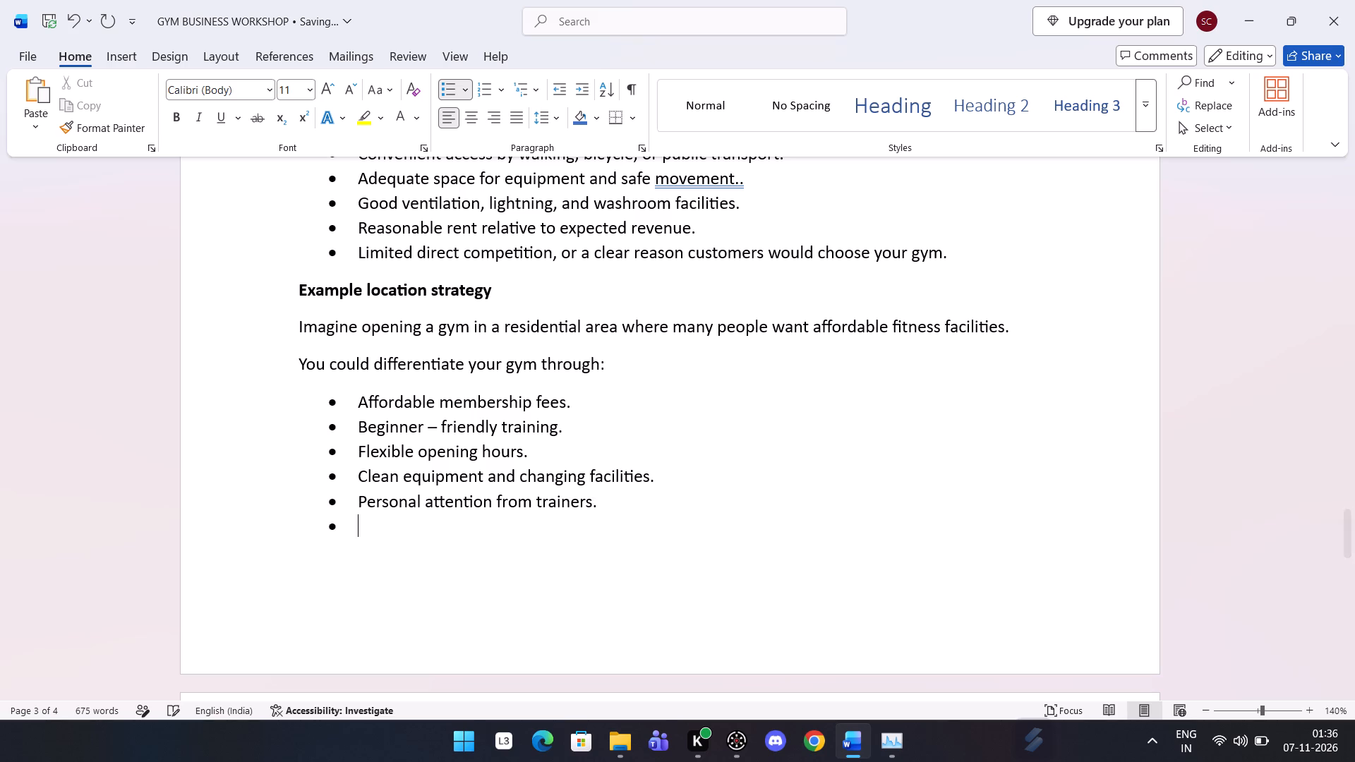
pyautogui.press('Return')
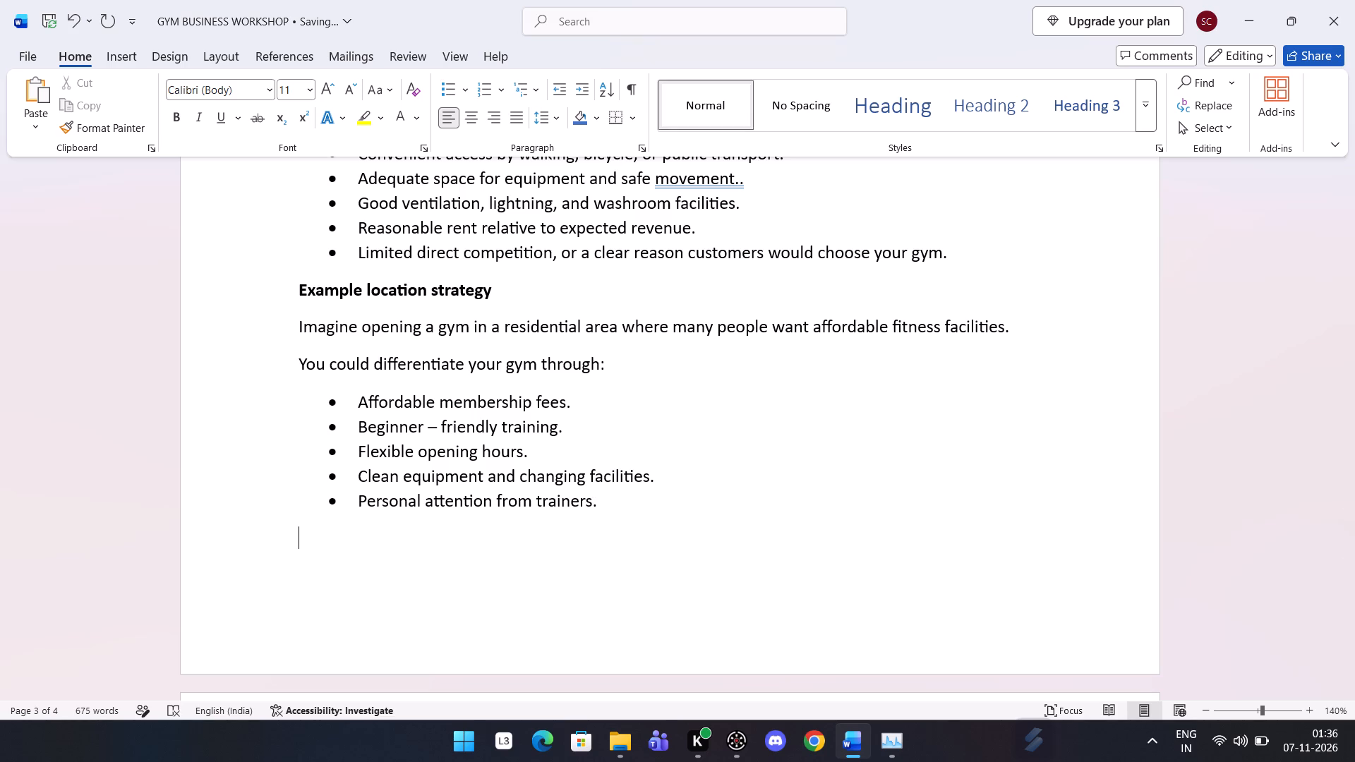
pyautogui.write('imports')
pyautogui.press('BackSpace')
pyautogui.write('ant')
pyautogui.press('space')
pyautogui.press('BackSpace')
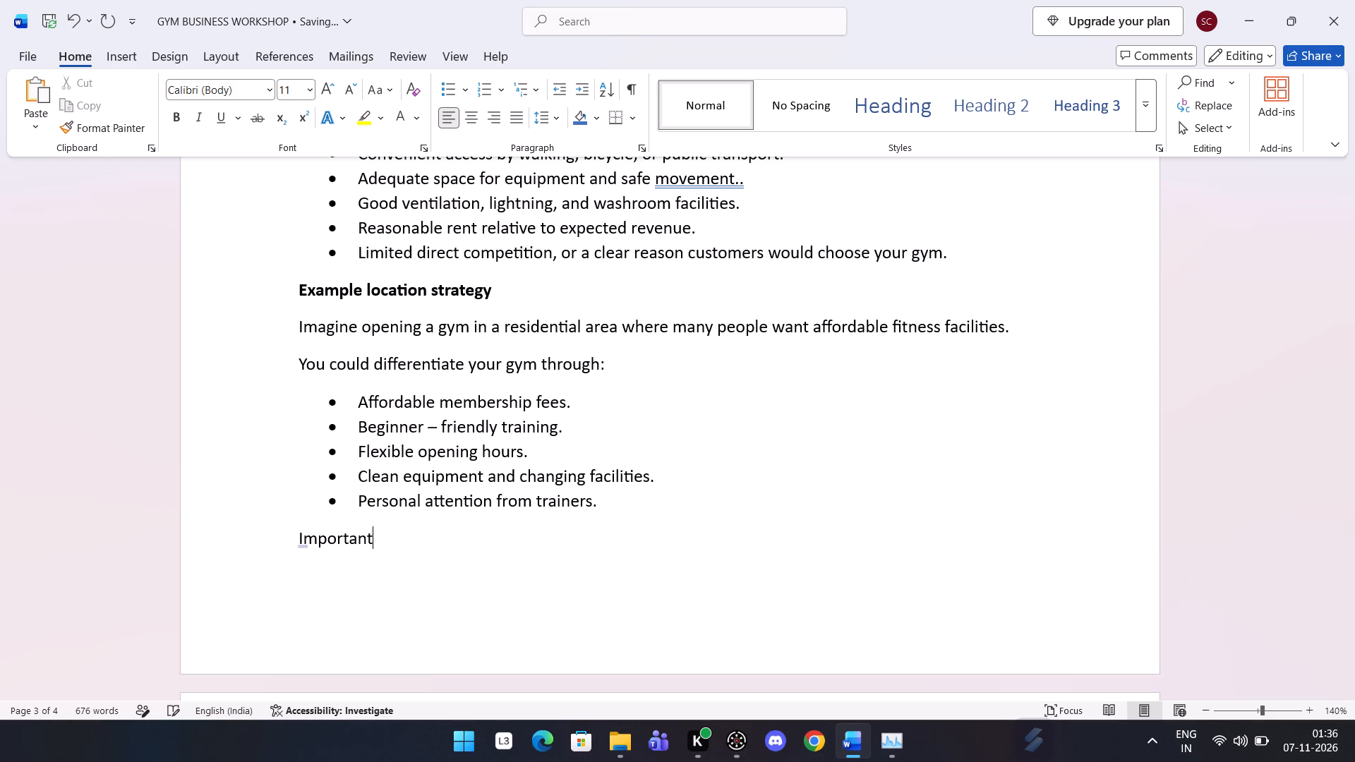
pyautogui.hotkey('shift', ':')
pyautogui.press('BackSpace')
pyautogui.write(':')
pyautogui.press('space')
# Begin the note after the "Important:" label with the words "Research local demand before".
pyautogui.press('e')
pyautogui.press('BackSpace')
pyautogui.press('BackSpace')
pyautogui.press('r')
pyautogui.press('BackSpace')
pyautogui.press('r')
pyautogui.write('esearch')
pyautogui.press('space')
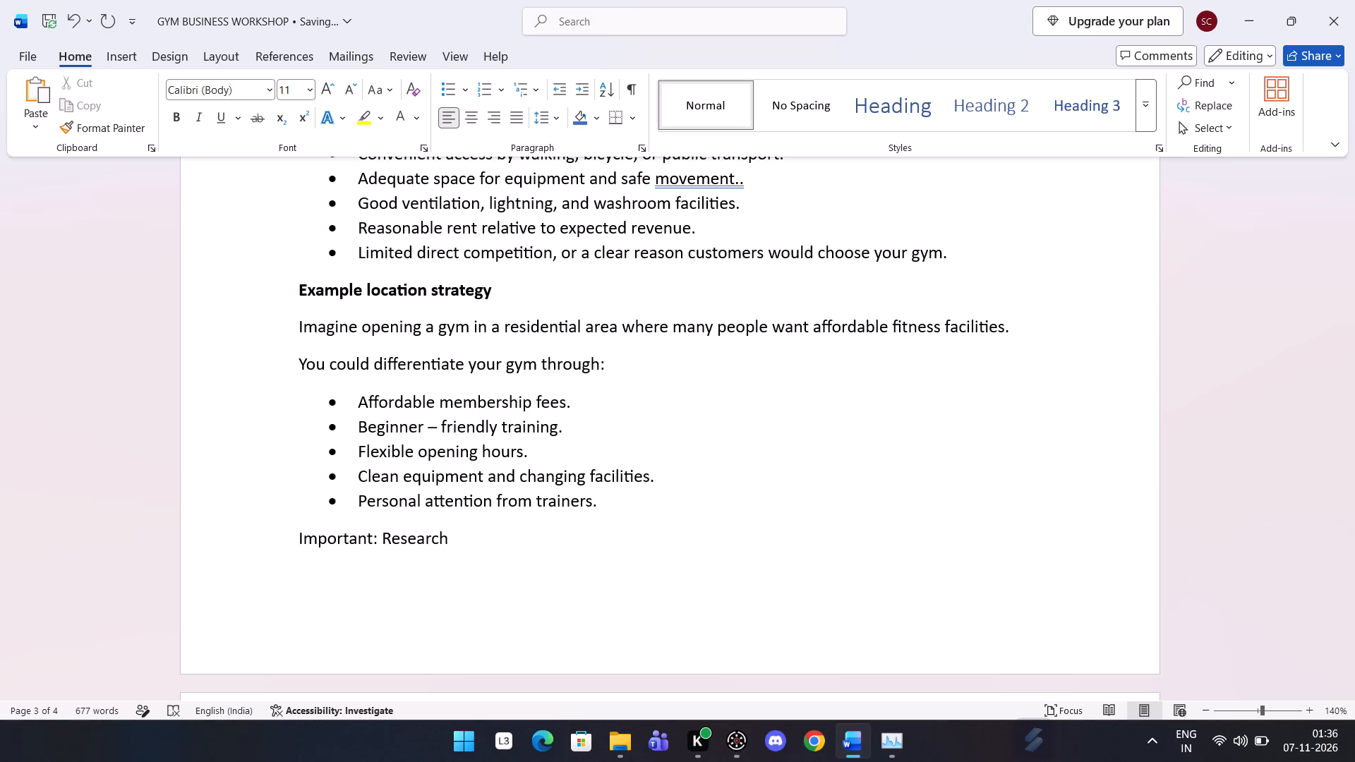
pyautogui.write('local')
pyautogui.press('space')
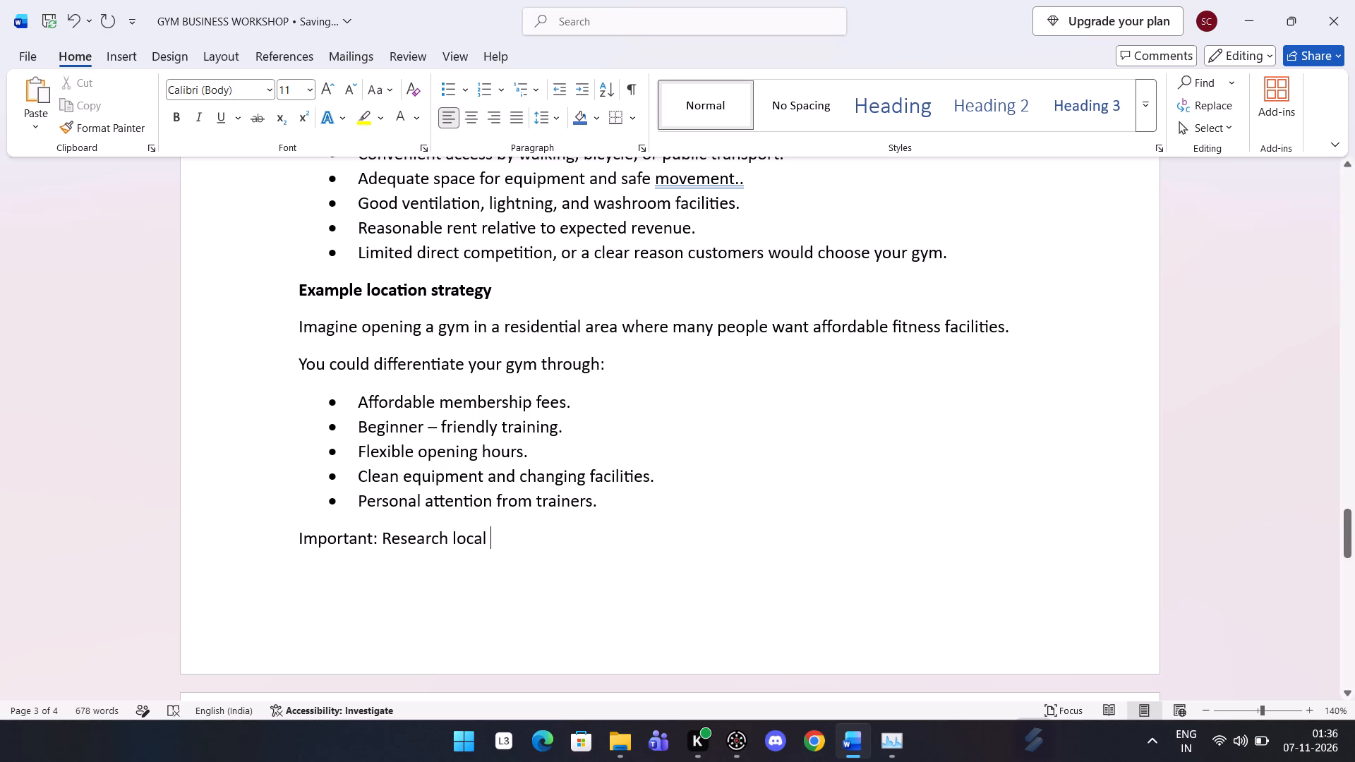
pyautogui.write('demand')
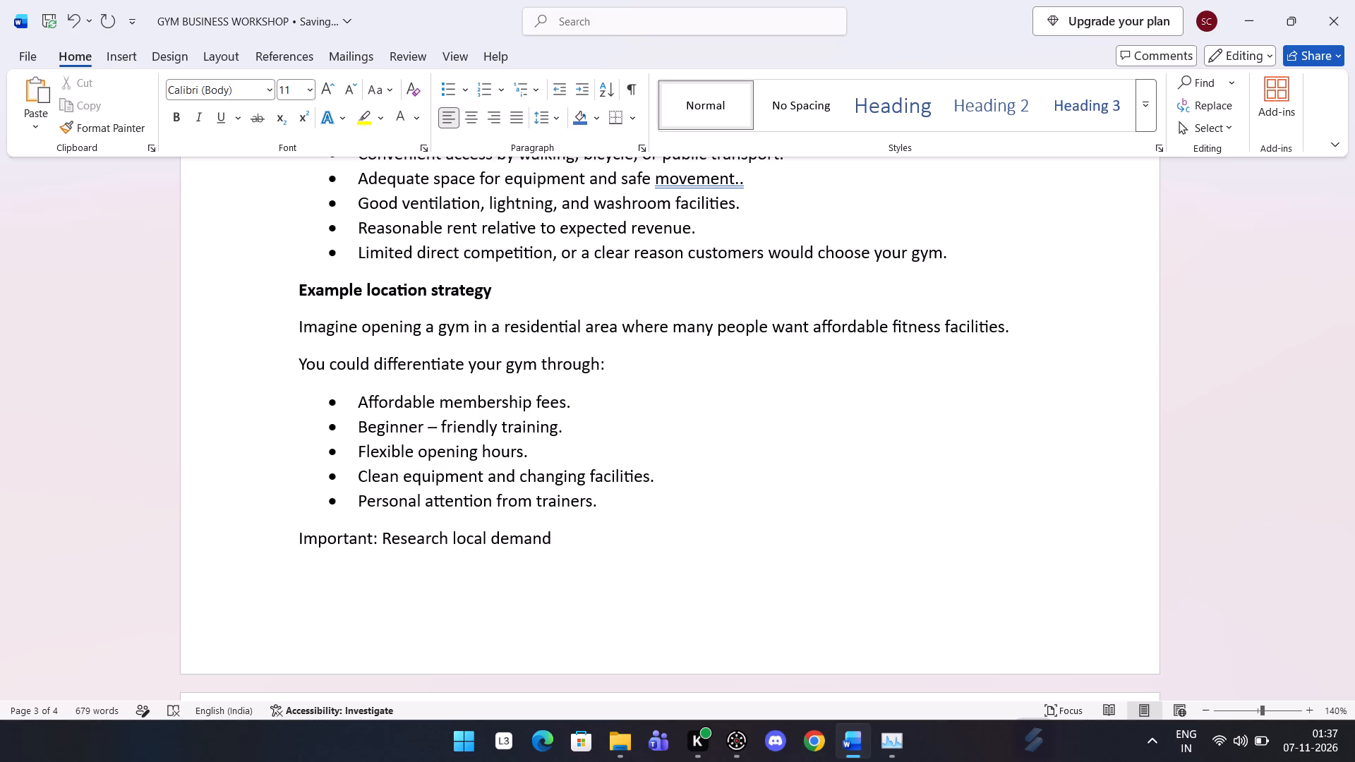
pyautogui.press('space')
pyautogui.write('before')
pyautogui.press('space')
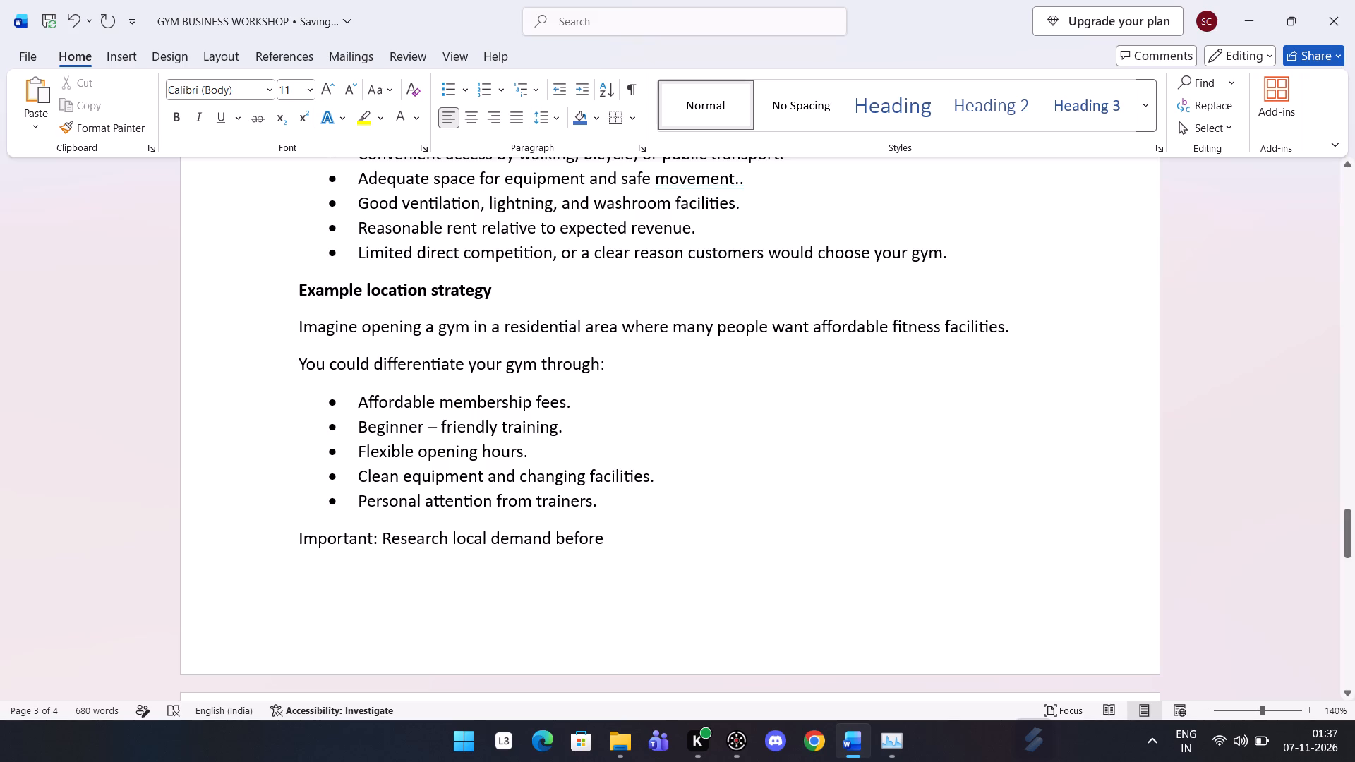
# Finish the note's first sentence with "singning a long-term lease.".
pyautogui.press('s')
pyautogui.write('ingnig')
pyautogui.press('space')
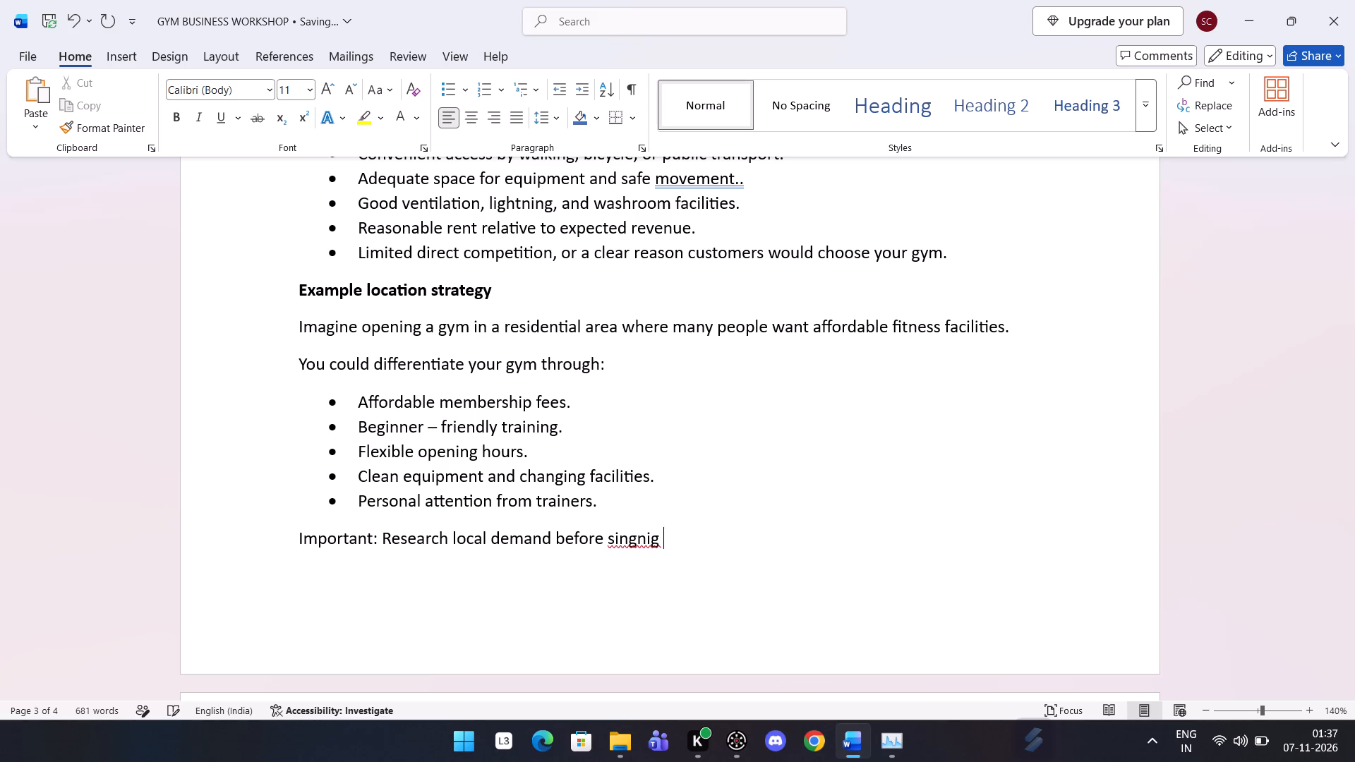
pyautogui.press('BackSpace')
pyautogui.press('BackSpace')
pyautogui.write('ng')
pyautogui.press('space')
pyautogui.write('a long')
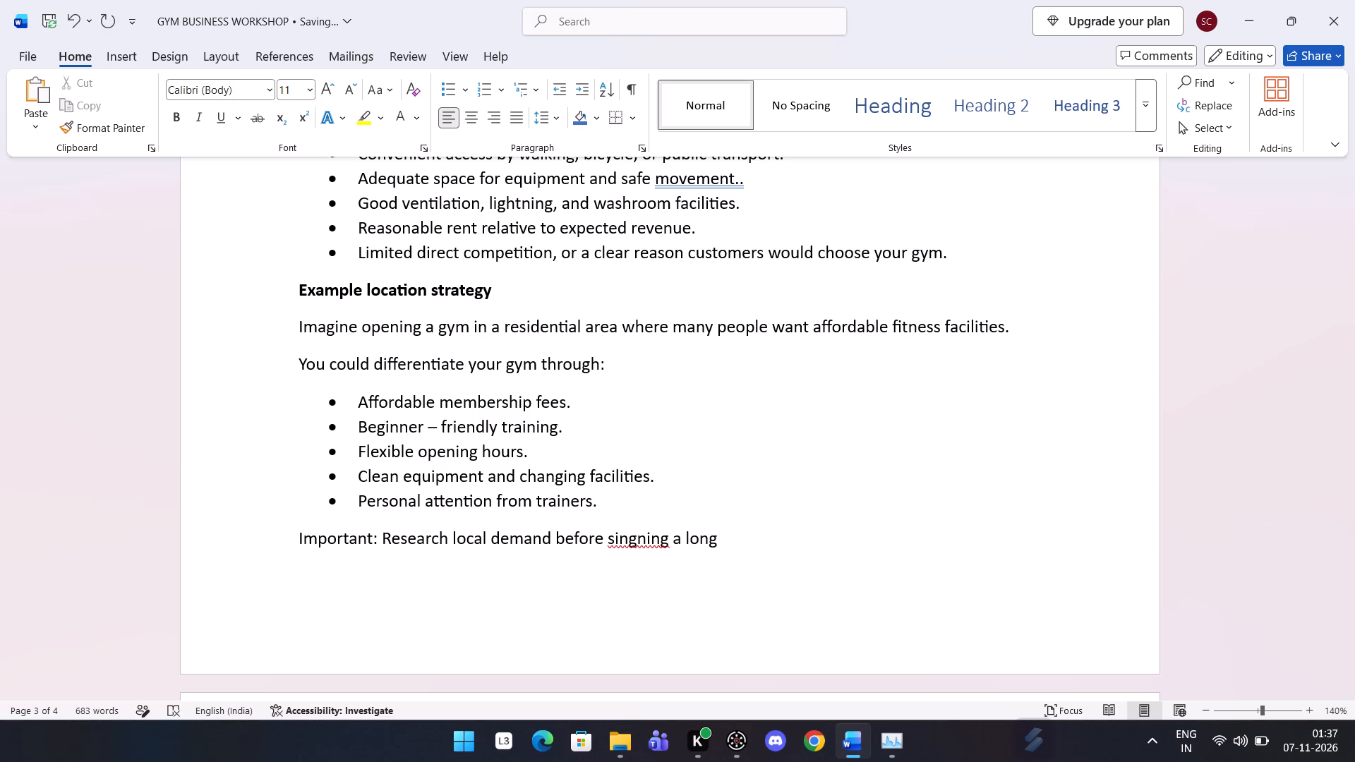
pyautogui.write('-t')
pyautogui.write('erm')
pyautogui.press('space')
pyautogui.press('l')
pyautogui.write('ease')
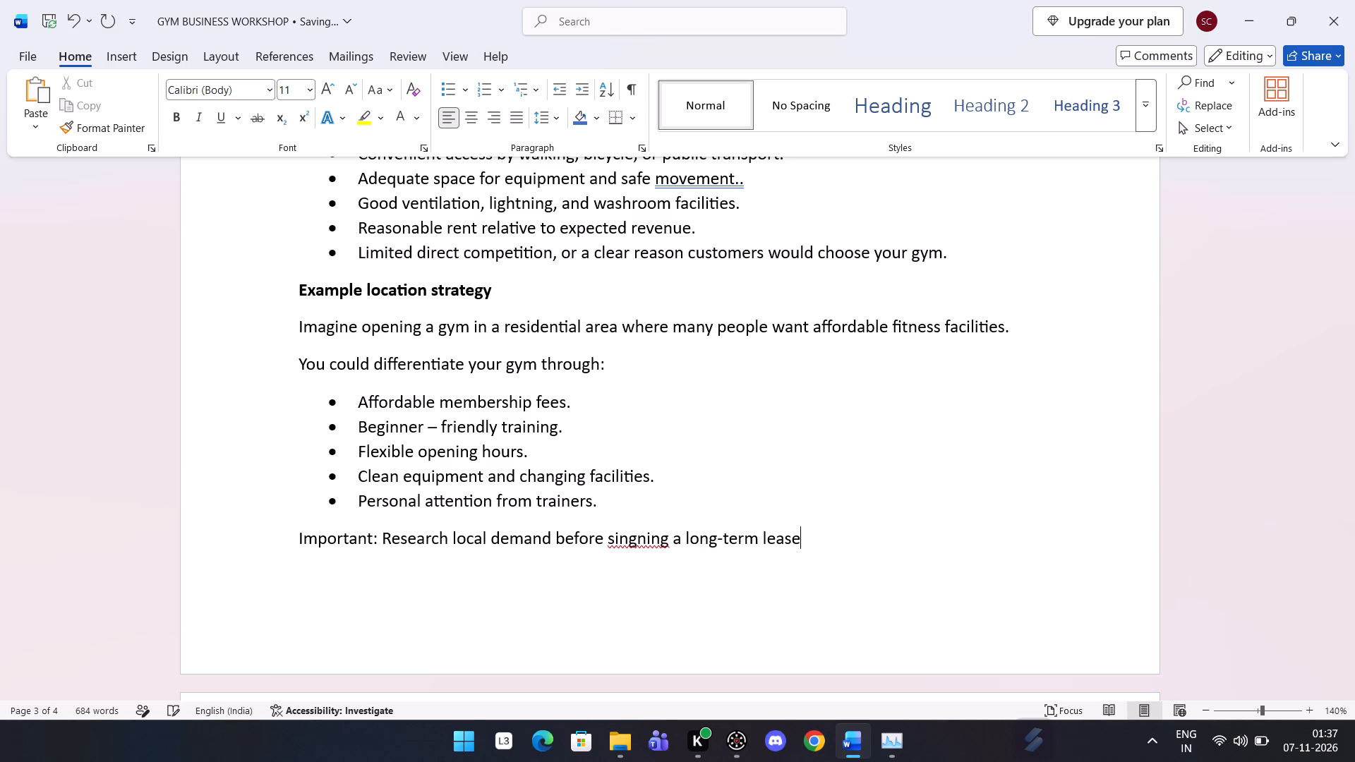
pyautogui.press(',')
pyautogui.press('BackSpace')
pyautogui.press('.')
# Start the note's second sentence with "A larger gym in apoor location can lose money".
pyautogui.press('space')
pyautogui.write('a larger')
pyautogui.press('space')
pyautogui.write('gym')
pyautogui.press('space')
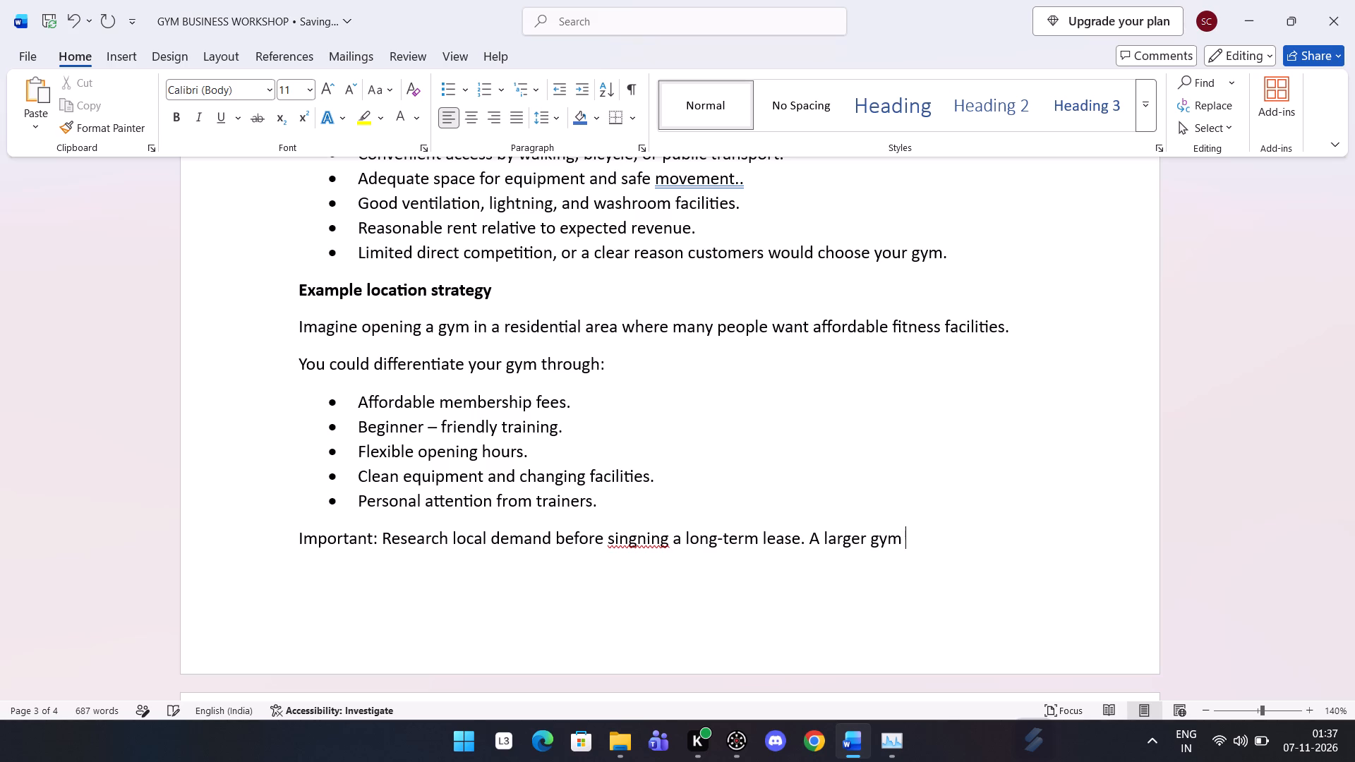
pyautogui.write('in apoor')
pyautogui.press('space')
pyautogui.write('location')
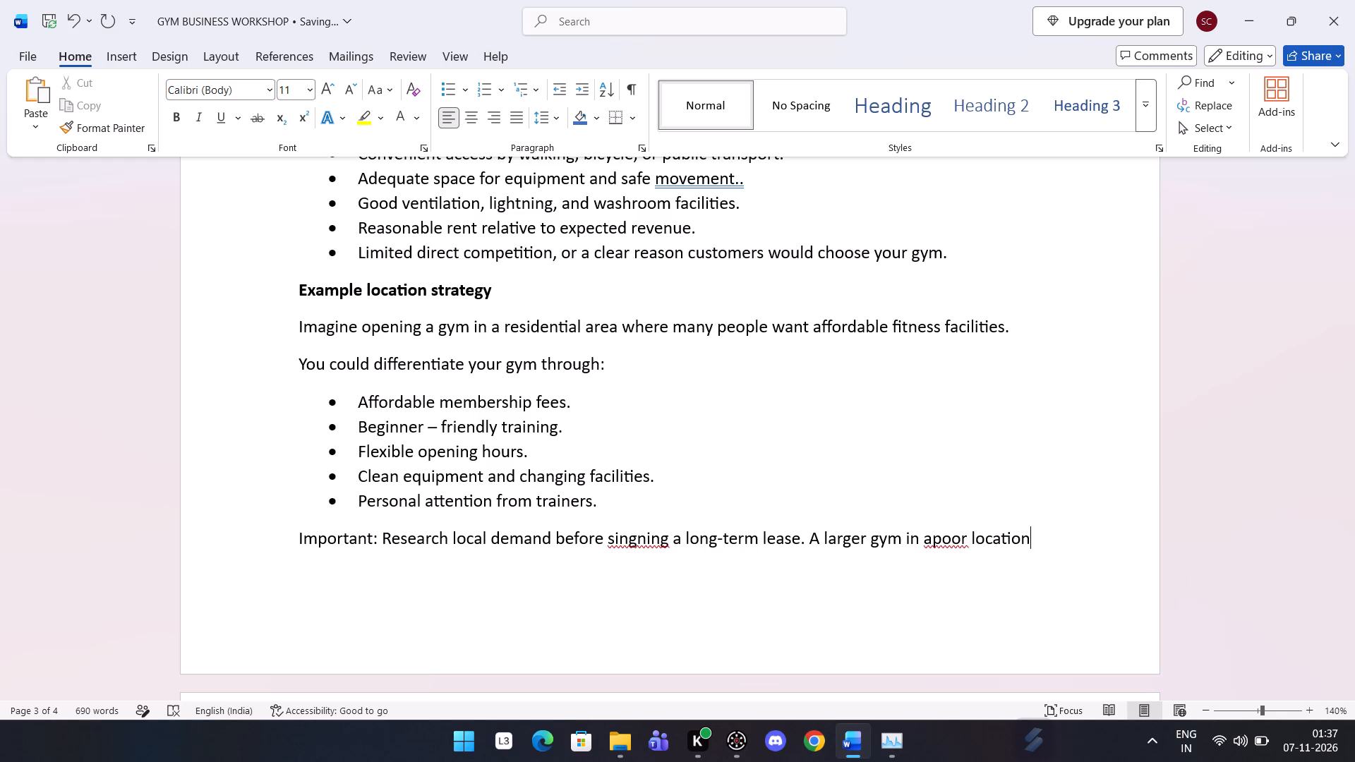
pyautogui.press('space')
pyautogui.write('can loose')
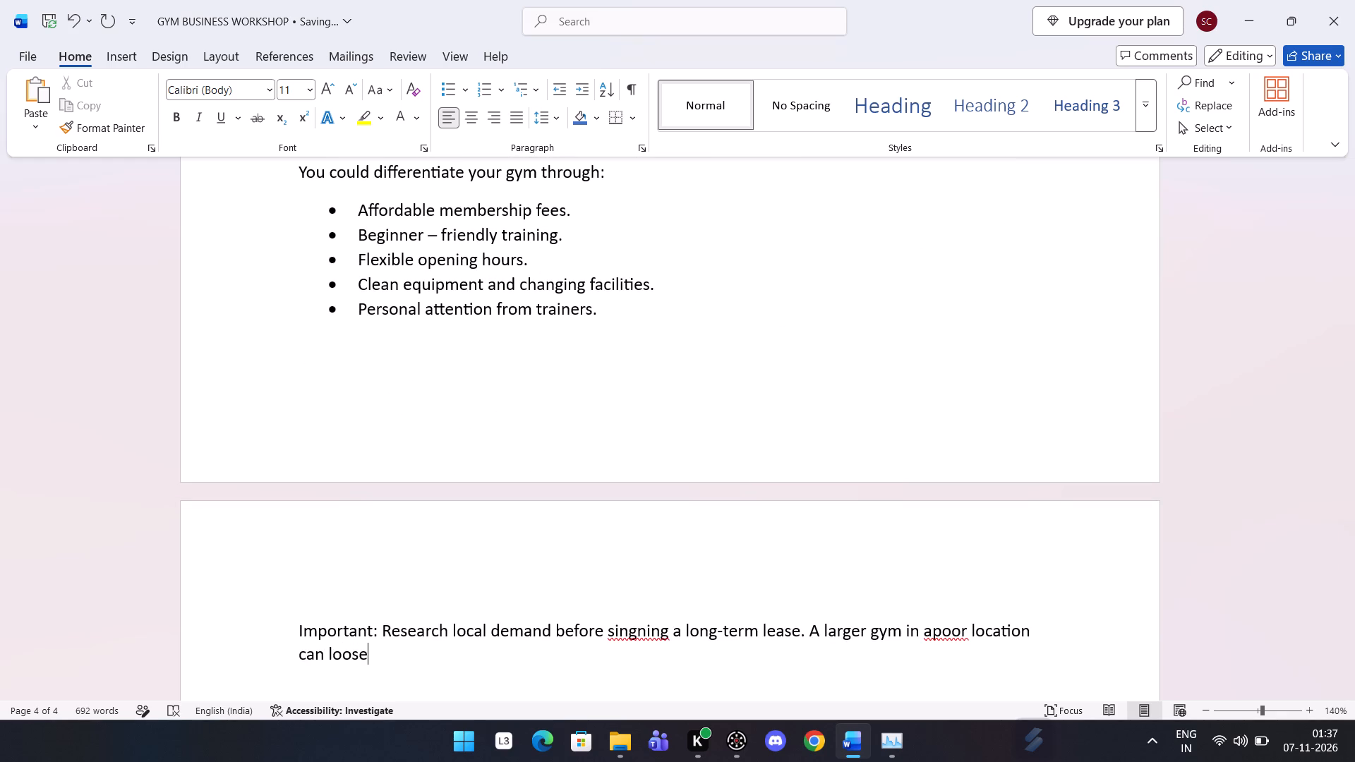
pyautogui.press('BackSpace')
pyautogui.press('BackSpace')
pyautogui.press('BackSpace')
pyautogui.write('se')
pyautogui.press('space')
pyautogui.write('money')
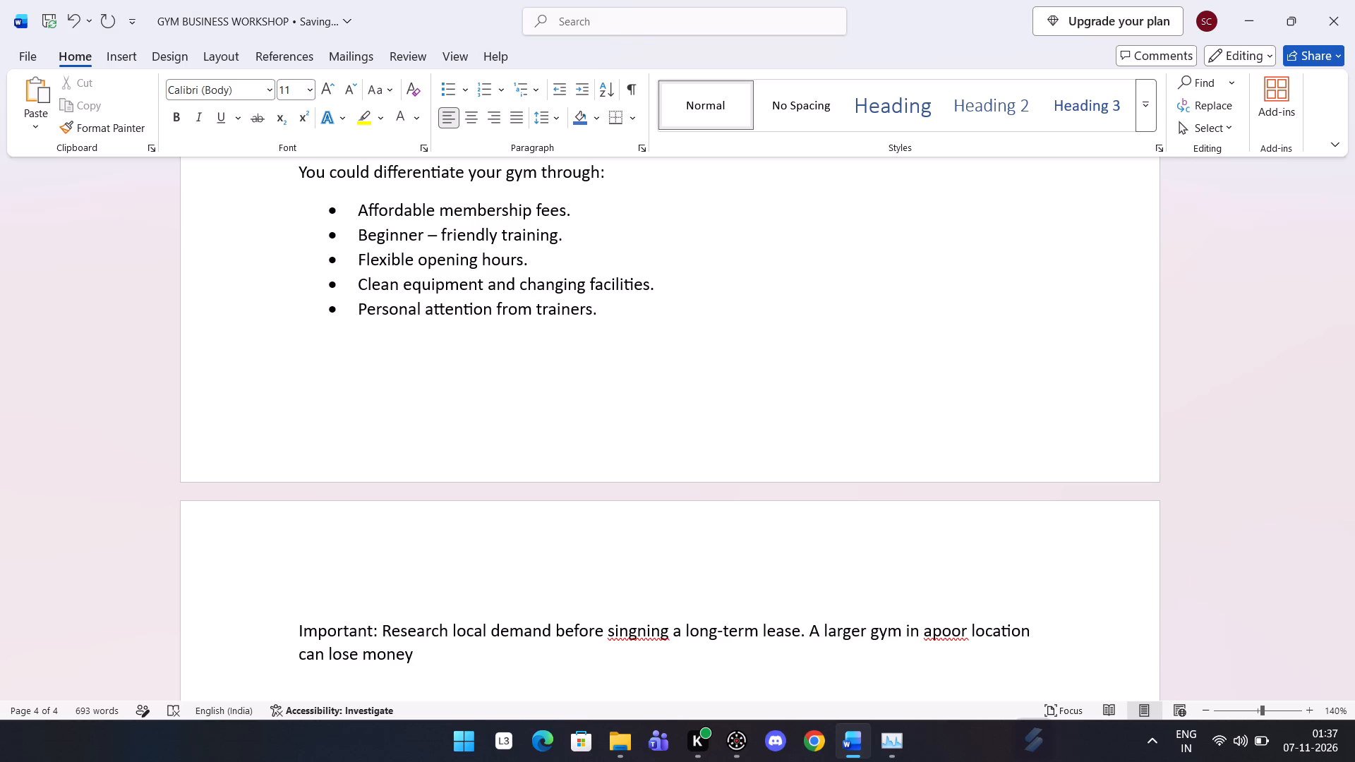
# Complete the second sentence by adding "even when its equipment is exxellent." directly after "money".
pyautogui.write('even')
pyautogui.press('space')
pyautogui.write('when')
pyautogui.press('space')
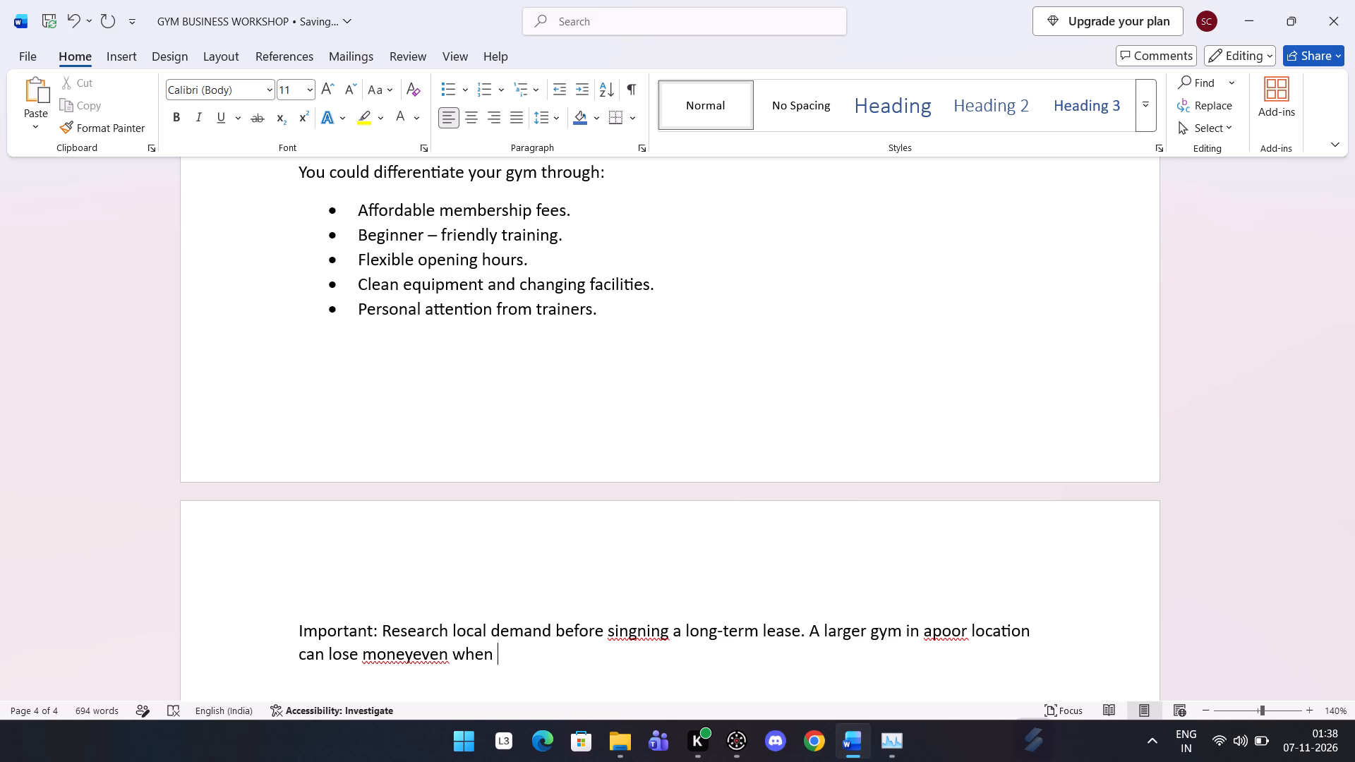
pyautogui.write('its w')
pyautogui.press('BackSpace')
pyautogui.press('e')
pyautogui.write('qu')
pyautogui.write('ipment')
pyautogui.press('space')
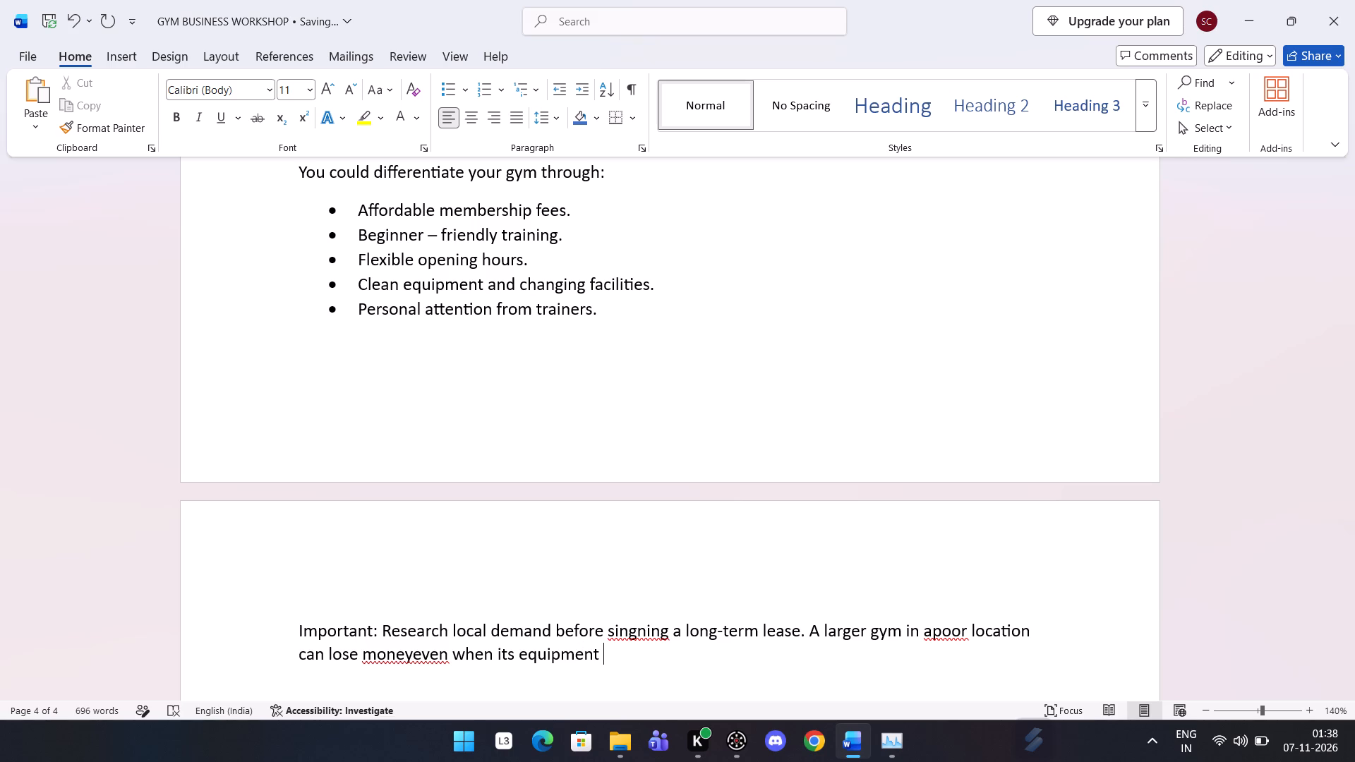
pyautogui.write('is')
pyautogui.press('space')
pyautogui.press('e')
pyautogui.press('x')
pyautogui.write('xe')
pyautogui.write('llent')
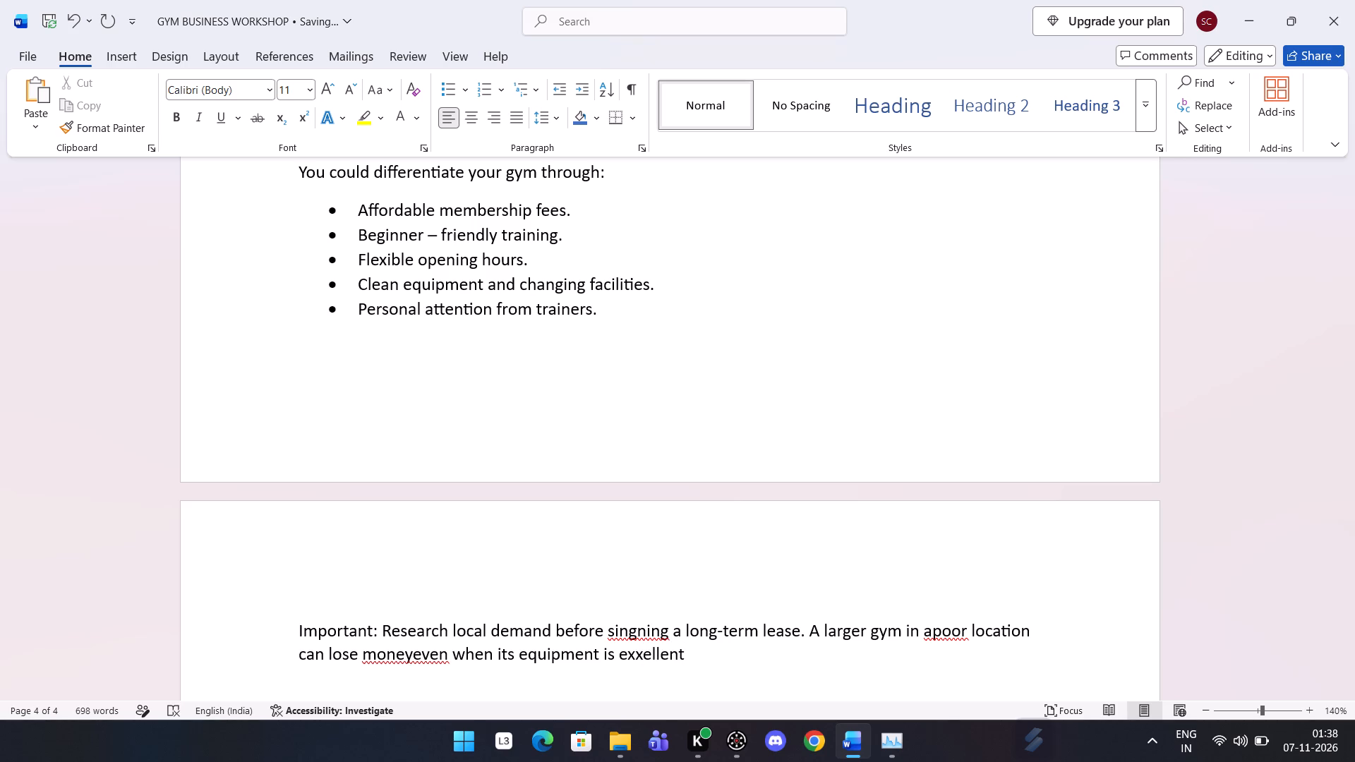
pyautogui.press('.')
# Correct the flagged spelling mistakes in the Important note to "signing", "a poor", "money even" and "excellent".
pyautogui.rightClick(639, 624)
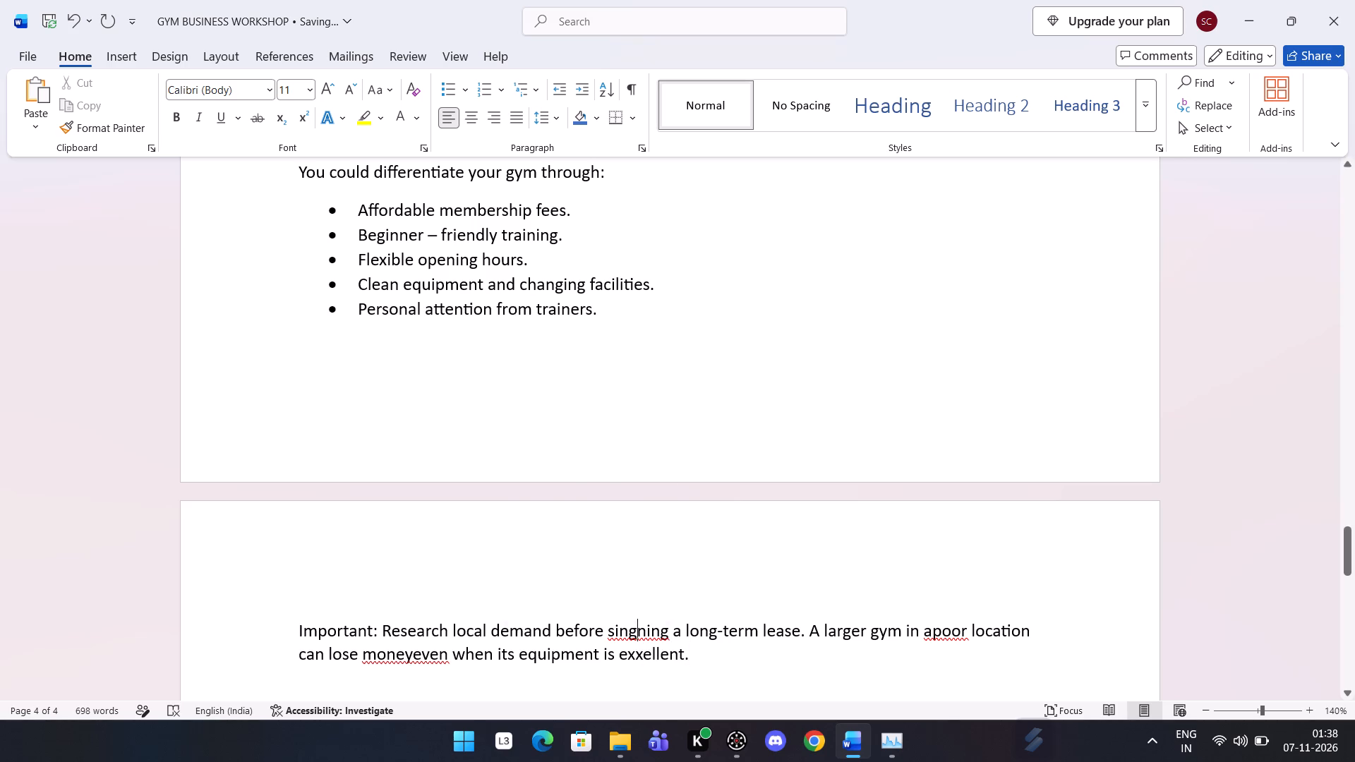
pyautogui.click(575, 172)
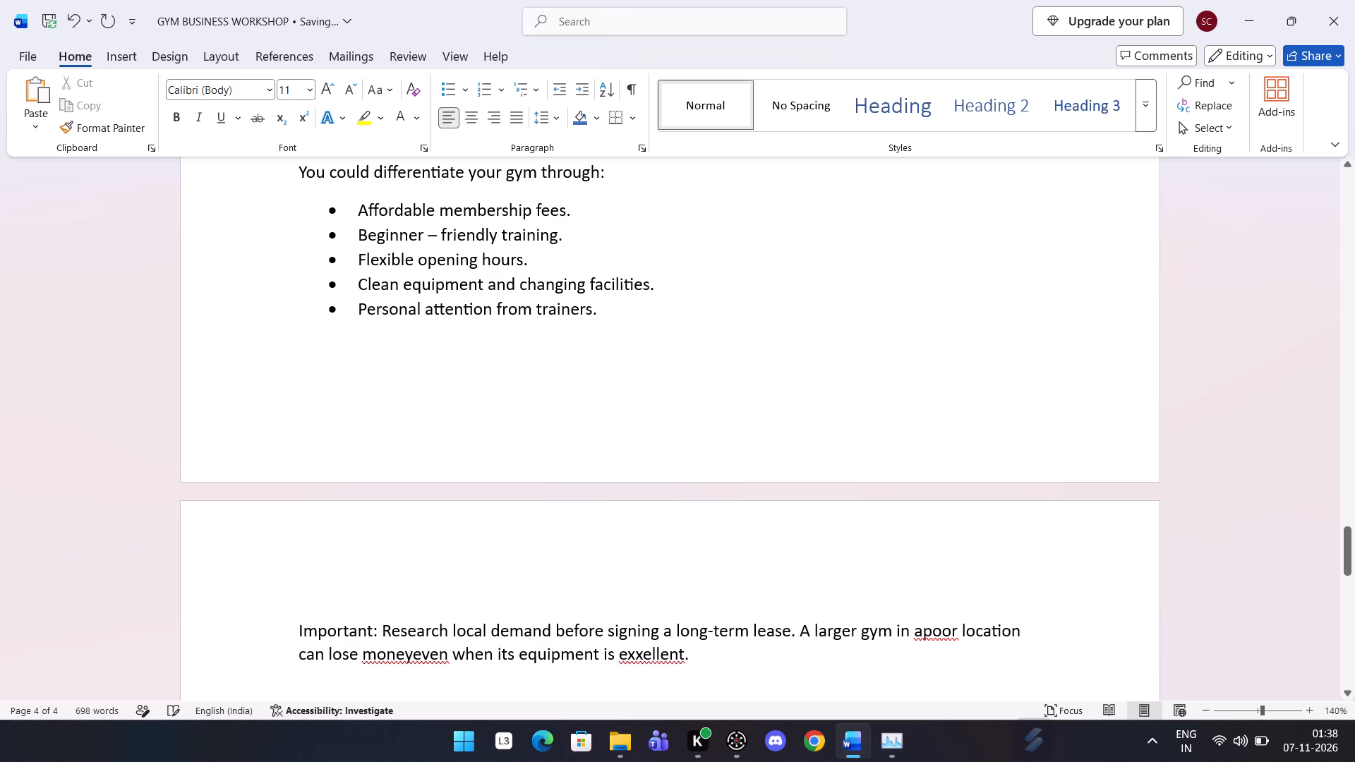
pyautogui.rightClick(938, 630)
pyautogui.click(890, 191)
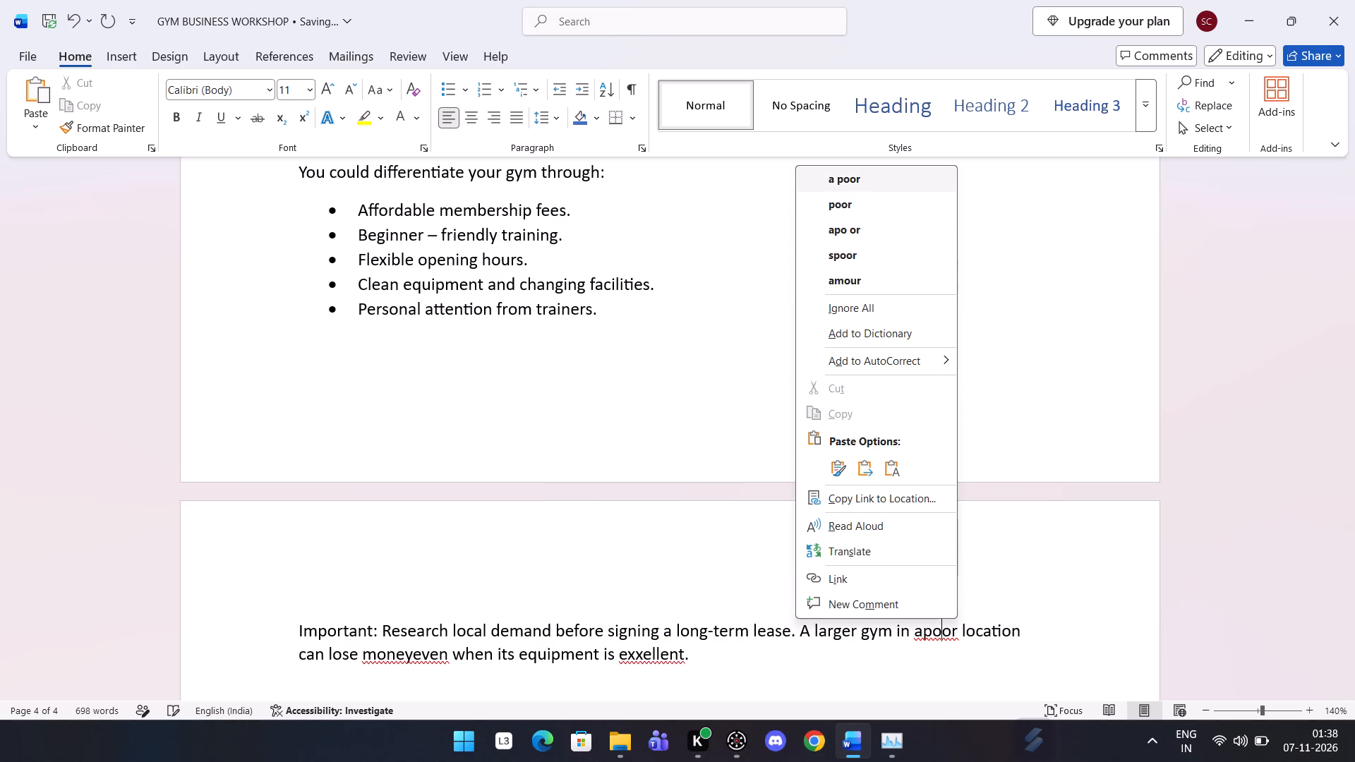
pyautogui.rightClick(391, 656)
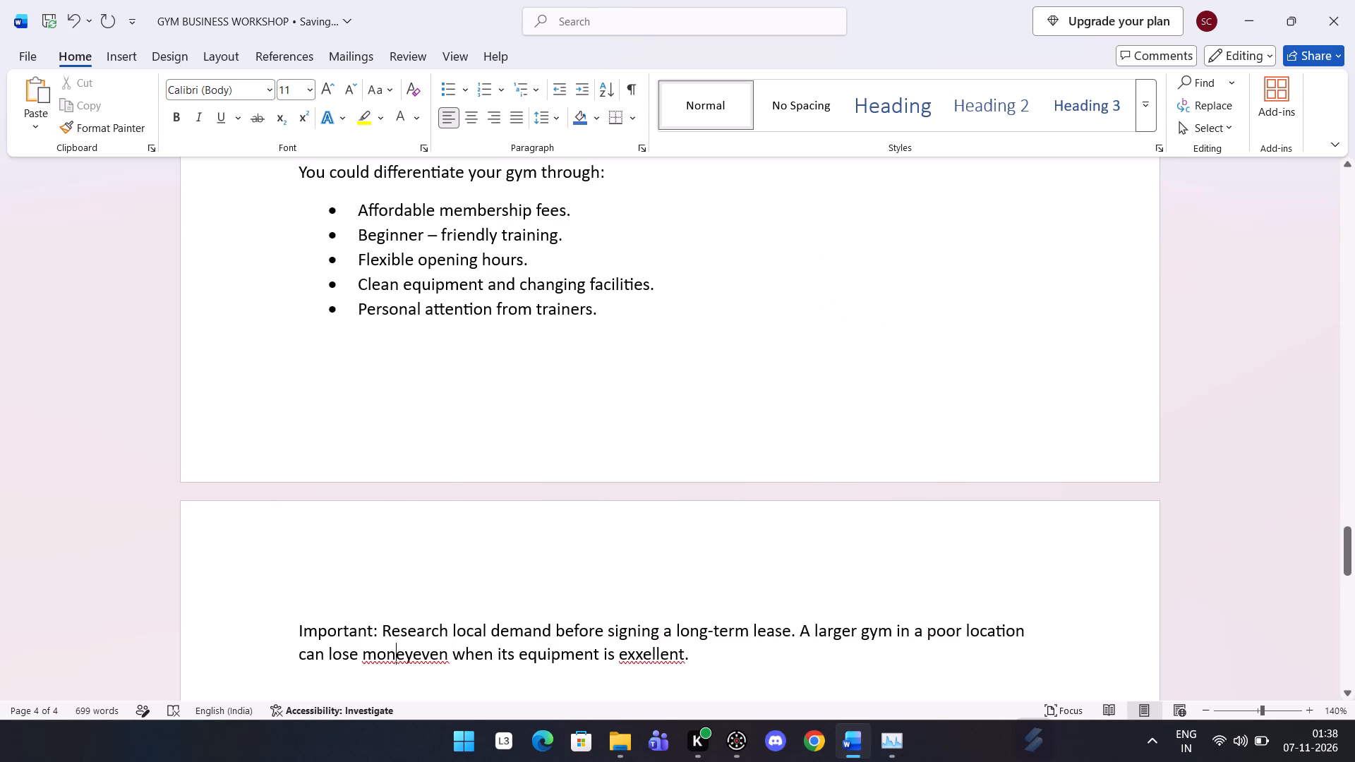
pyautogui.click(375, 299)
pyautogui.click(809, 640)
pyautogui.moveTo(809, 640); pyautogui.dragTo(667, 646)
pyautogui.rightClick(667, 646)
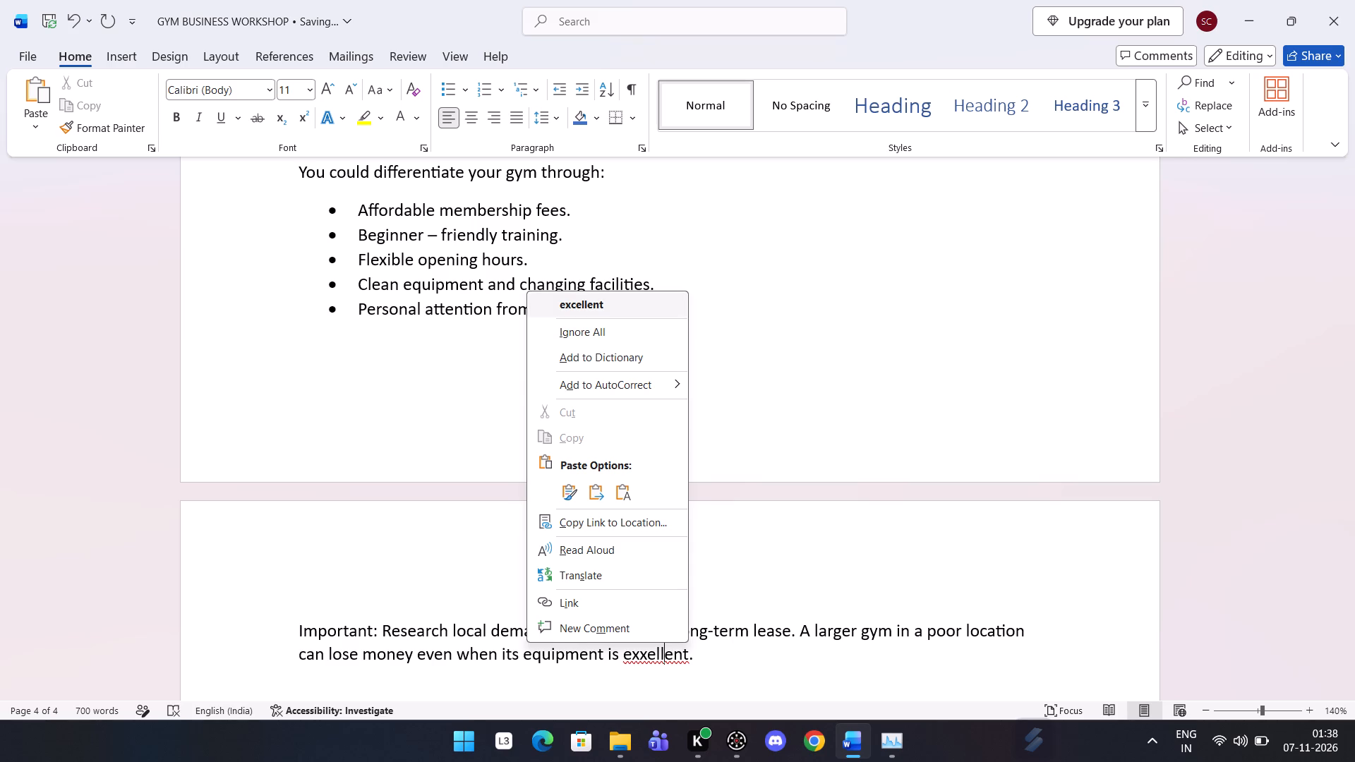
pyautogui.click(605, 304)
# Make the "Module 6: Find the Right Location" heading bold and underlined.
pyautogui.scroll(2, 733, 592)
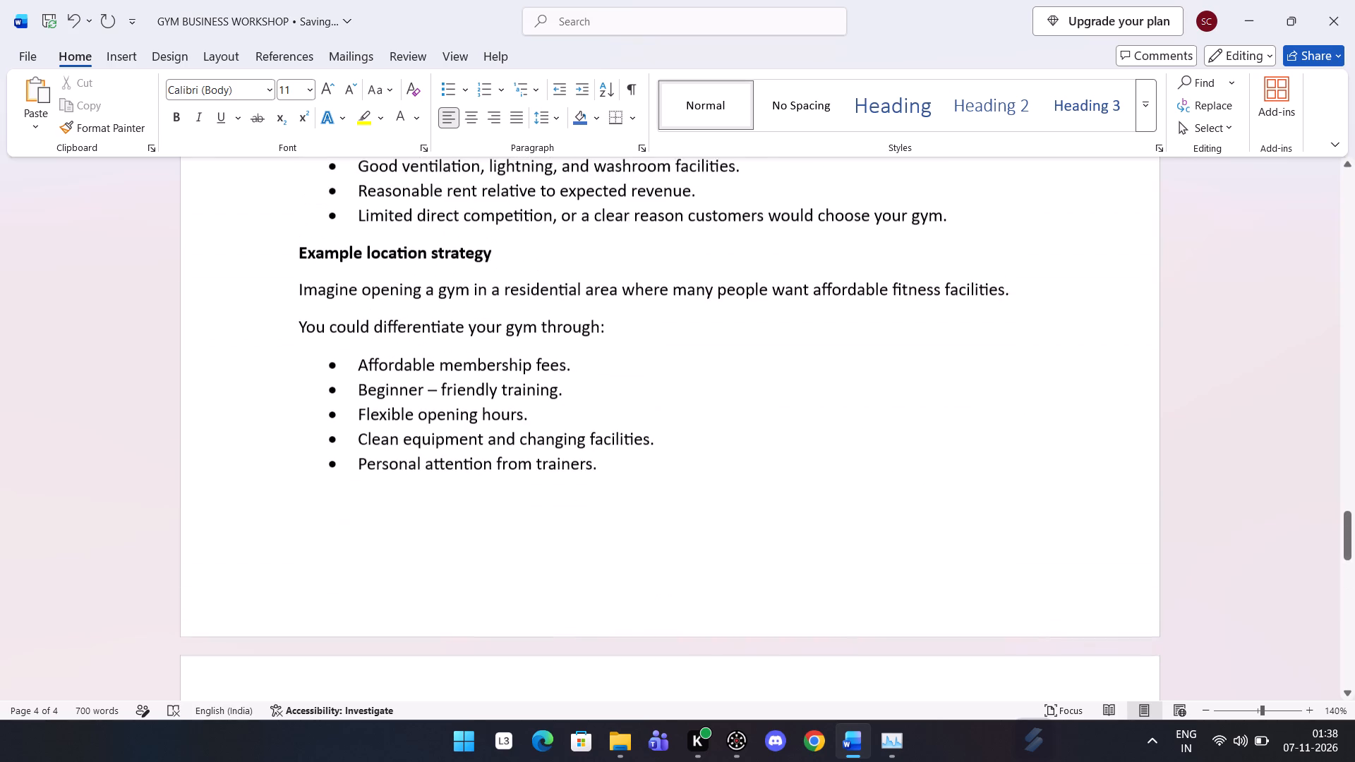
pyautogui.hscroll(-1, 733, 592)
pyautogui.hscroll(1, 733, 592)
pyautogui.scroll(4, 733, 592)
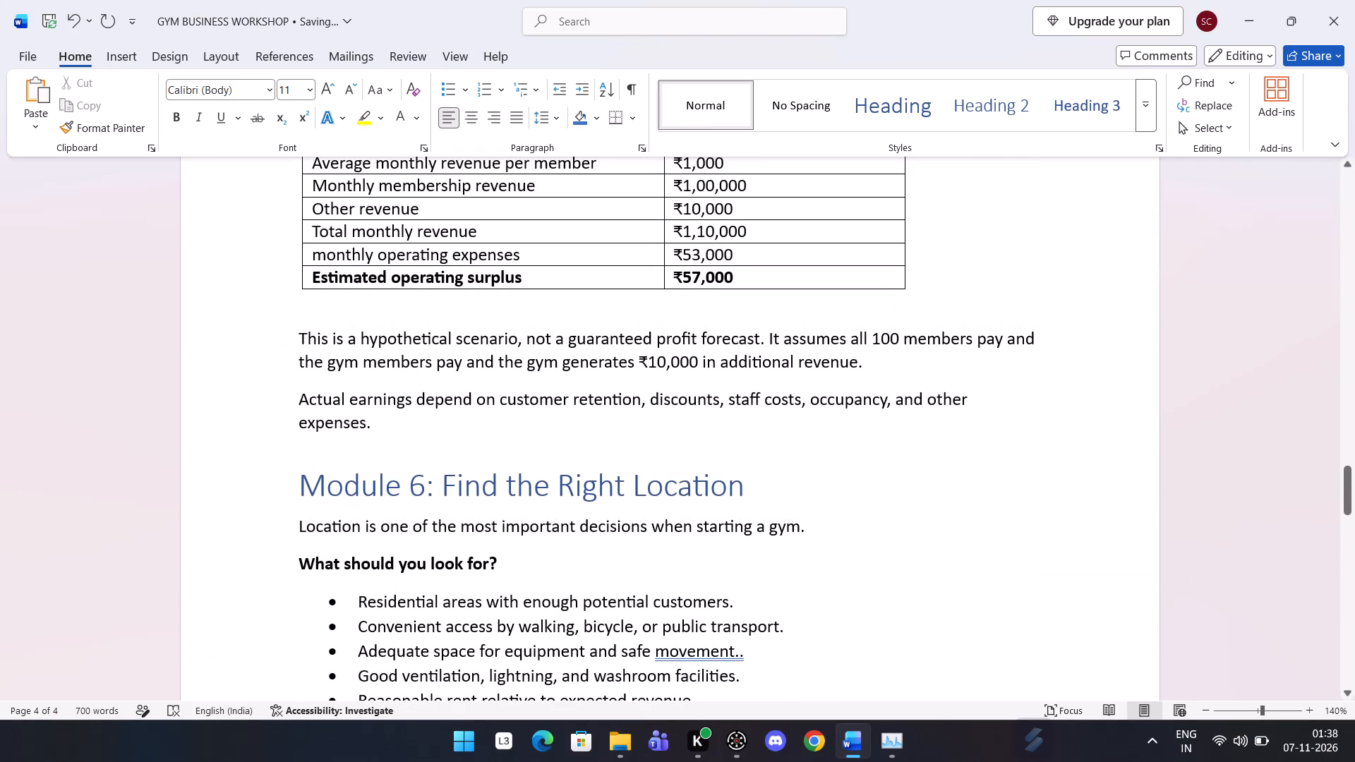
pyautogui.moveTo(301, 482); pyautogui.dragTo(759, 502)
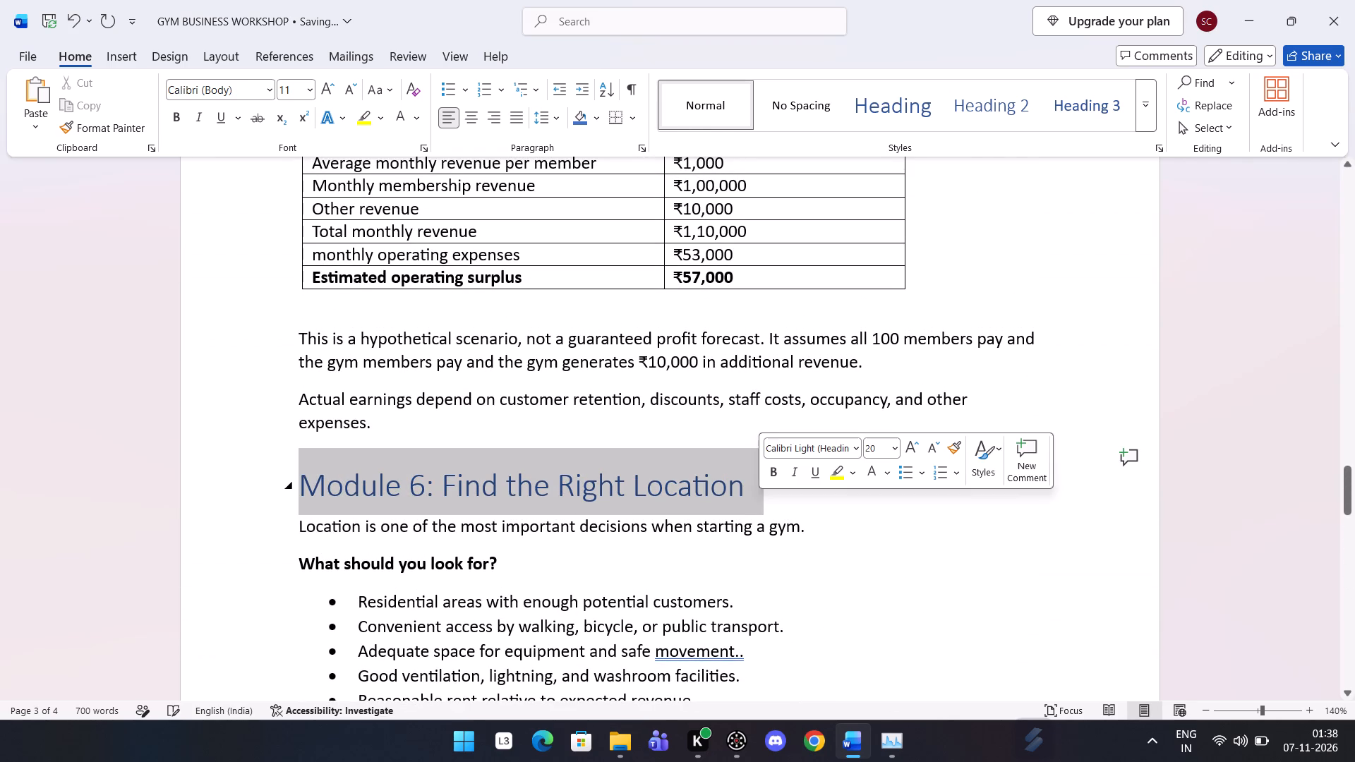
pyautogui.click(776, 467)
pyautogui.click(827, 478)
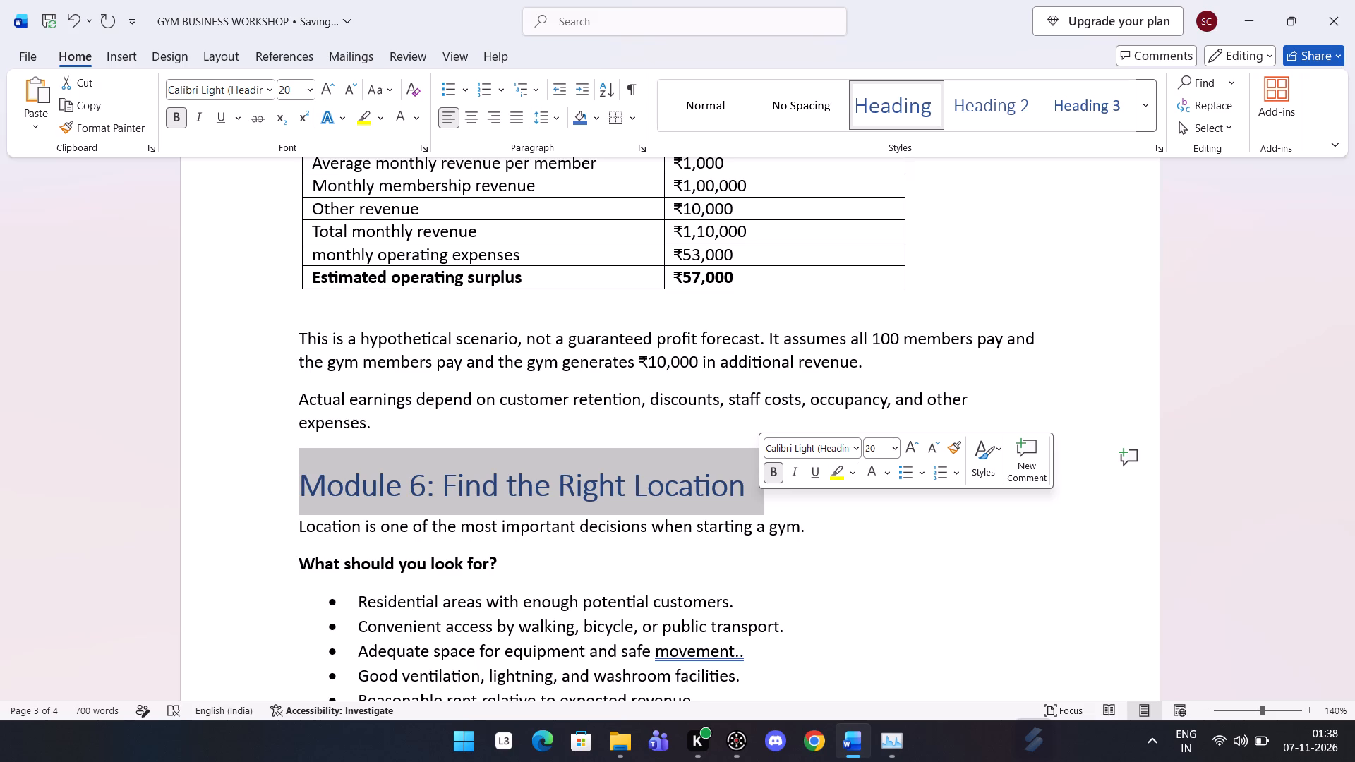
pyautogui.click(821, 478)
pyautogui.click(770, 586)
# Review the overall page layout and heading formatting across the whole document, from the title to the Important note.
pyautogui.keyDown('ctrl'); pyautogui.scroll(-2, 770, 586); pyautogui.keyUp('ctrl')
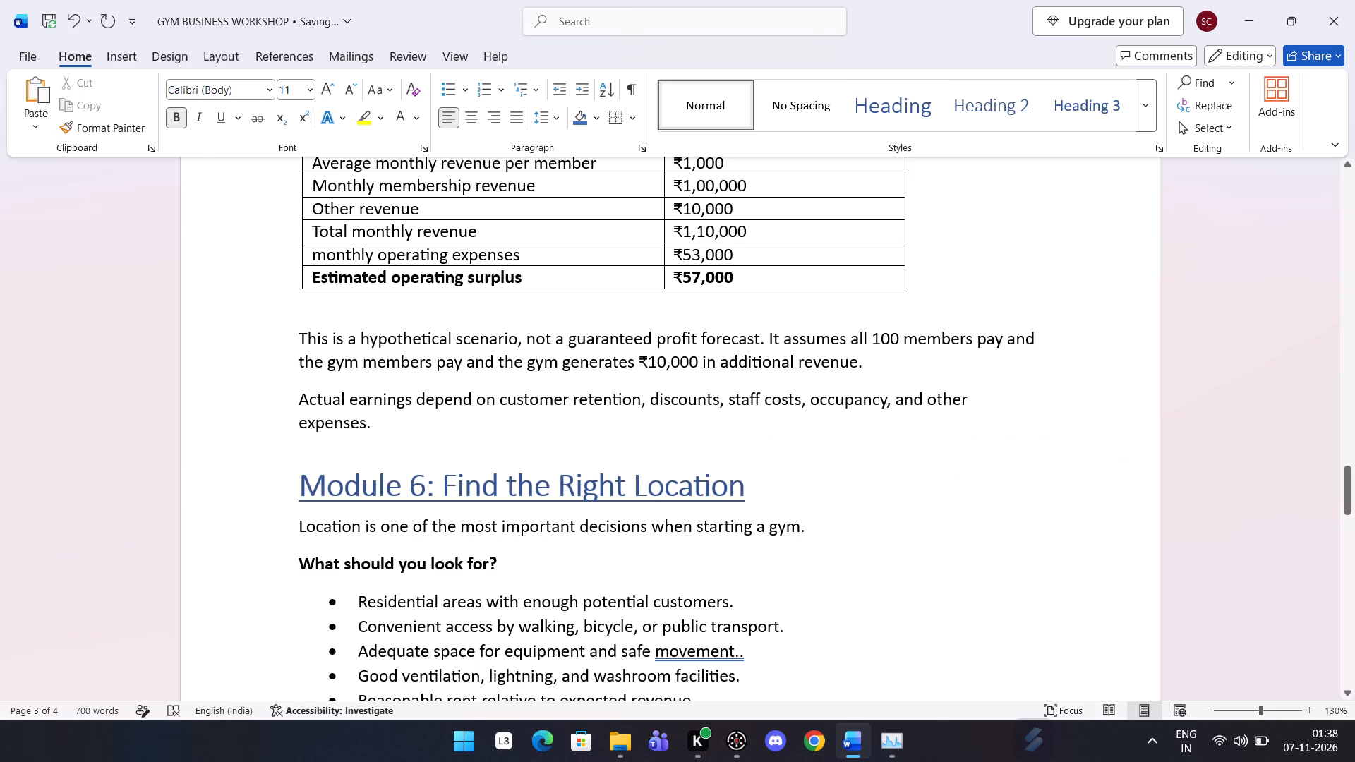
pyautogui.keyDown('ctrl'); pyautogui.scroll(-2, 770, 586); pyautogui.keyUp('ctrl')
pyautogui.scroll(-1, 770, 586)
pyautogui.keyDown('ctrl'); pyautogui.scroll(-3, 770, 586); pyautogui.keyUp('ctrl')
pyautogui.scroll(4, 770, 586)
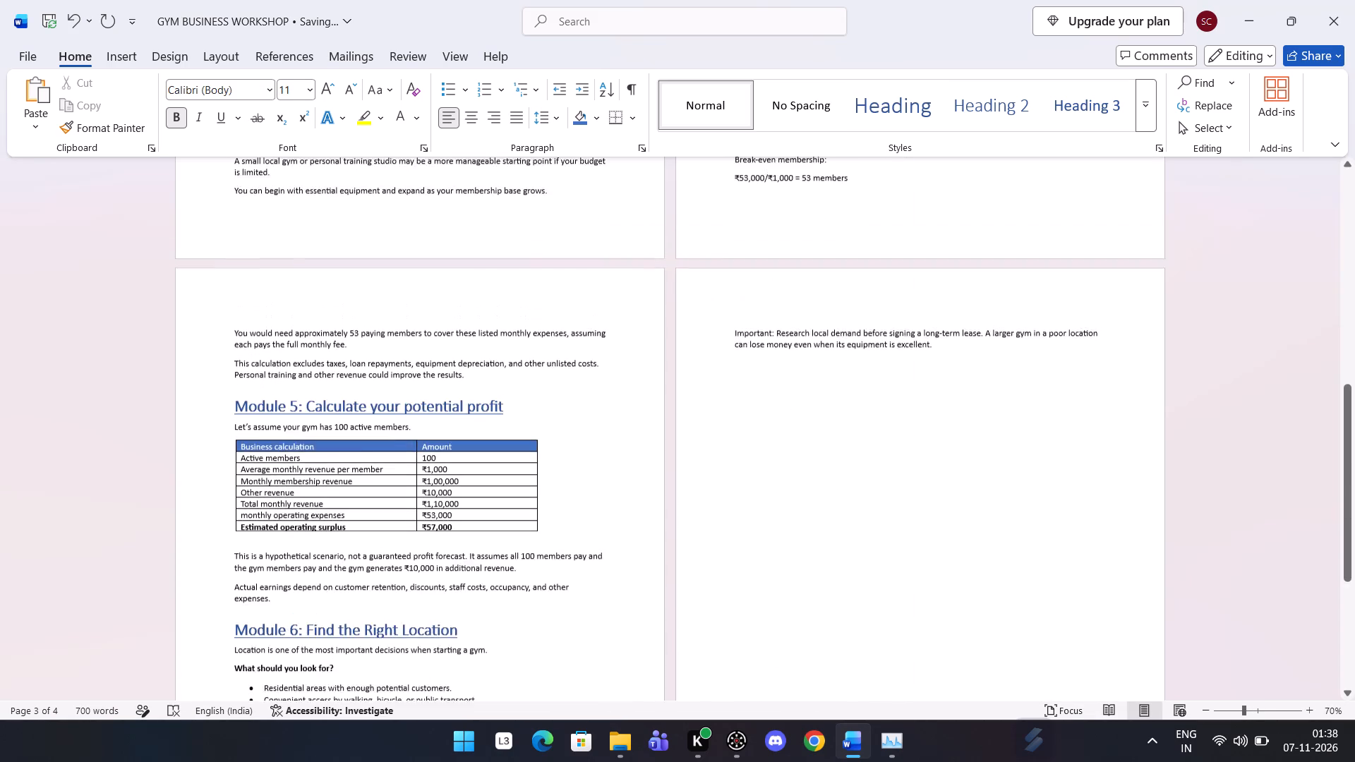
pyautogui.scroll(10, 770, 586)
pyautogui.scroll(-1, 770, 586)
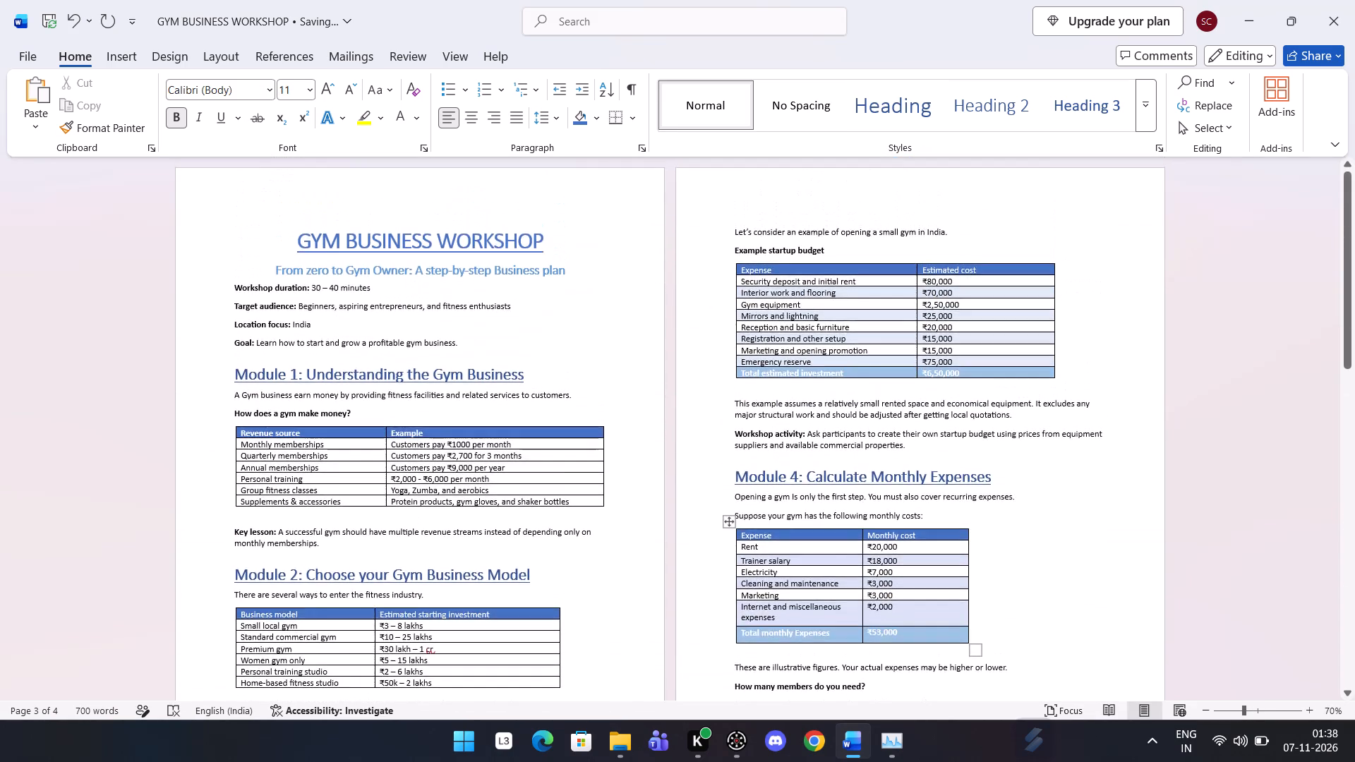
pyautogui.scroll(-4, 770, 586)
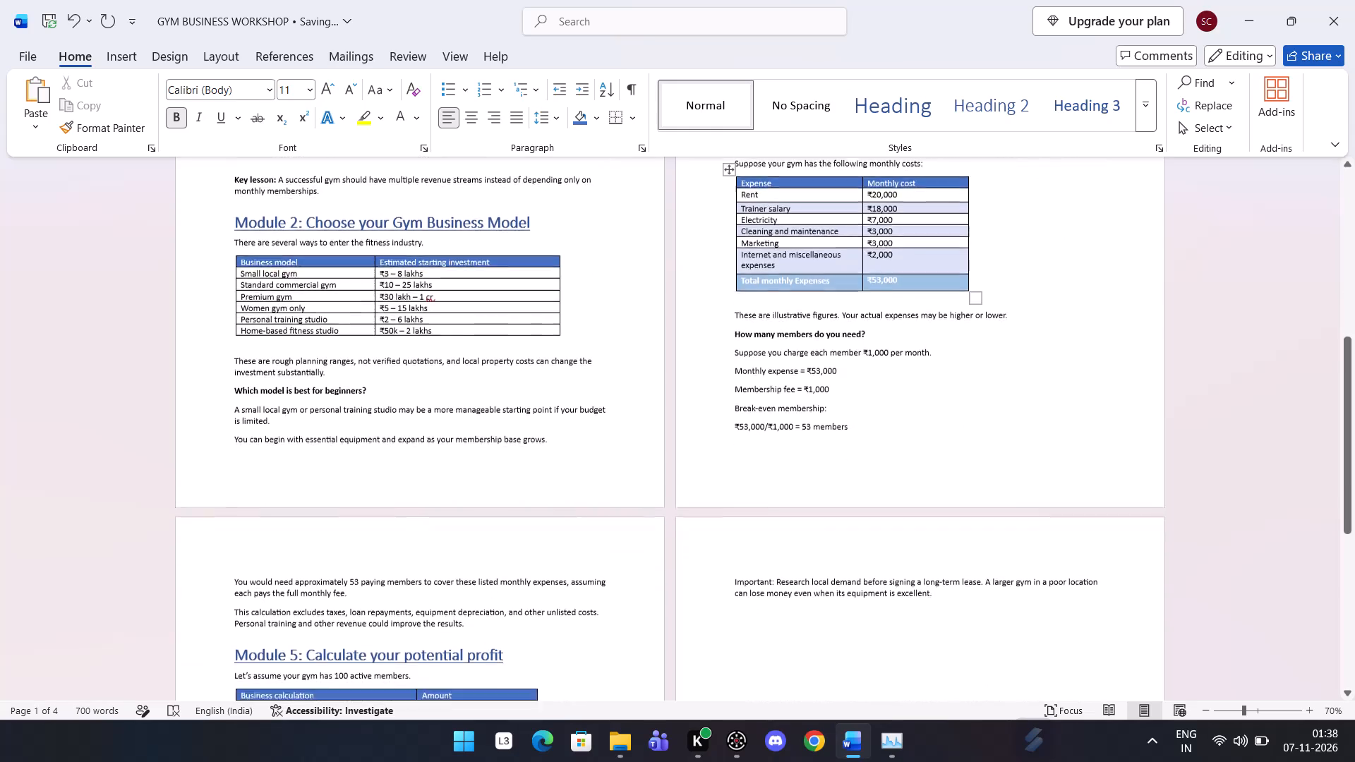
pyautogui.scroll(-4, 770, 586)
pyautogui.scroll(10, 770, 586)
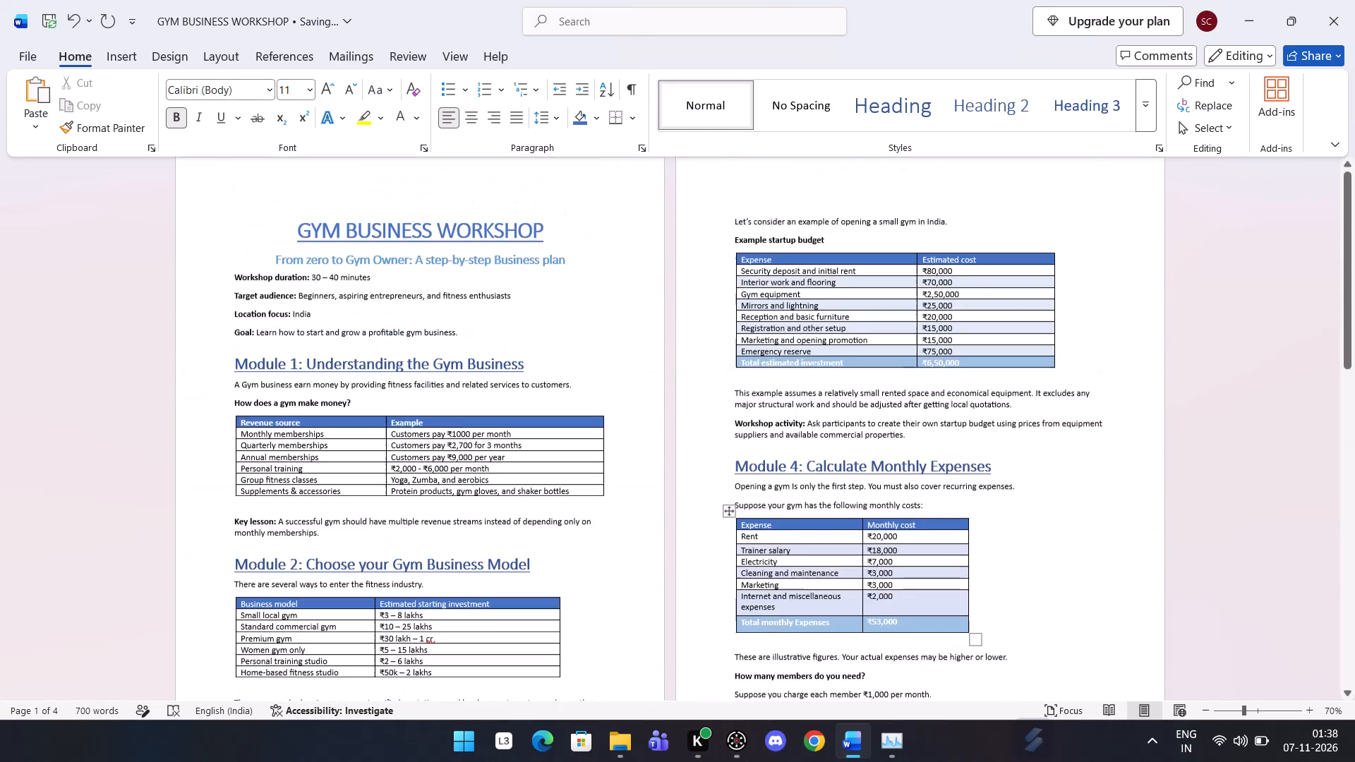
pyautogui.hscroll(-1, 770, 586)
pyautogui.hscroll(1, 770, 586)
pyautogui.hscroll(-1, 770, 586)
pyautogui.keyDown('ctrl'); pyautogui.scroll(-6, 764, 472); pyautogui.keyUp('ctrl')
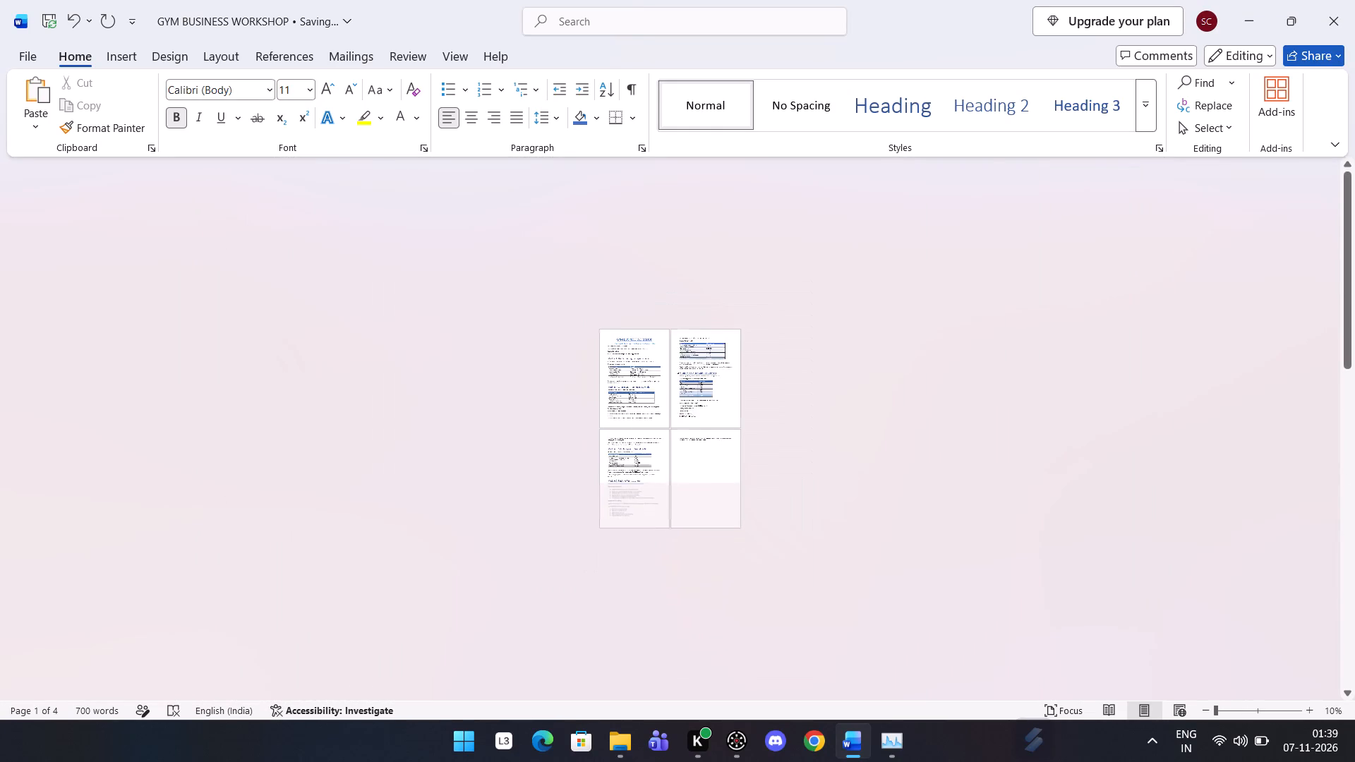
pyautogui.keyDown('ctrl'); pyautogui.scroll(5, 764, 472); pyautogui.keyUp('ctrl')
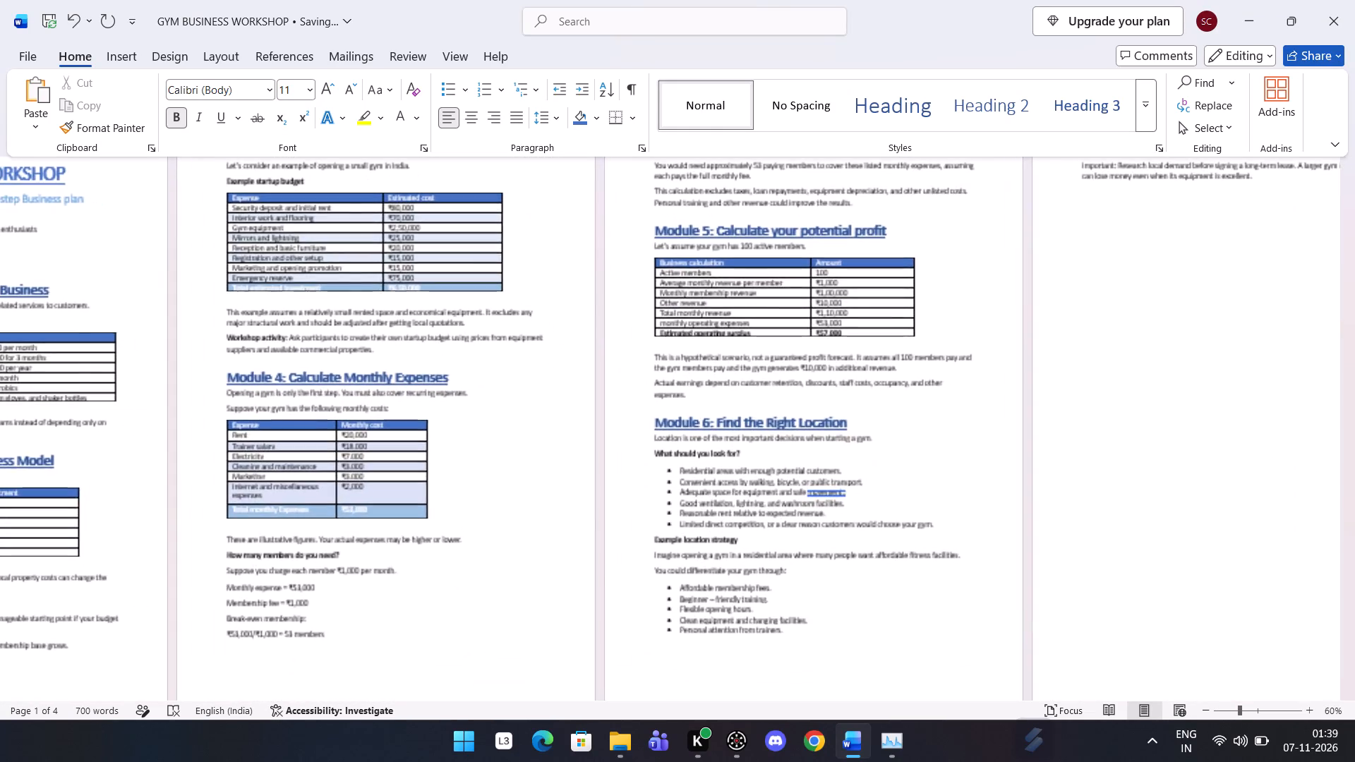
pyautogui.keyDown('ctrl'); pyautogui.scroll(-3, 764, 472); pyautogui.keyUp('ctrl')
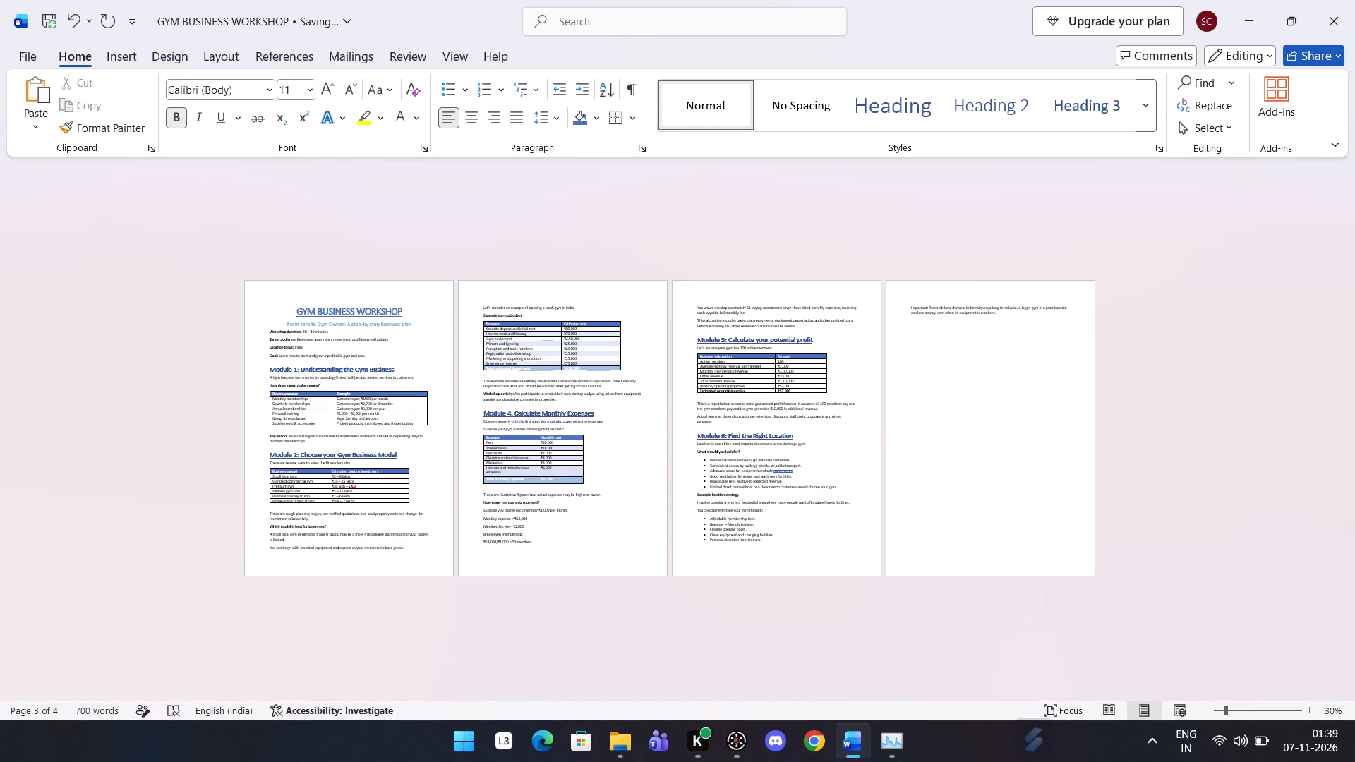